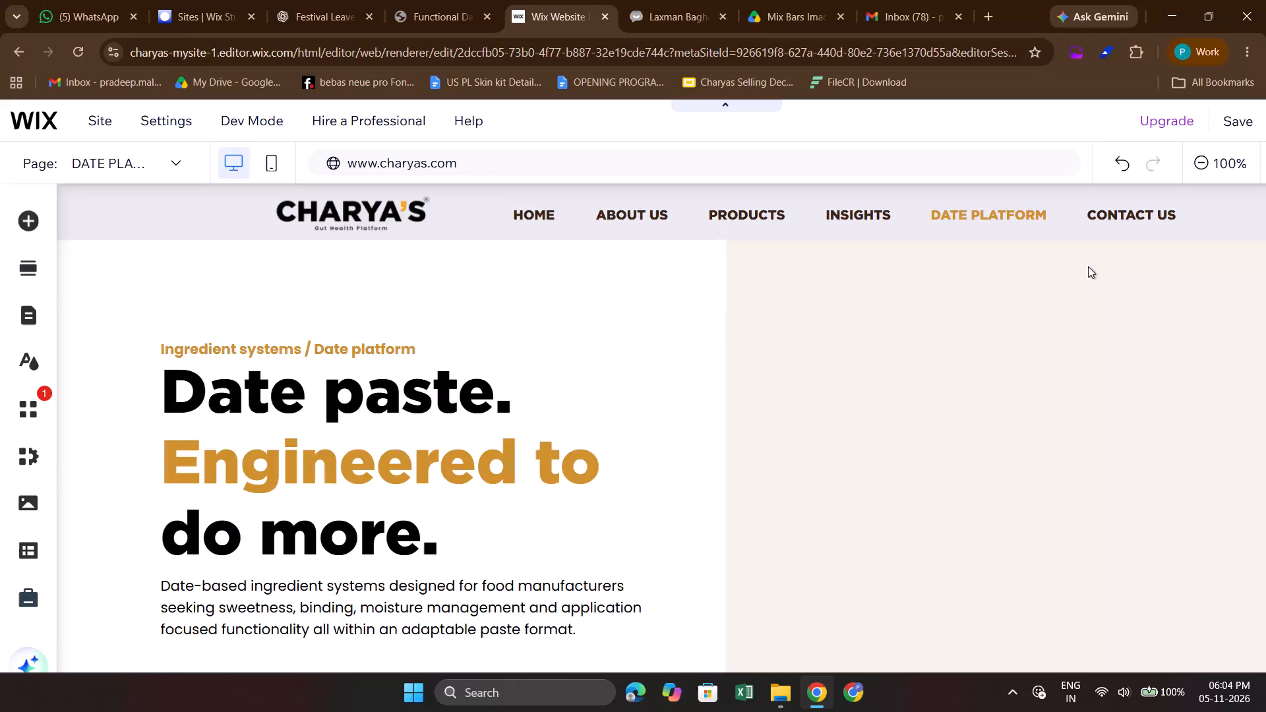
Look through the DATE PLATFORM page's sections from the top hero down to the "What are you trying to formulate?" block.
{"action": "scroll", "coordinate": [925, 380], "scroll_direction": "down", "scroll_amount": 3}
{"action": "scroll", "coordinate": [758, 409], "scroll_direction": "down", "scroll_amount": 4}
{"action": "scroll", "coordinate": [529, 425], "scroll_direction": "down", "scroll_amount": 2}
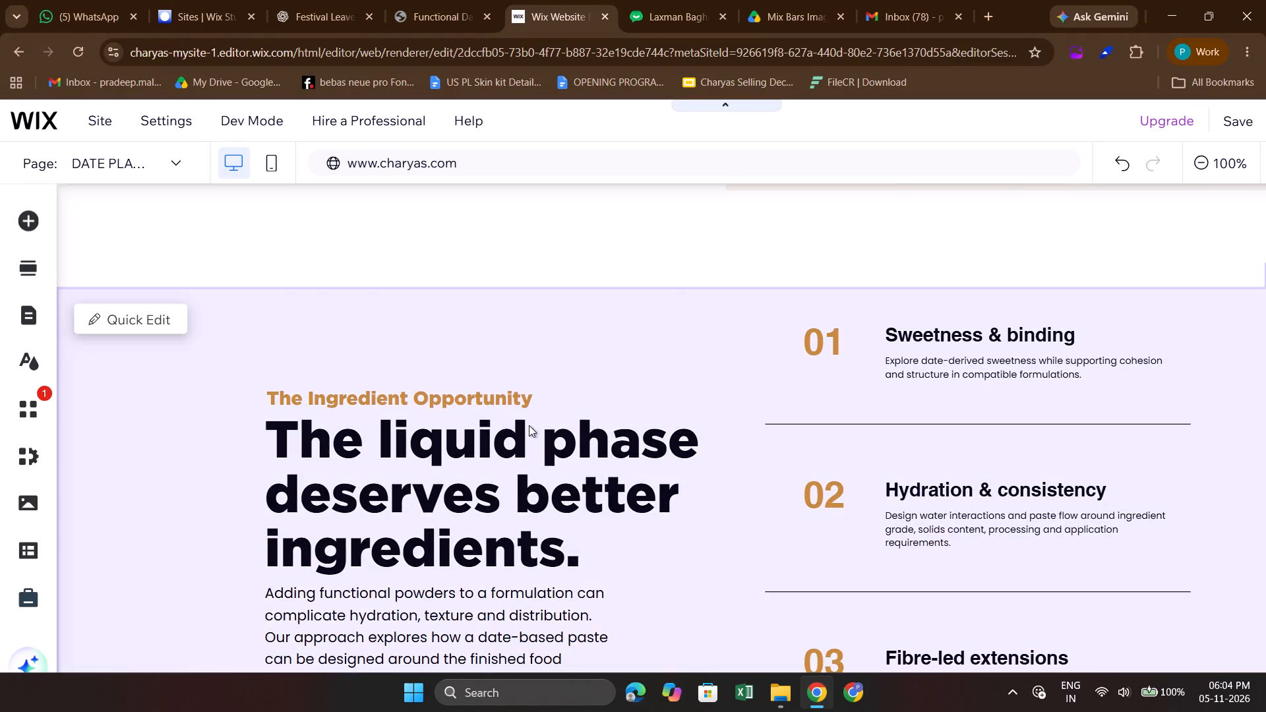
{"action": "scroll", "coordinate": [529, 425], "scroll_direction": "down", "scroll_amount": 7}
{"action": "scroll", "coordinate": [363, 421], "scroll_direction": "down", "scroll_amount": 2}
{"action": "scroll", "coordinate": [568, 421], "scroll_direction": "down", "scroll_amount": 5}
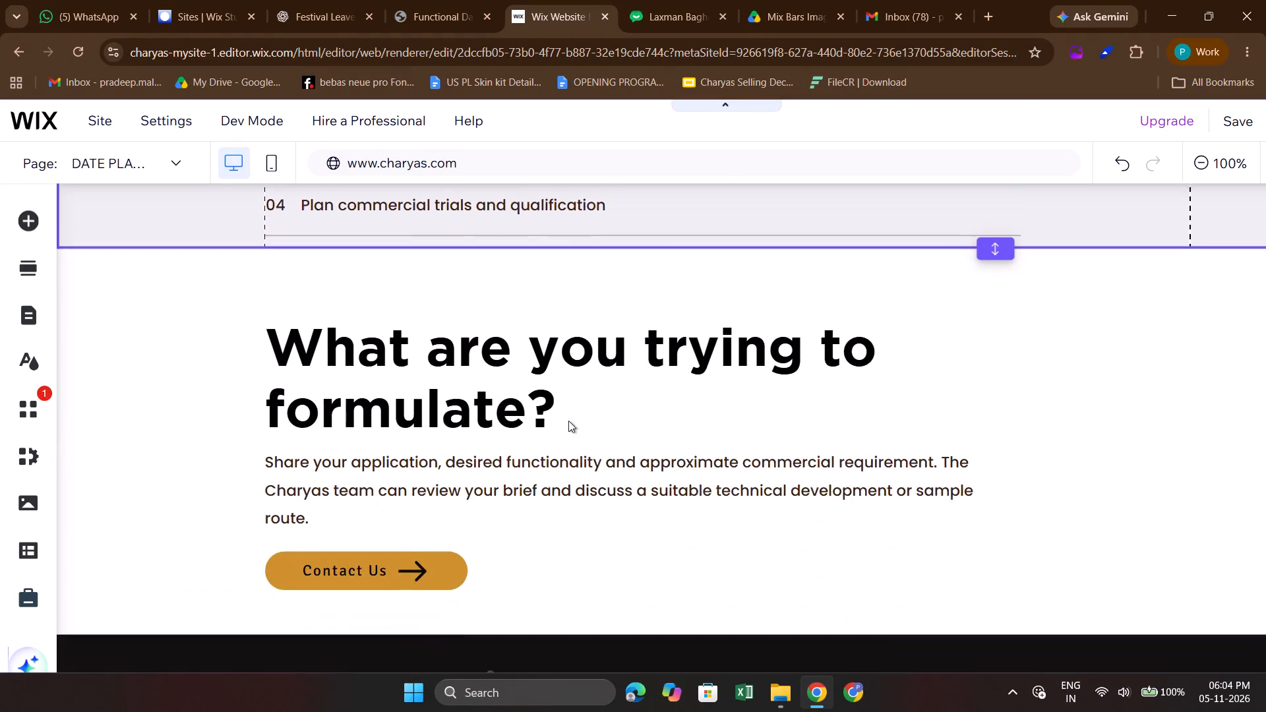
{"action": "left_click", "coordinate": [476, 456]}
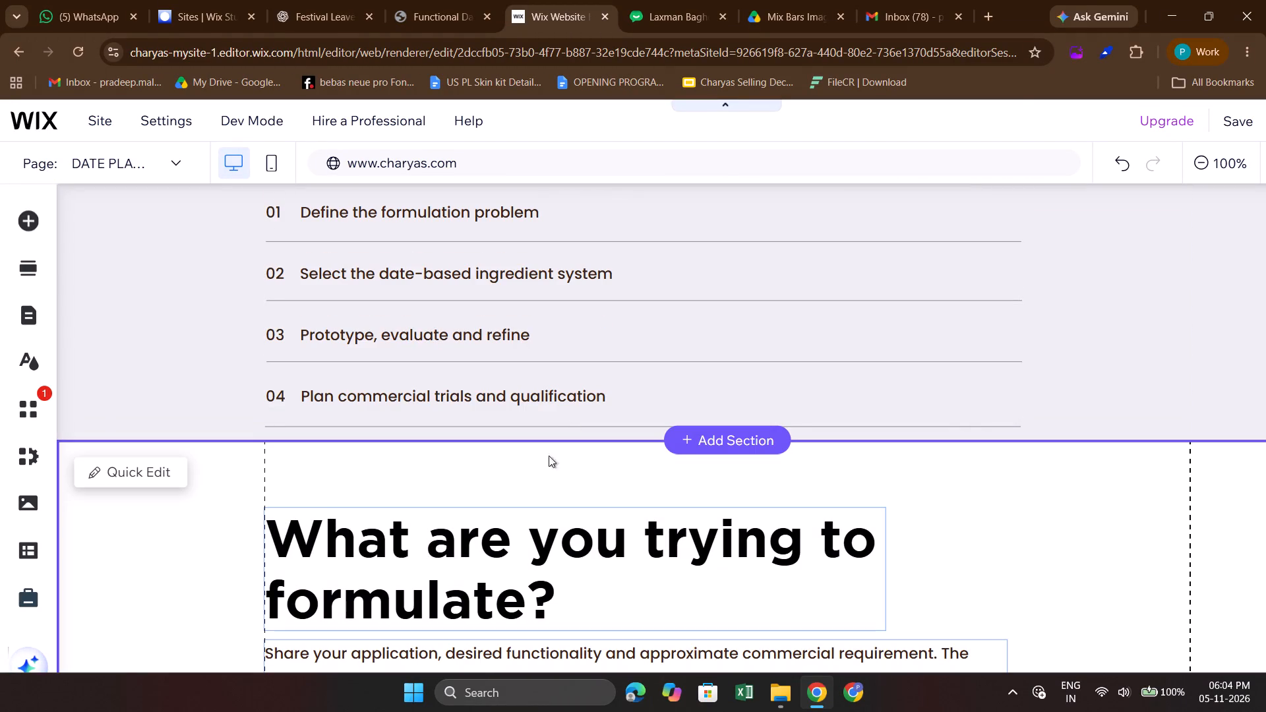
{"action": "left_click", "coordinate": [1081, 367]}
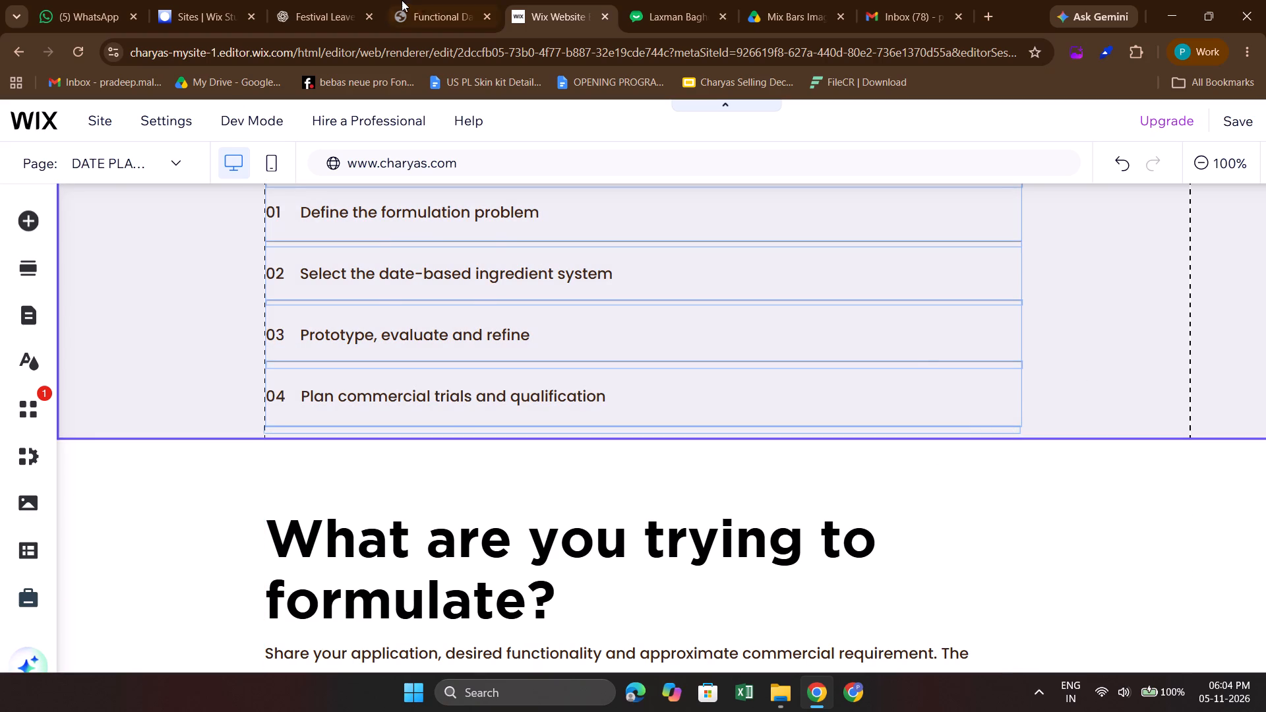
Compare the reference page's Application Opportunities section with the lower duplicated "Private label & ingredient collaboration" section in the Wix page.
{"action": "left_click", "coordinate": [398, 1]}
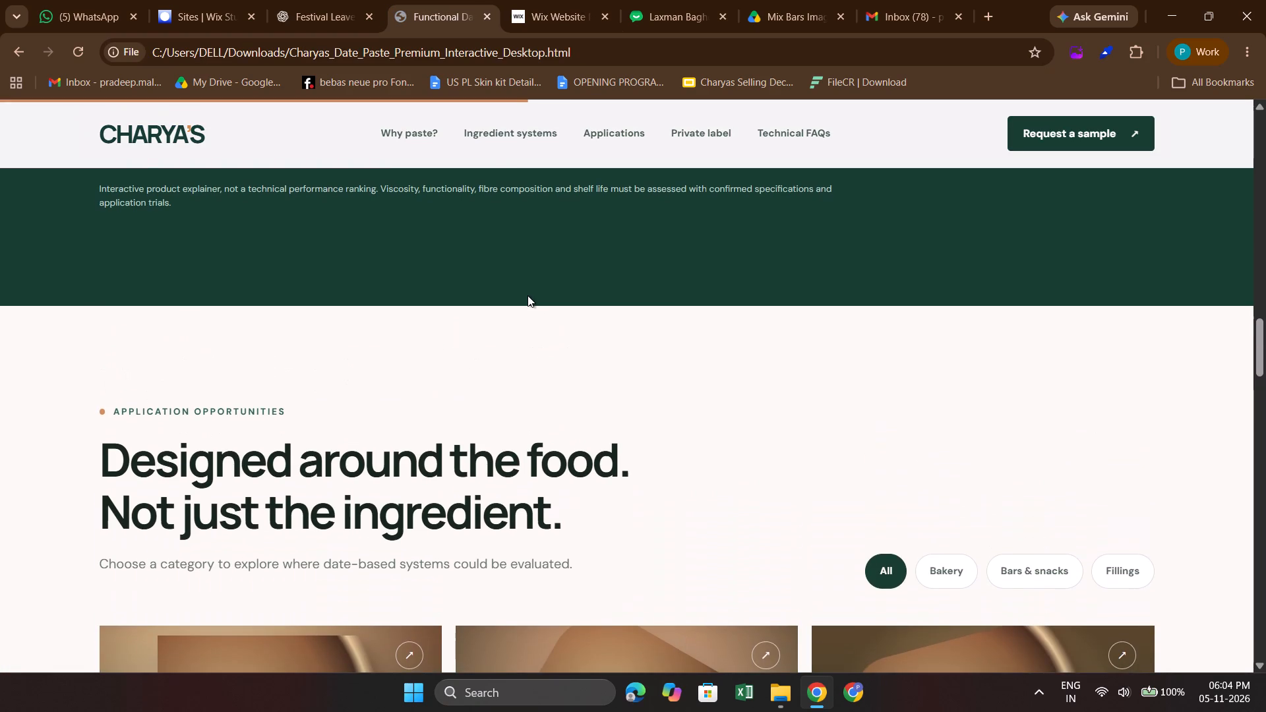
{"action": "scroll", "coordinate": [527, 295], "scroll_direction": "up", "scroll_amount": 4}
{"action": "scroll", "coordinate": [527, 295], "scroll_direction": "down", "scroll_amount": 3}
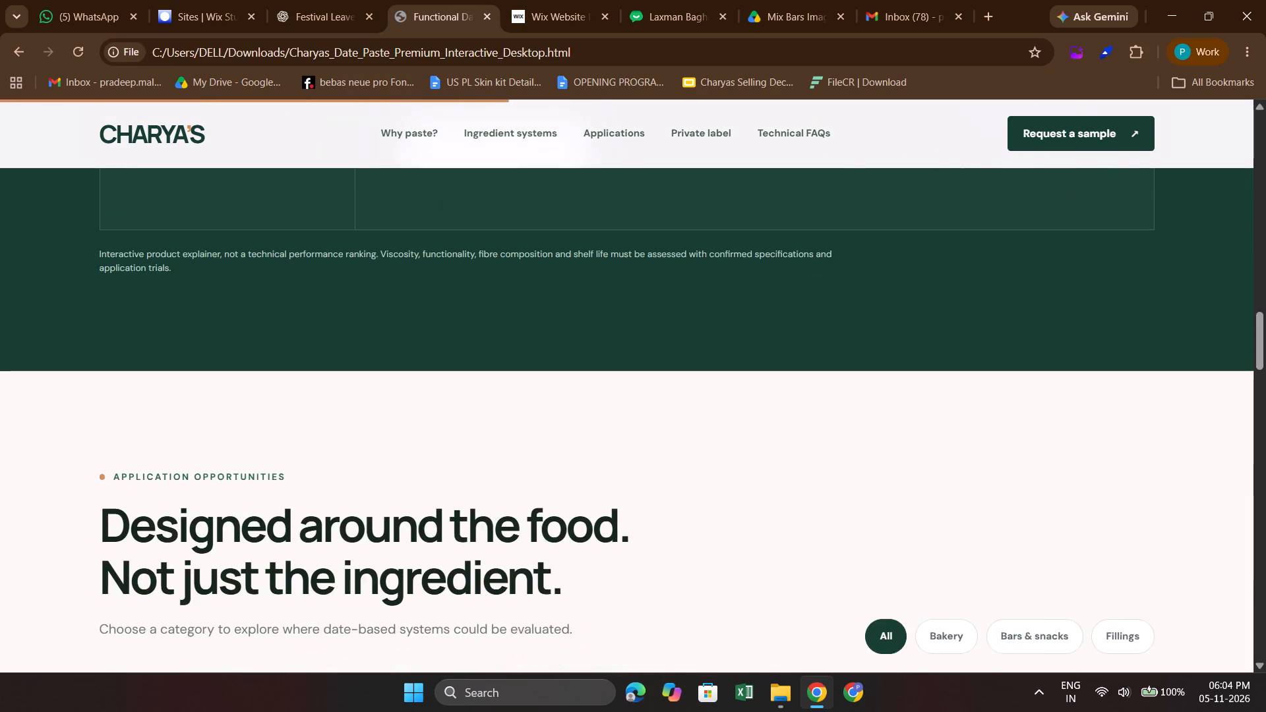
{"action": "scroll", "coordinate": [527, 295], "scroll_direction": "down", "scroll_amount": 1}
{"action": "scroll", "coordinate": [394, 343], "scroll_direction": "down", "scroll_amount": 1}
{"action": "scroll", "coordinate": [394, 343], "scroll_direction": "up", "scroll_amount": 2}
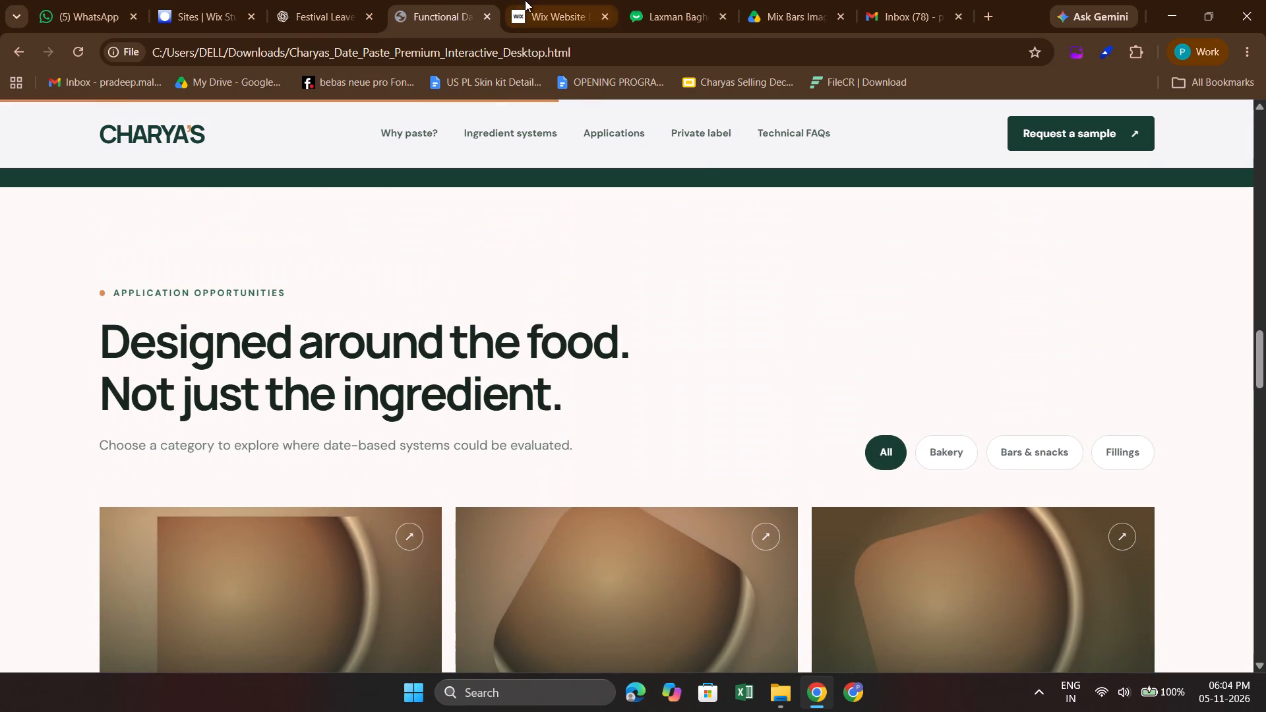
{"action": "left_click", "coordinate": [526, 0]}
{"action": "scroll", "coordinate": [315, 363], "scroll_direction": "up", "scroll_amount": 5}
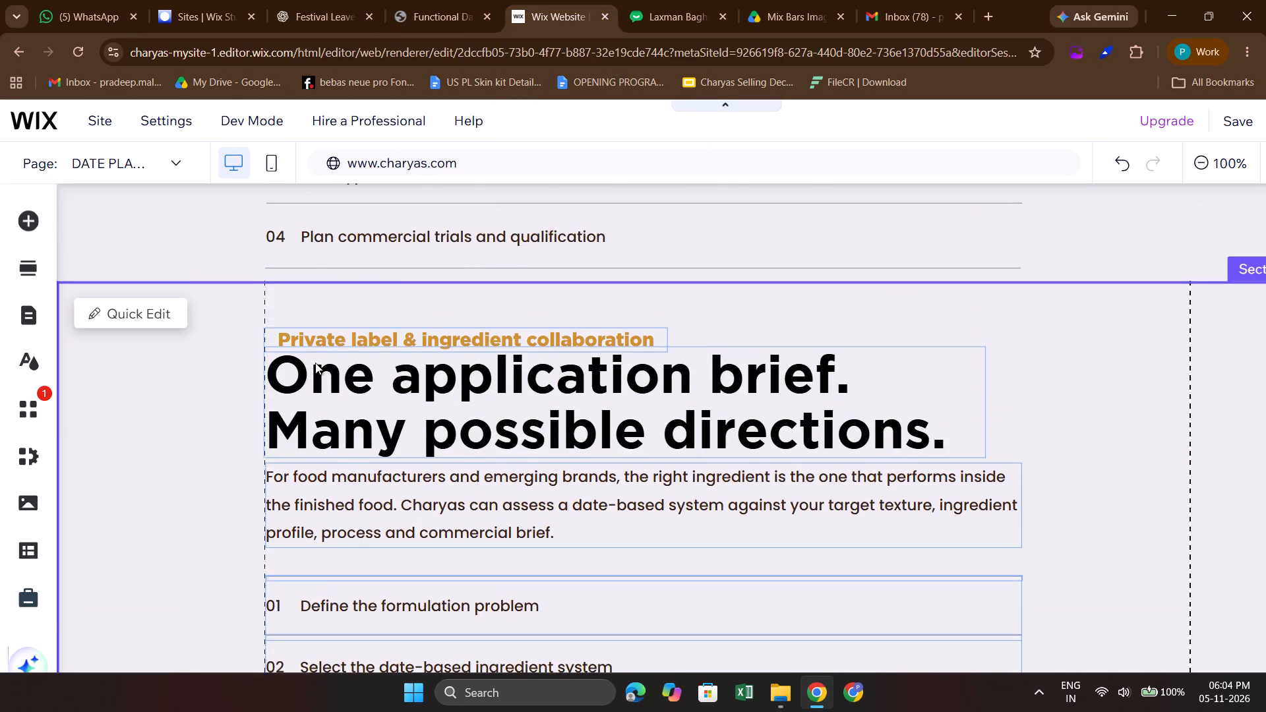
{"action": "scroll", "coordinate": [315, 363], "scroll_direction": "up", "scroll_amount": 1}
{"action": "scroll", "coordinate": [315, 363], "scroll_direction": "down", "scroll_amount": 1}
{"action": "scroll", "coordinate": [491, 411], "scroll_direction": "up", "scroll_amount": 1}
{"action": "scroll", "coordinate": [491, 411], "scroll_direction": "down", "scroll_amount": 1}
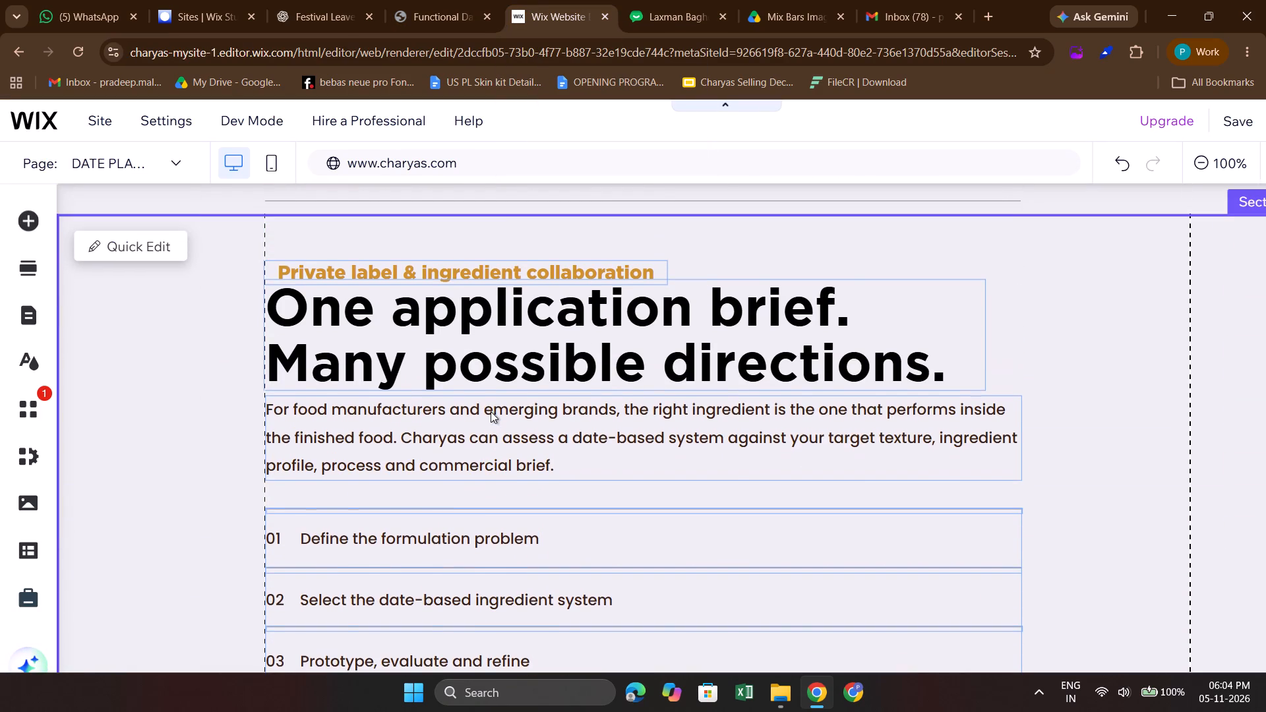
{"action": "left_click", "coordinate": [494, 2]}
{"action": "left_click", "coordinate": [575, 12]}
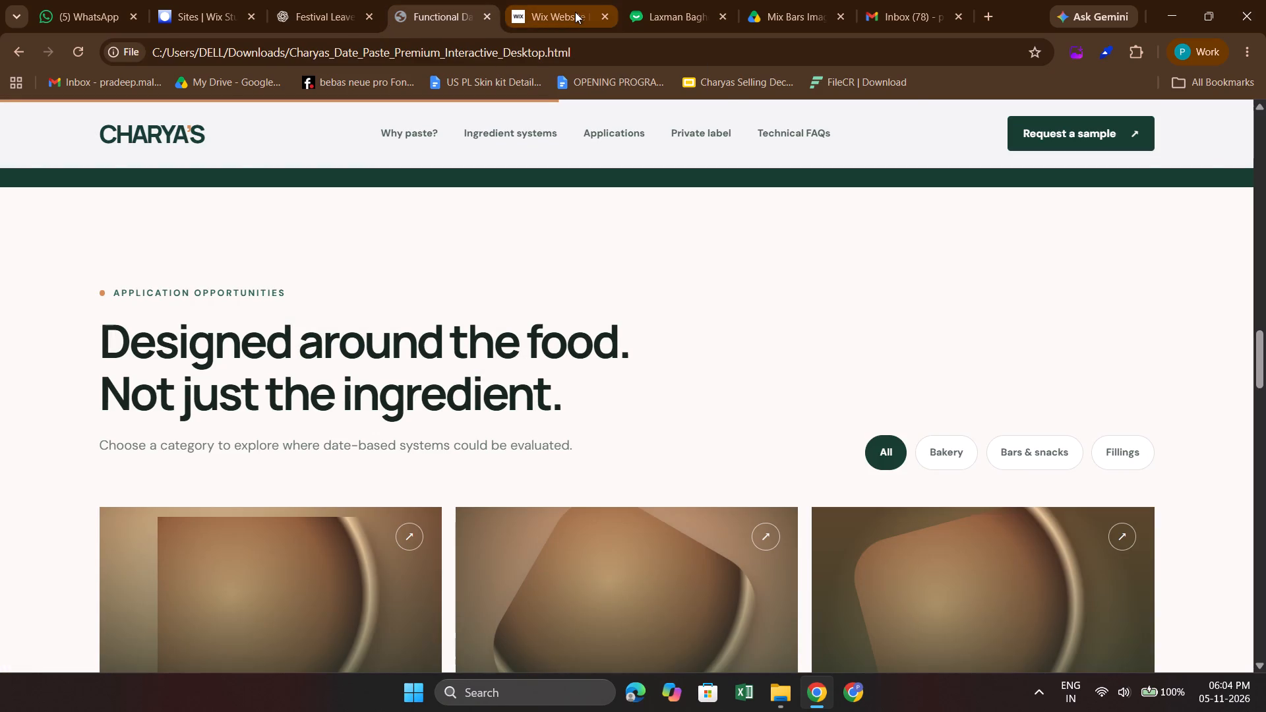
{"action": "left_click", "coordinate": [438, 0]}
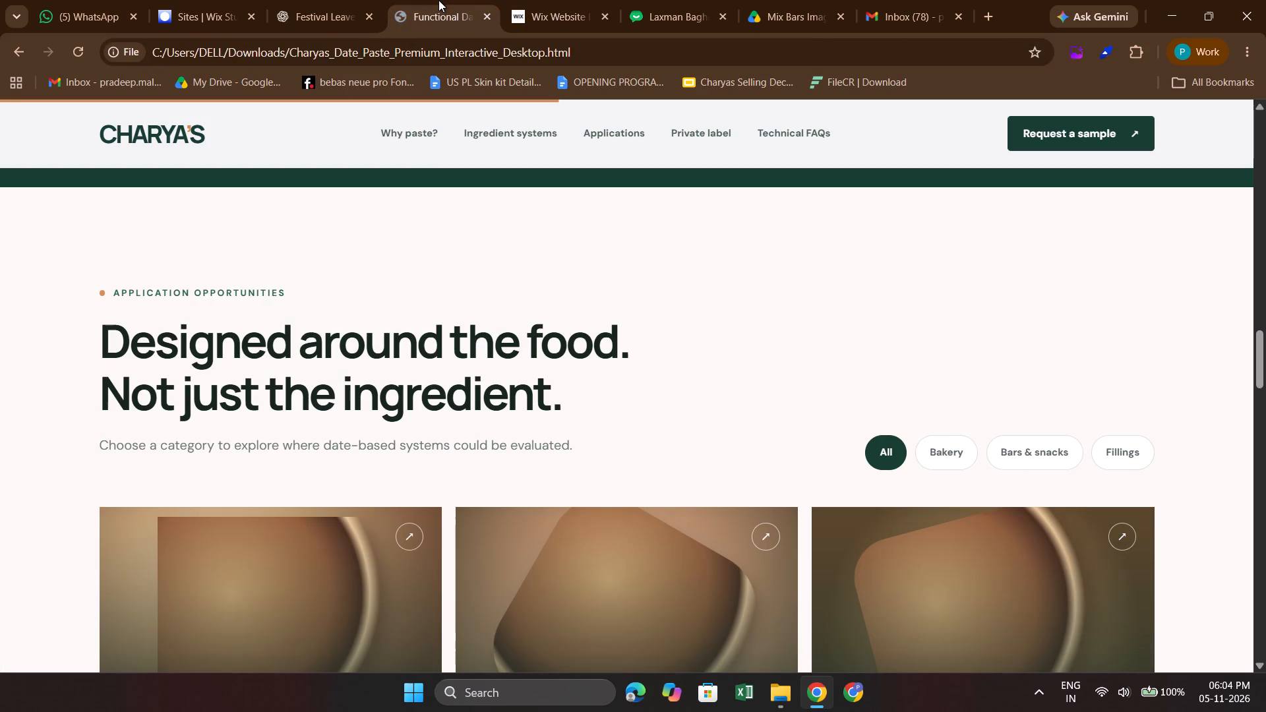
{"action": "left_click", "coordinate": [582, 0]}
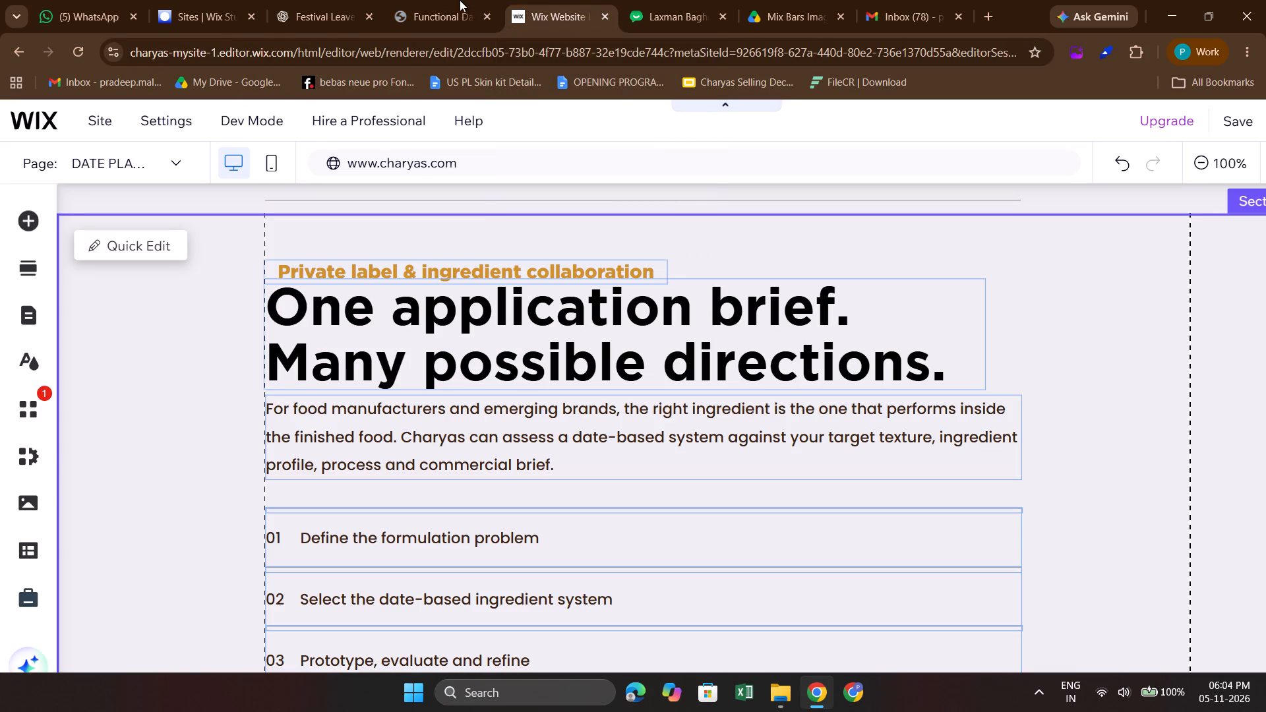
Replace the "Private label & ingredient collaboration" label in the lower duplicated section with "Application opportunities", copied from the reference page.
{"action": "left_click", "coordinate": [462, 0]}
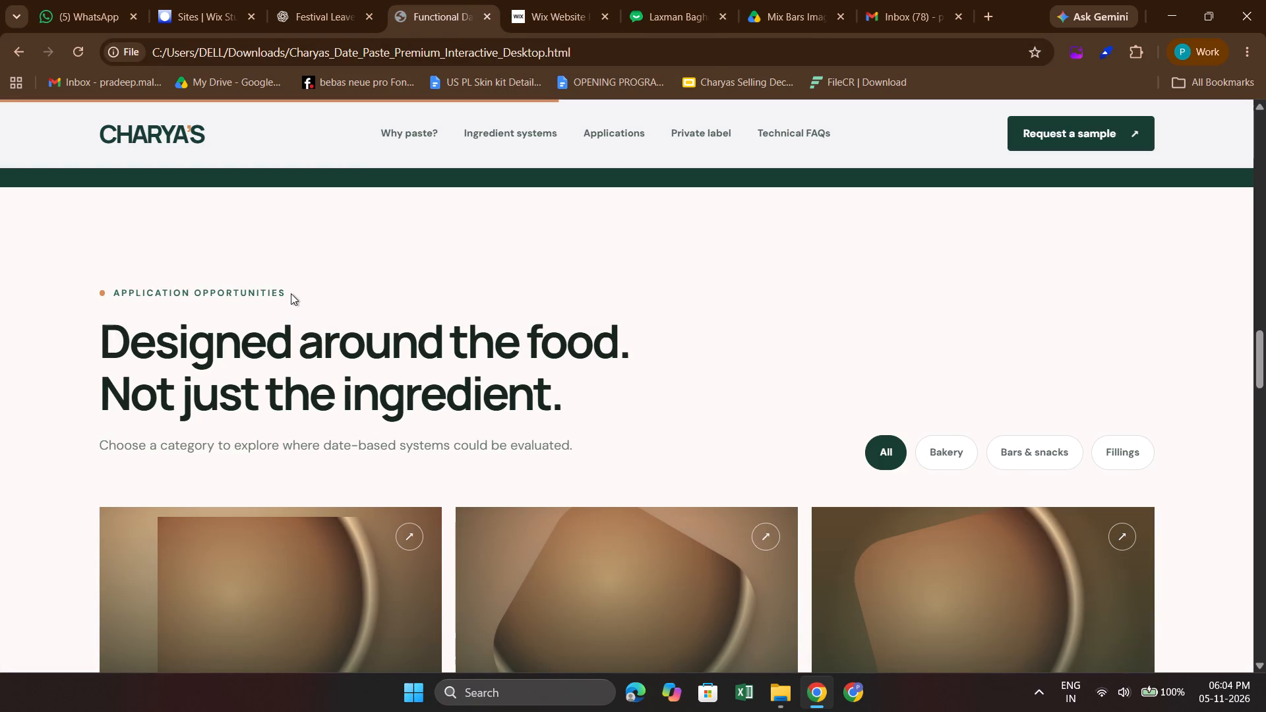
{"action": "left_click_drag", "start_coordinate": [291, 293], "coordinate": [111, 293]}
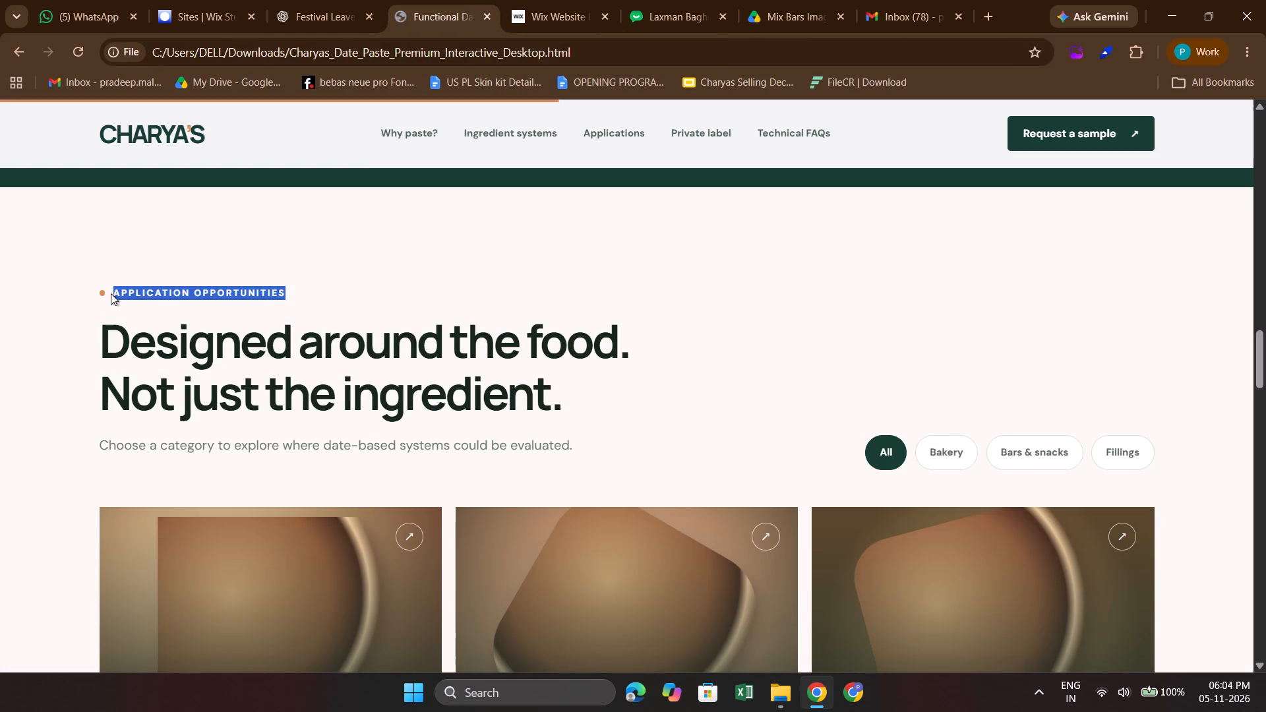
{"action": "key", "text": "ctrl+c"}
{"action": "key", "text": "ctrl+c"}
{"action": "key", "text": "ctrl+c"}
{"action": "key", "text": "ctrl+c"}
{"action": "key", "text": "ctrl+c"}
{"action": "key", "text": "ctrl+c"}
{"action": "key", "text": "ctrl+c"}
{"action": "key", "text": "ctrl+c"}
{"action": "left_click", "coordinate": [527, 0]}
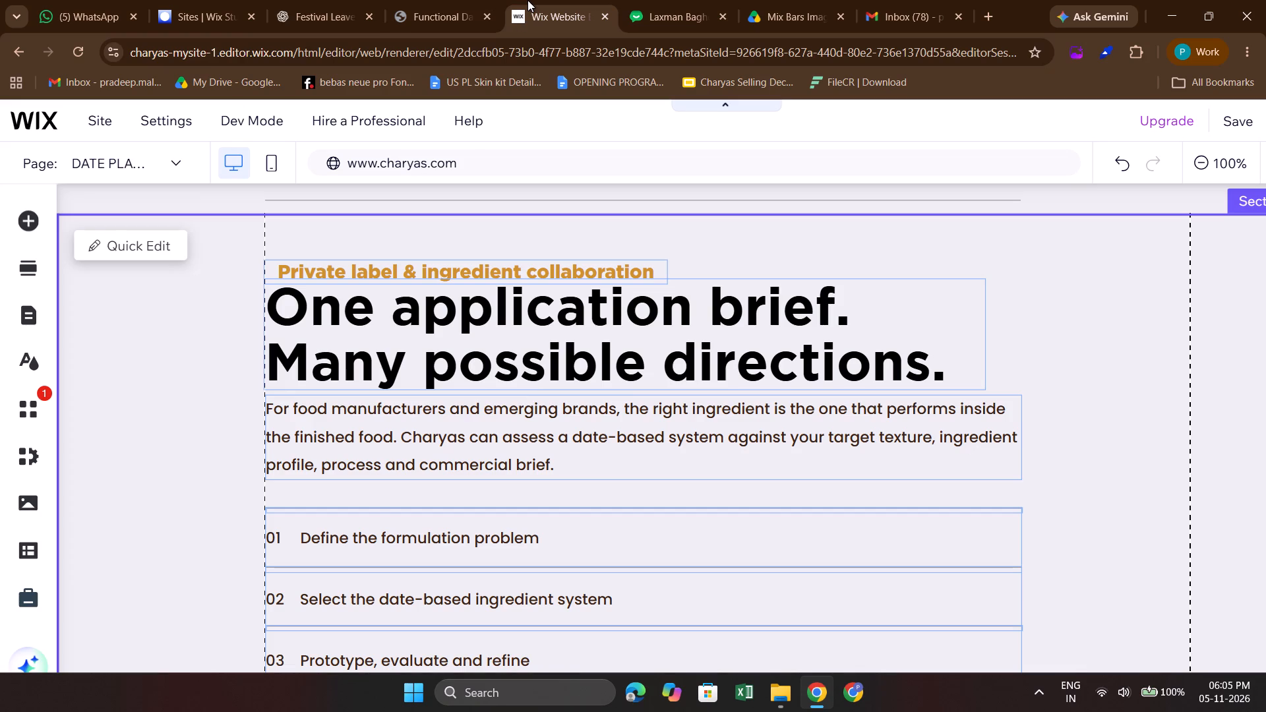
{"action": "double_click", "coordinate": [373, 269]}
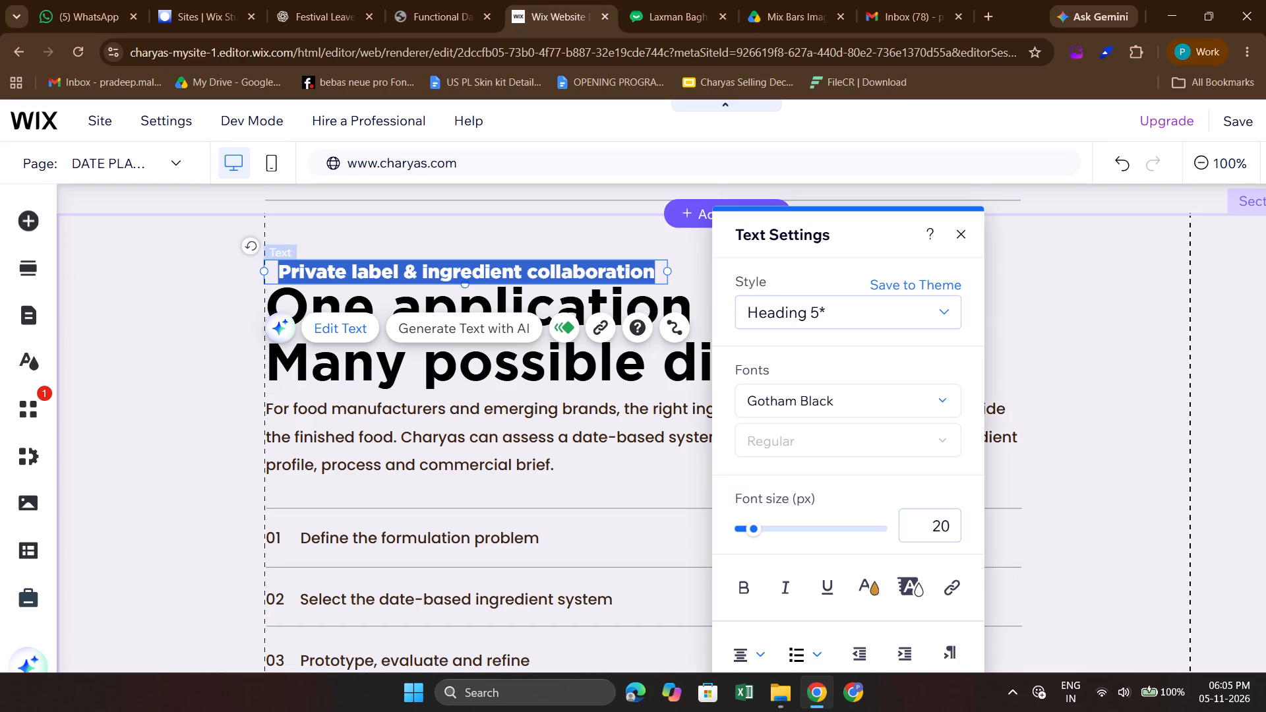
{"action": "key", "text": "ctrl+v"}
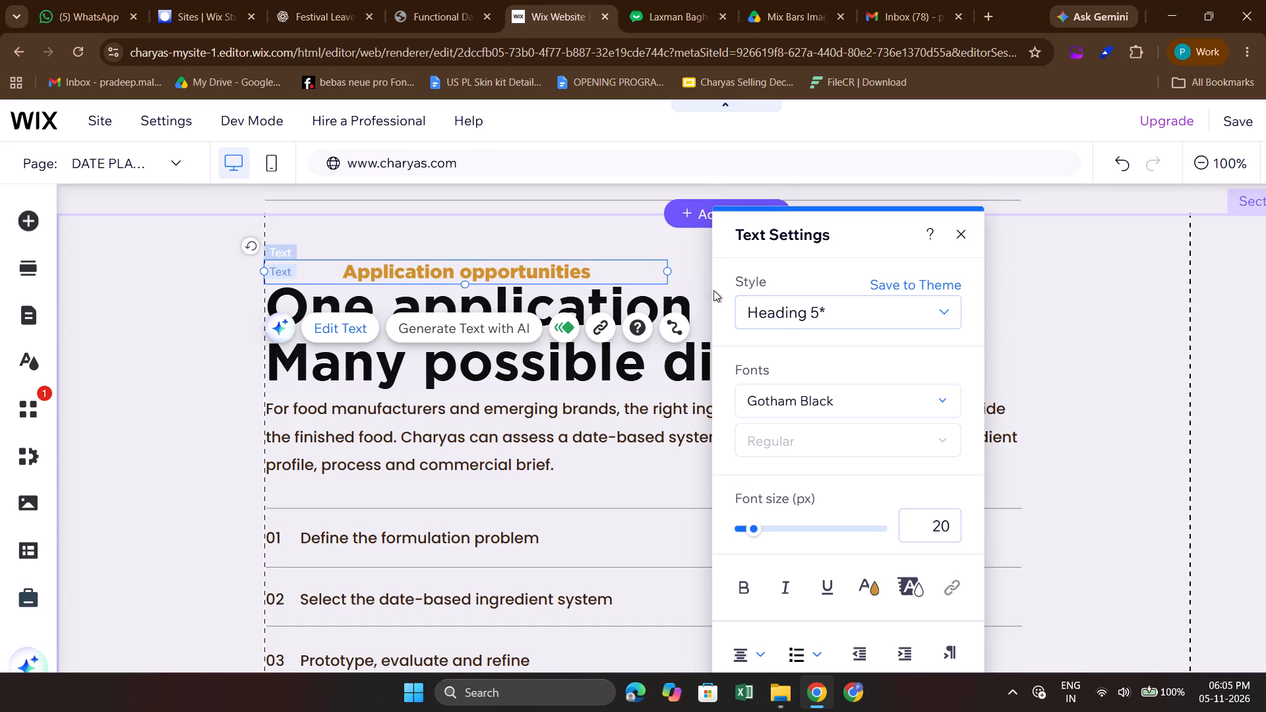
Narrow the "Application opportunities" text box to about 268 px wide so the label lines up with the heading below it.
{"action": "left_click_drag", "start_coordinate": [669, 272], "coordinate": [550, 260]}
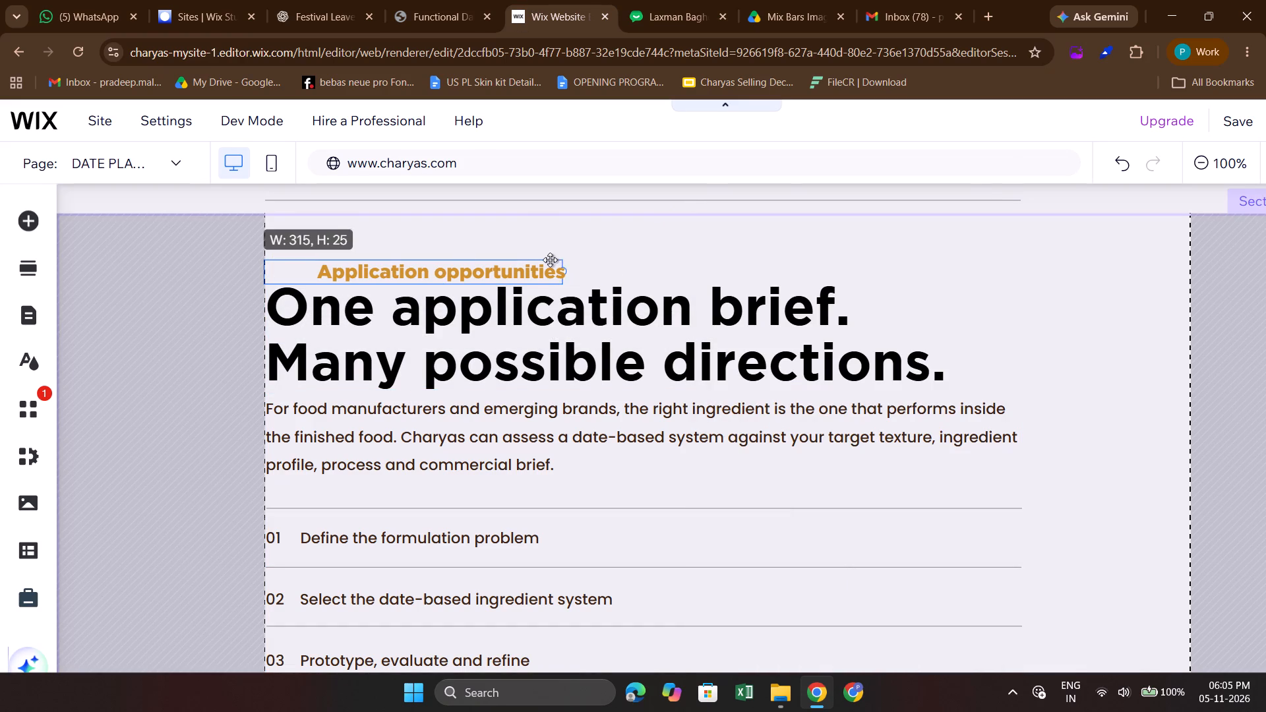
{"action": "left_click_drag", "start_coordinate": [550, 260], "coordinate": [537, 295]}
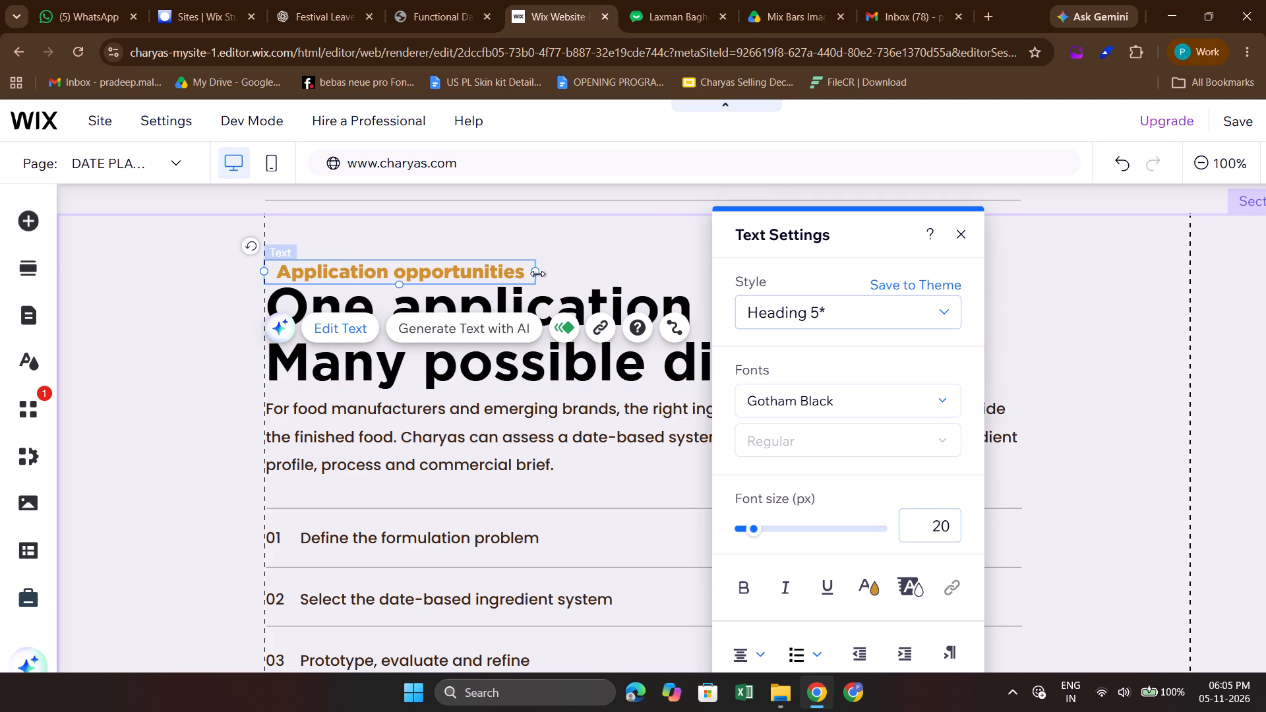
{"action": "left_click_drag", "start_coordinate": [537, 274], "coordinate": [521, 274]}
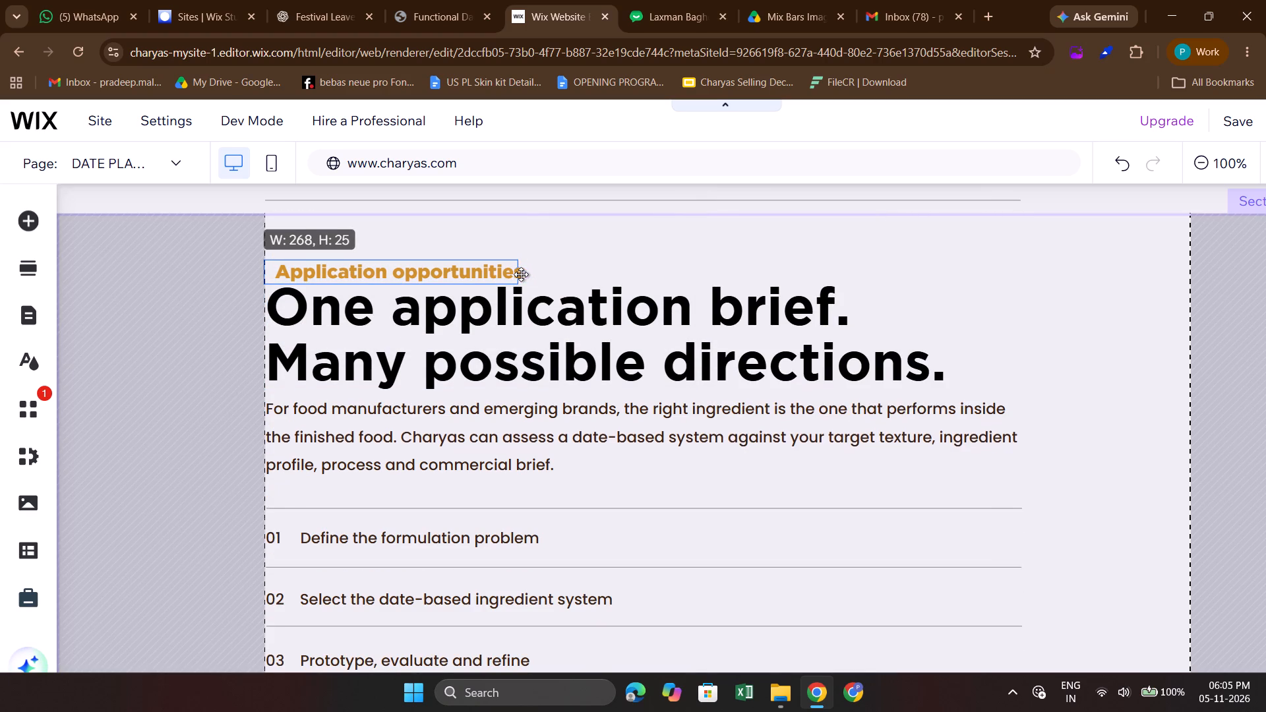
{"action": "left_click", "coordinate": [644, 268]}
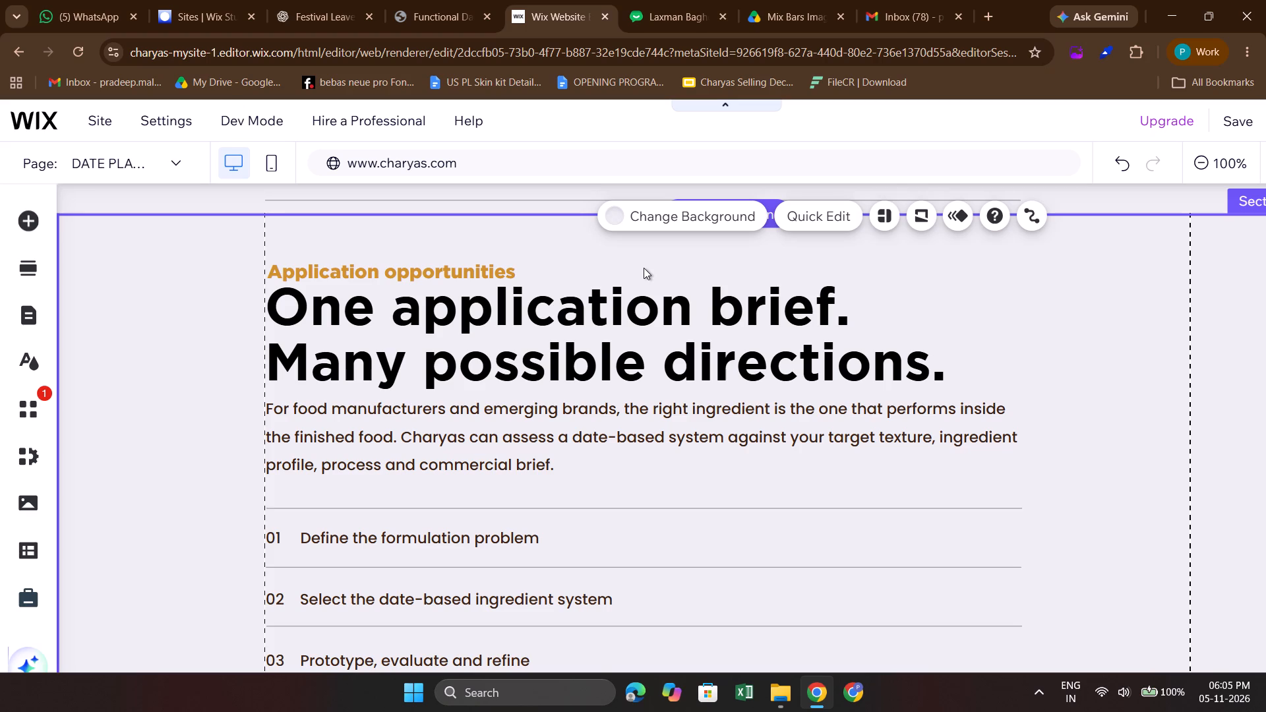
Replace the "One application brief. Many possible directions." heading with "Designed around the food. Not just the ingredient.", copied from the reference page.
{"action": "left_click", "coordinate": [454, 0]}
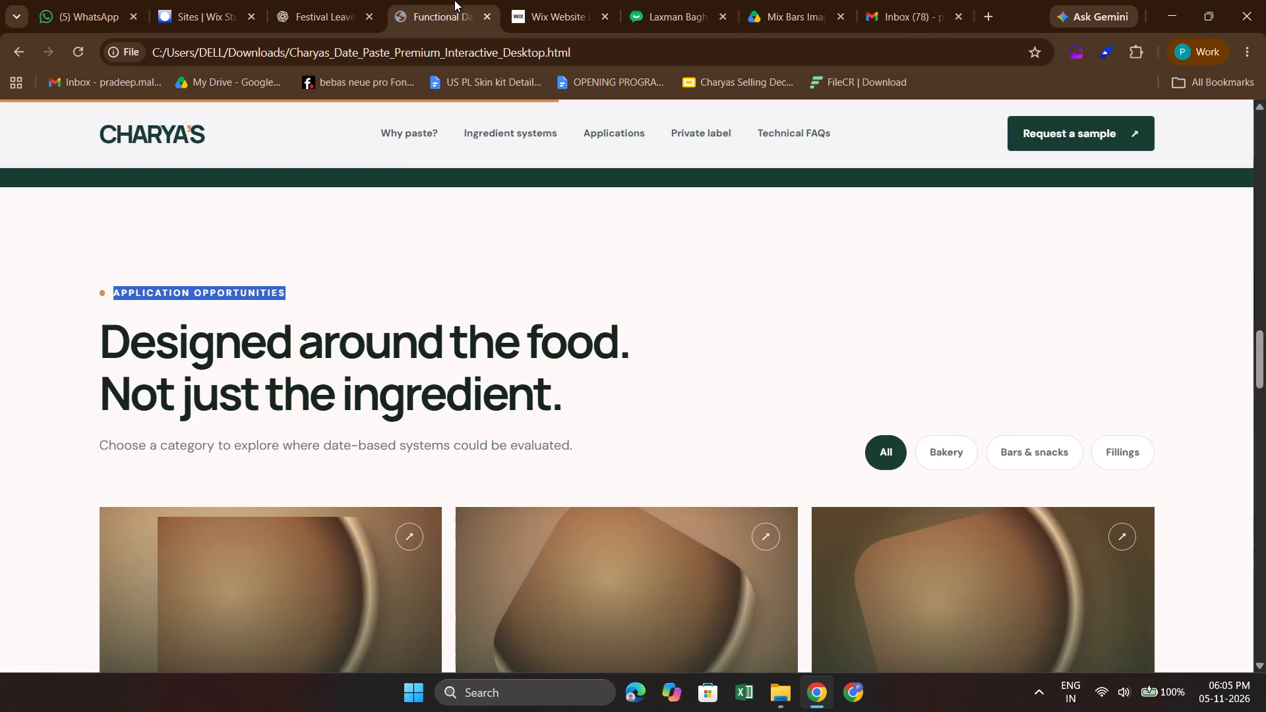
{"action": "left_click", "coordinate": [555, 400]}
{"action": "left_click", "coordinate": [578, 405]}
{"action": "left_click_drag", "start_coordinate": [103, 328], "coordinate": [609, 384]}
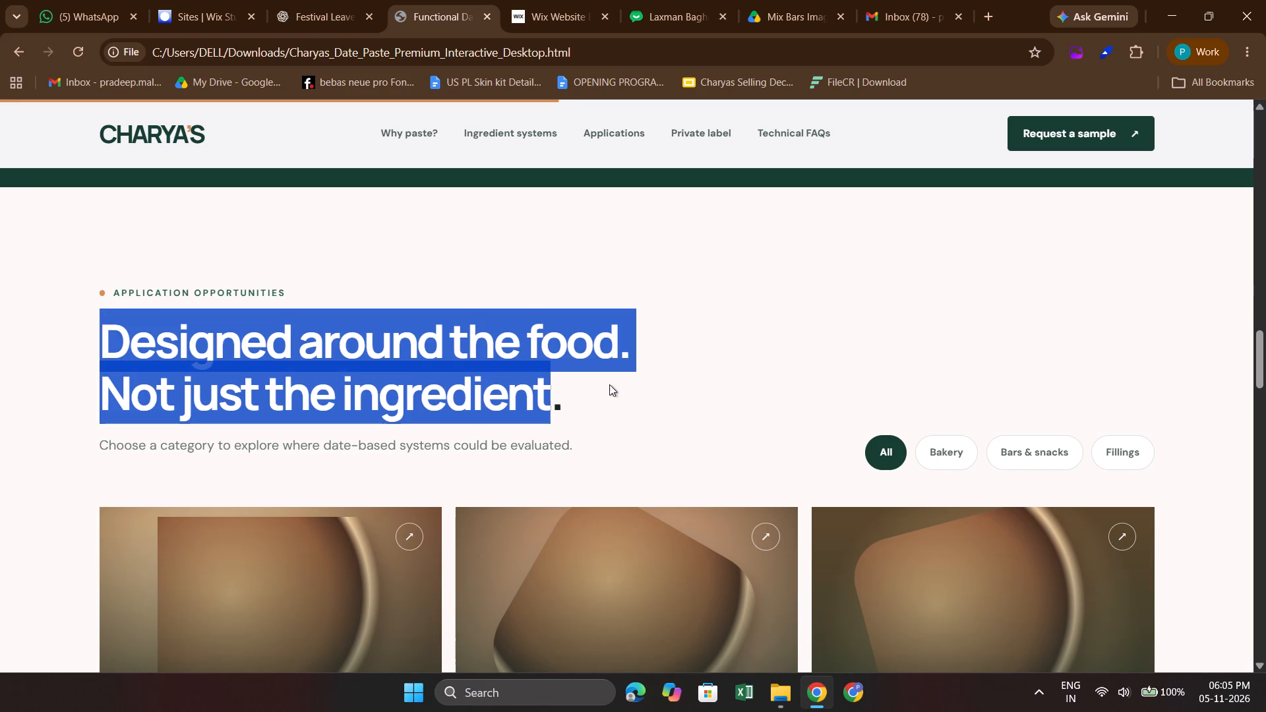
{"action": "key", "text": "ctrl+c"}
{"action": "key", "text": "ctrl+c"}
{"action": "key", "text": "ctrl+c"}
{"action": "key", "text": "ctrl+c"}
{"action": "key", "text": "ctrl+c"}
{"action": "key", "text": "ctrl+c"}
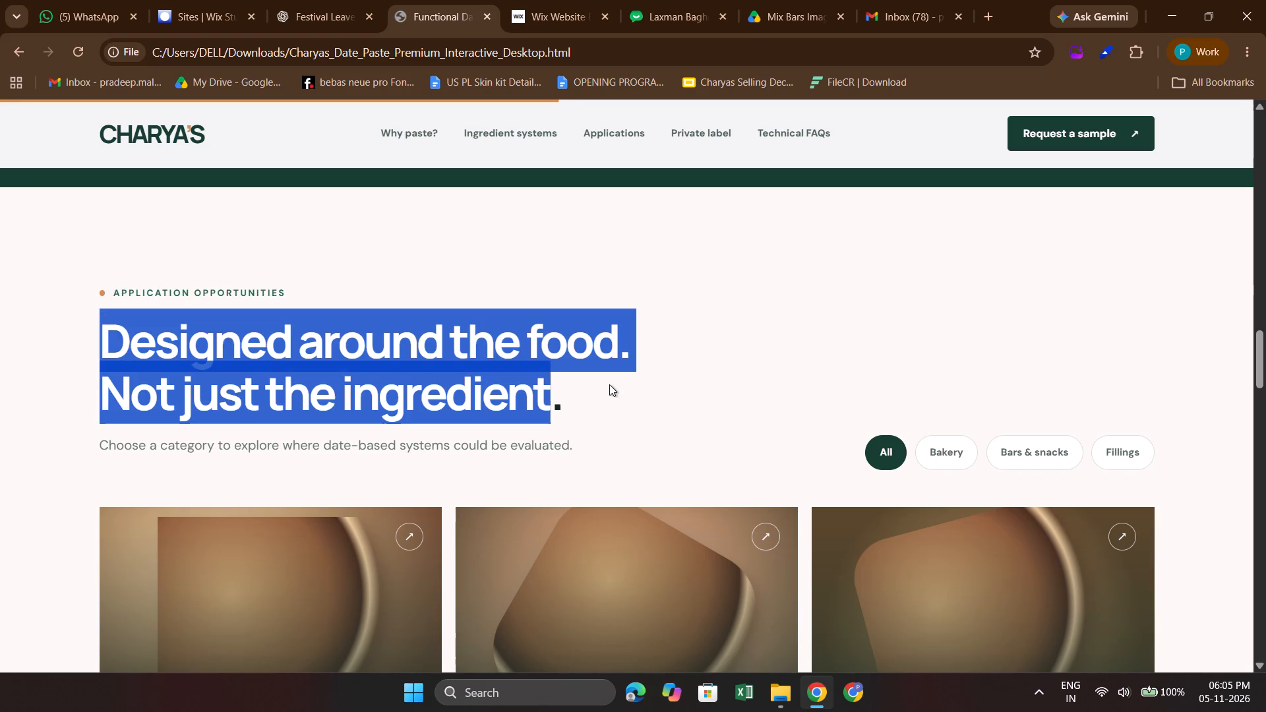
{"action": "key", "text": "ctrl+c"}
{"action": "left_click", "coordinate": [609, 384], "text": "ctrl"}
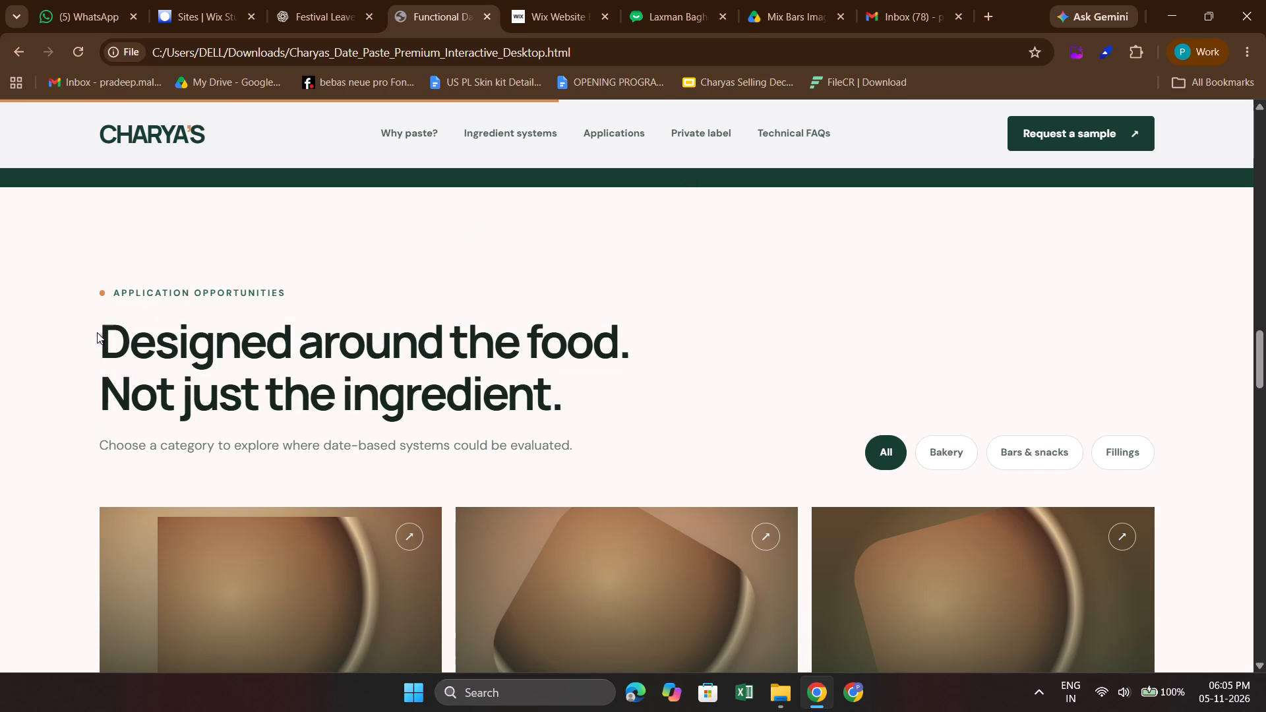
{"action": "left_click_drag", "start_coordinate": [102, 331], "coordinate": [599, 393]}
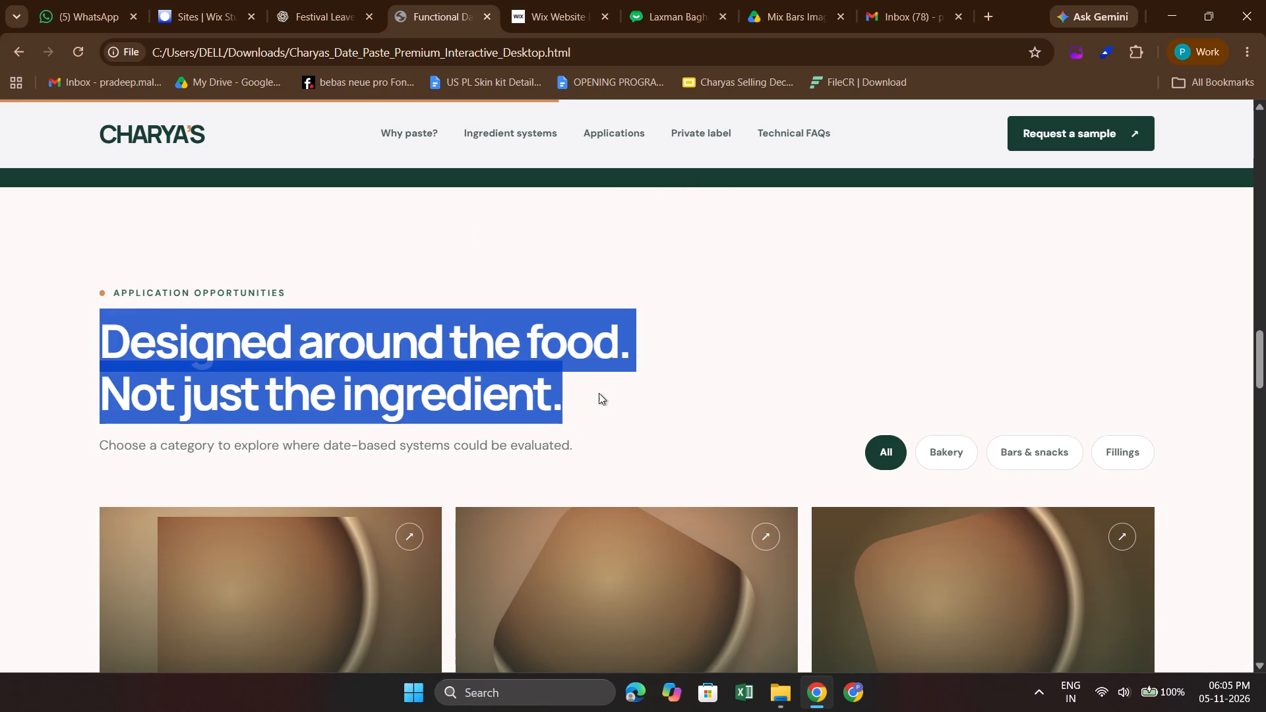
{"action": "key", "text": "ctrl+c"}
{"action": "key", "text": "ctrl+c"}
{"action": "key", "text": "ctrl+c"}
{"action": "key", "text": "ctrl+c"}
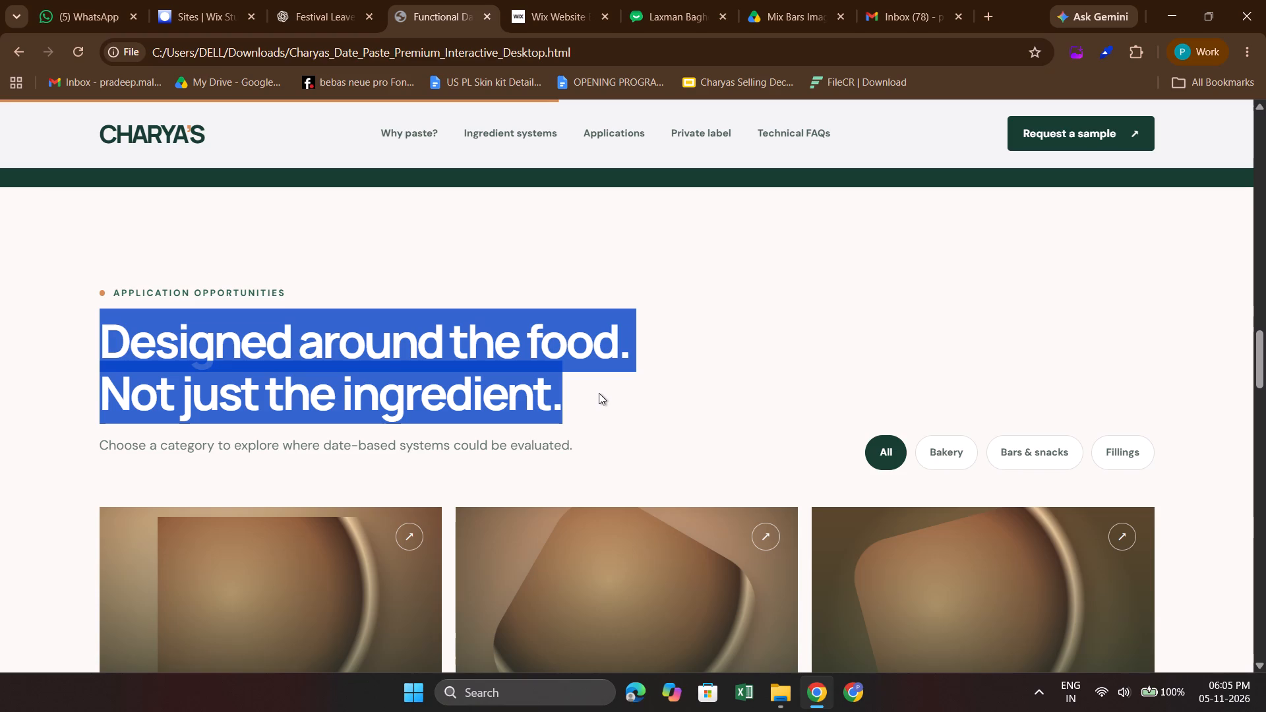
{"action": "left_click", "coordinate": [599, 393], "text": "ctrl"}
{"action": "key", "text": "ctrl+c"}
{"action": "key", "text": "ctrl+c"}
{"action": "key", "text": "ctrl+c"}
{"action": "key", "text": "ctrl+c"}
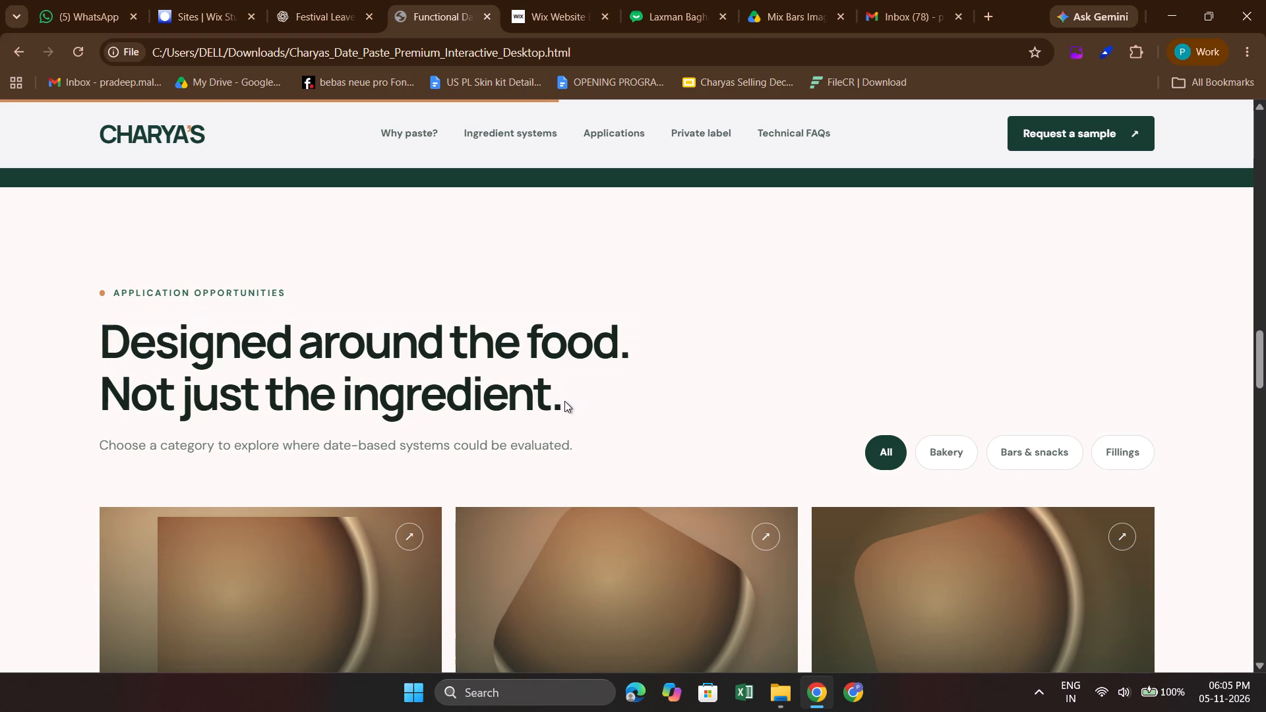
{"action": "left_click", "coordinate": [564, 401]}
{"action": "left_click_drag", "start_coordinate": [107, 339], "coordinate": [578, 415]}
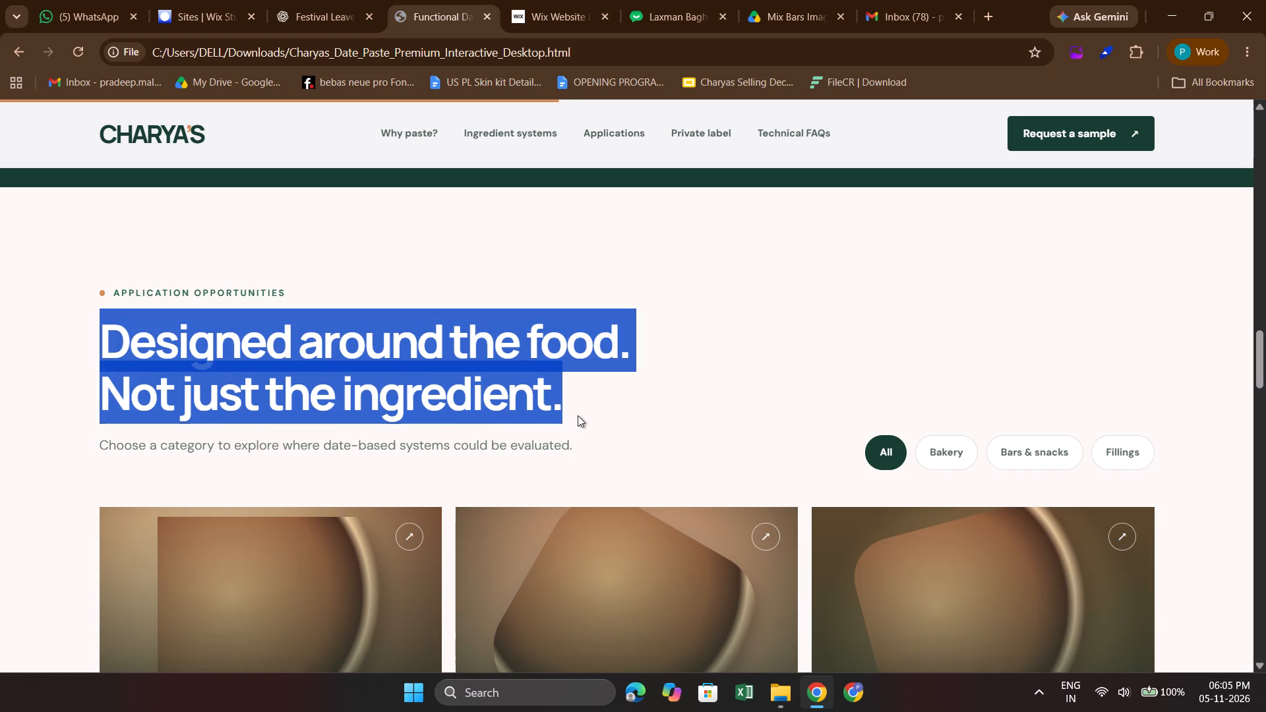
{"action": "key", "text": "ctrl+c"}
{"action": "left_click", "coordinate": [560, 0]}
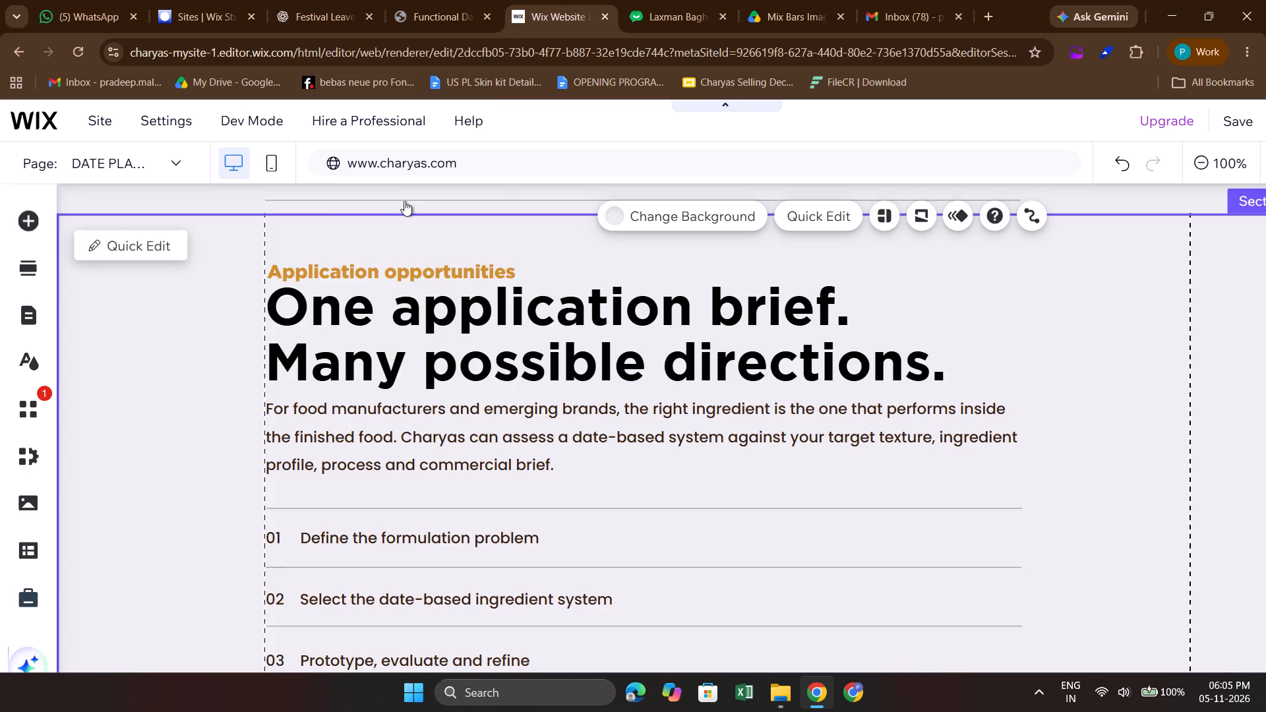
{"action": "triple_click", "coordinate": [356, 324]}
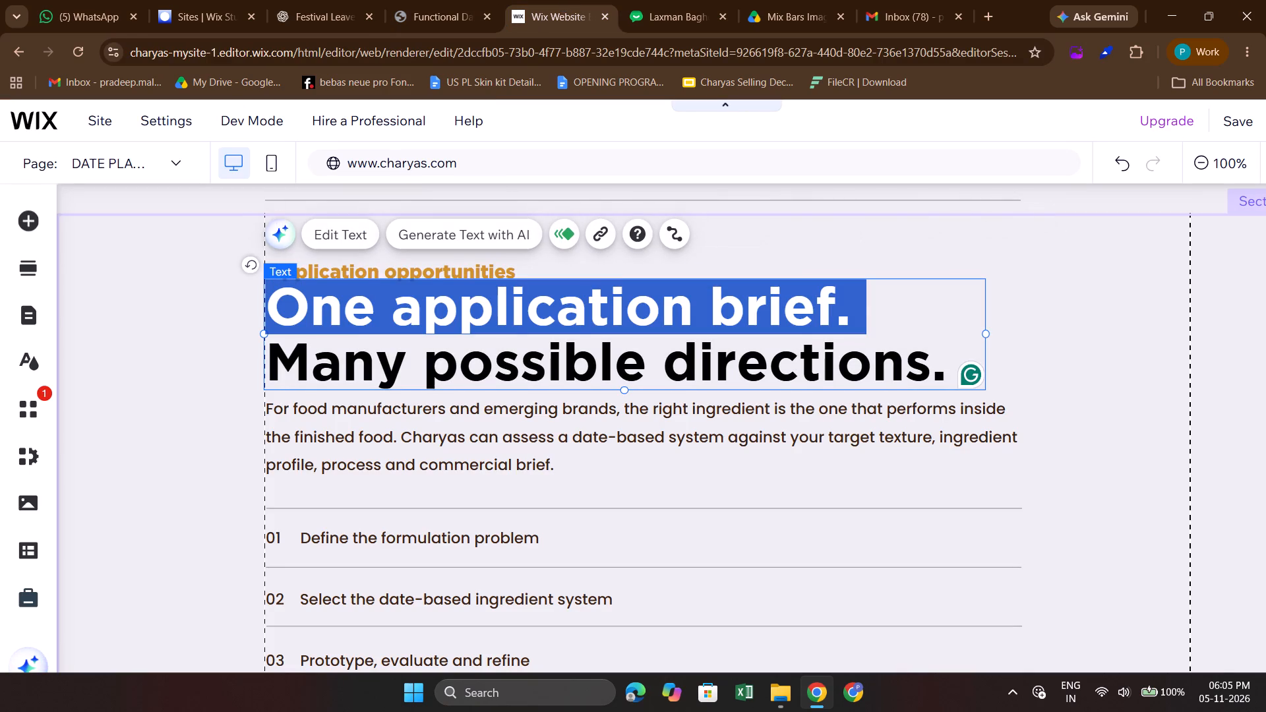
{"action": "key", "text": "ctrl+a"}
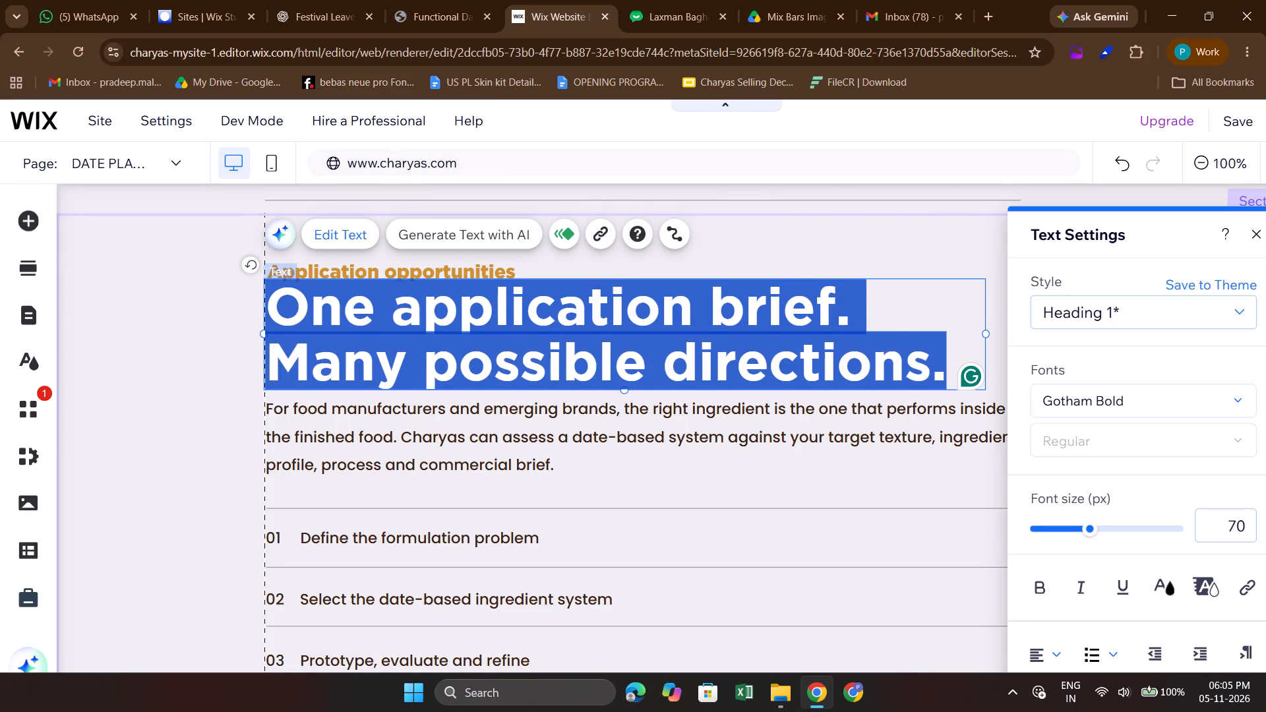
{"action": "key", "text": "ctrl+v"}
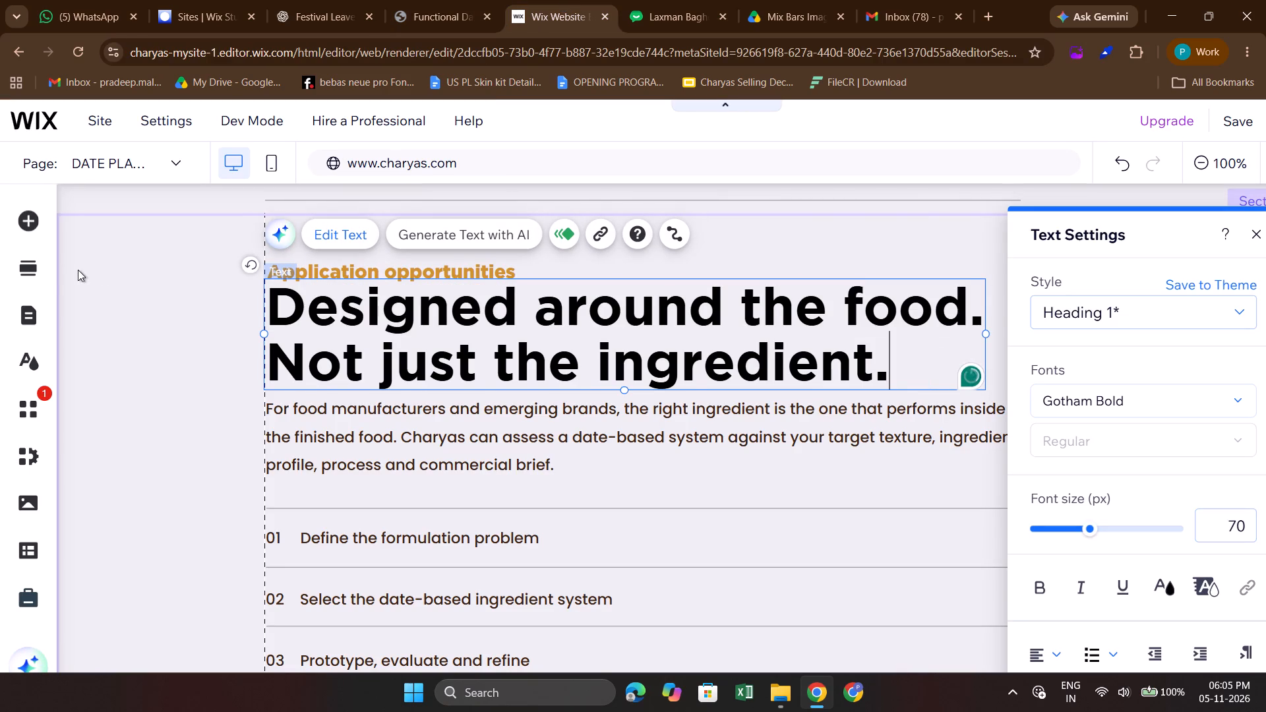
Replace the paragraph under the heading with "Choose a category to explore where date-based systems could be evaluated.", copied from the reference page.
{"action": "left_click", "coordinate": [195, 334]}
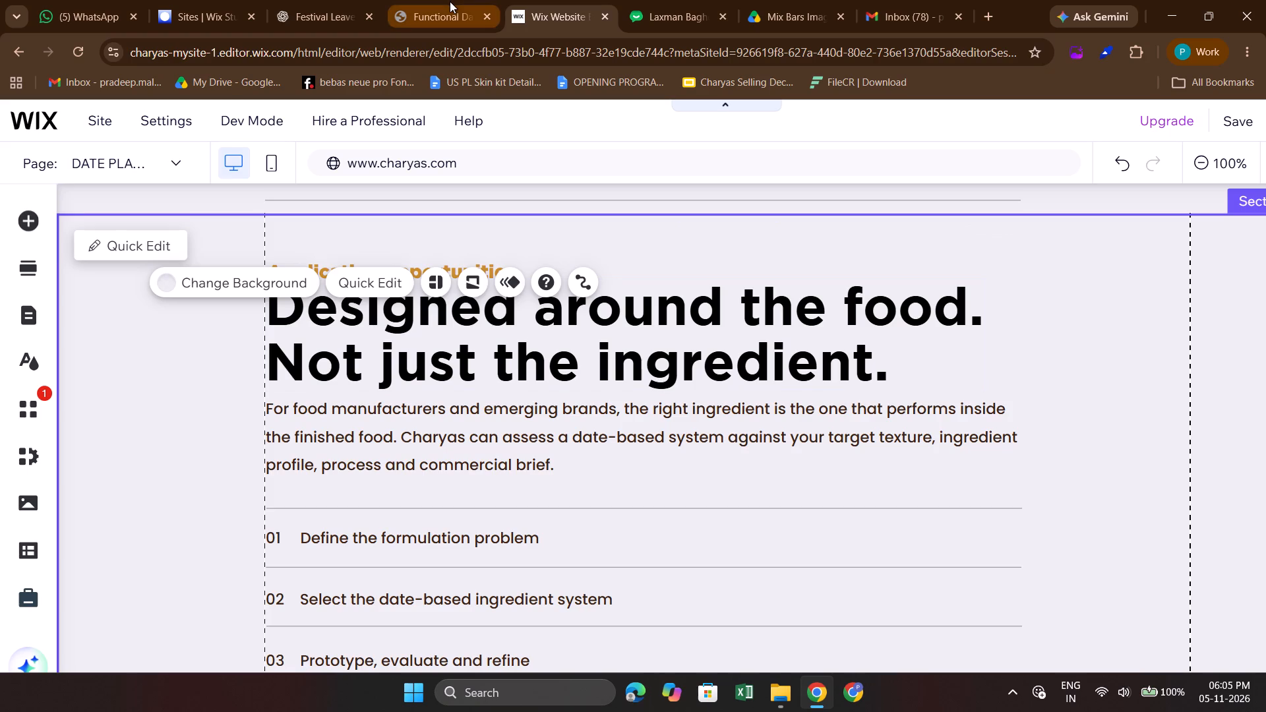
{"action": "left_click", "coordinate": [450, 1]}
{"action": "scroll", "coordinate": [625, 401], "scroll_direction": "down", "scroll_amount": 1}
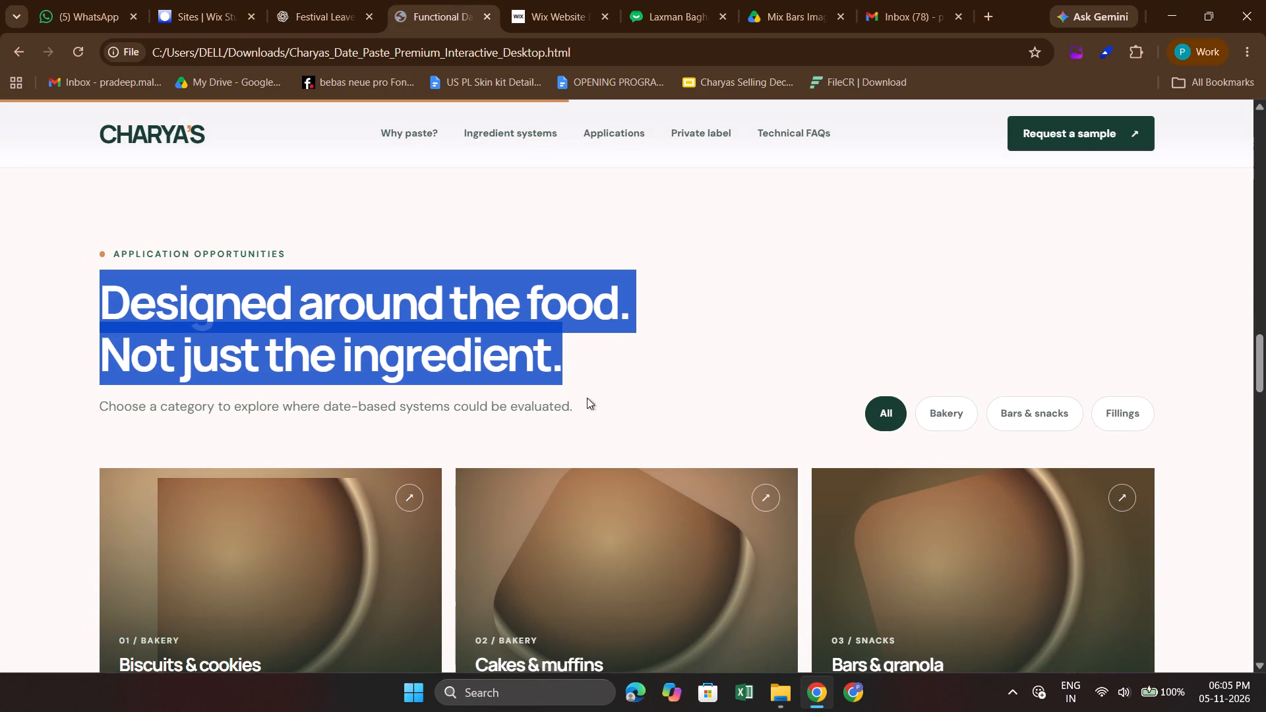
{"action": "left_click", "coordinate": [576, 0]}
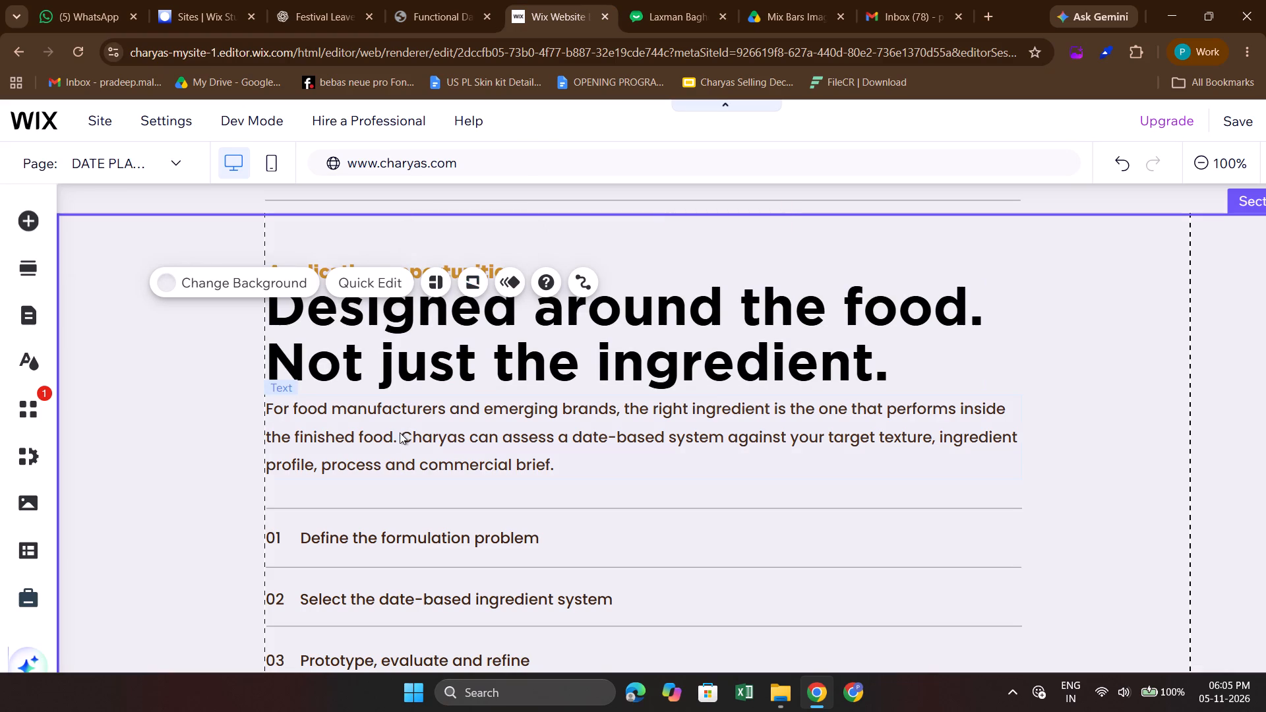
{"action": "left_click", "coordinate": [400, 432]}
{"action": "scroll", "coordinate": [400, 432], "scroll_direction": "down", "scroll_amount": 1}
{"action": "left_click", "coordinate": [469, 0]}
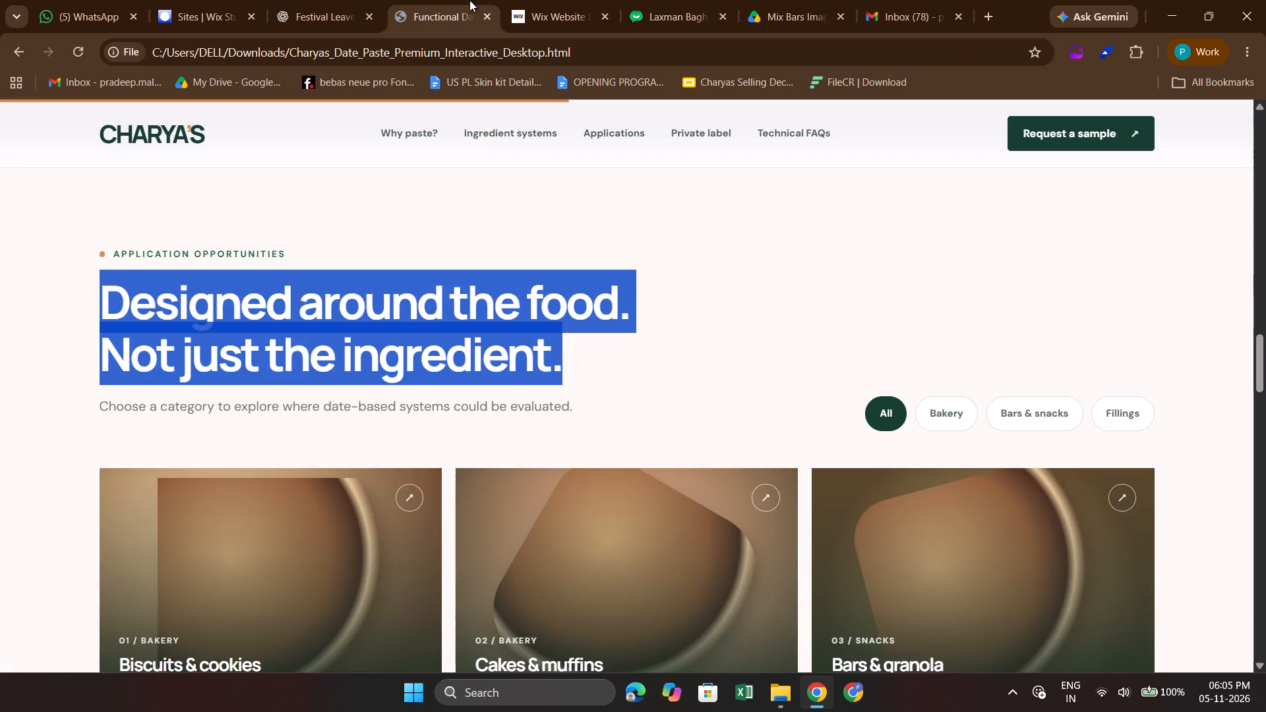
{"action": "scroll", "coordinate": [423, 357], "scroll_direction": "down", "scroll_amount": 1}
{"action": "left_click", "coordinate": [584, 394]}
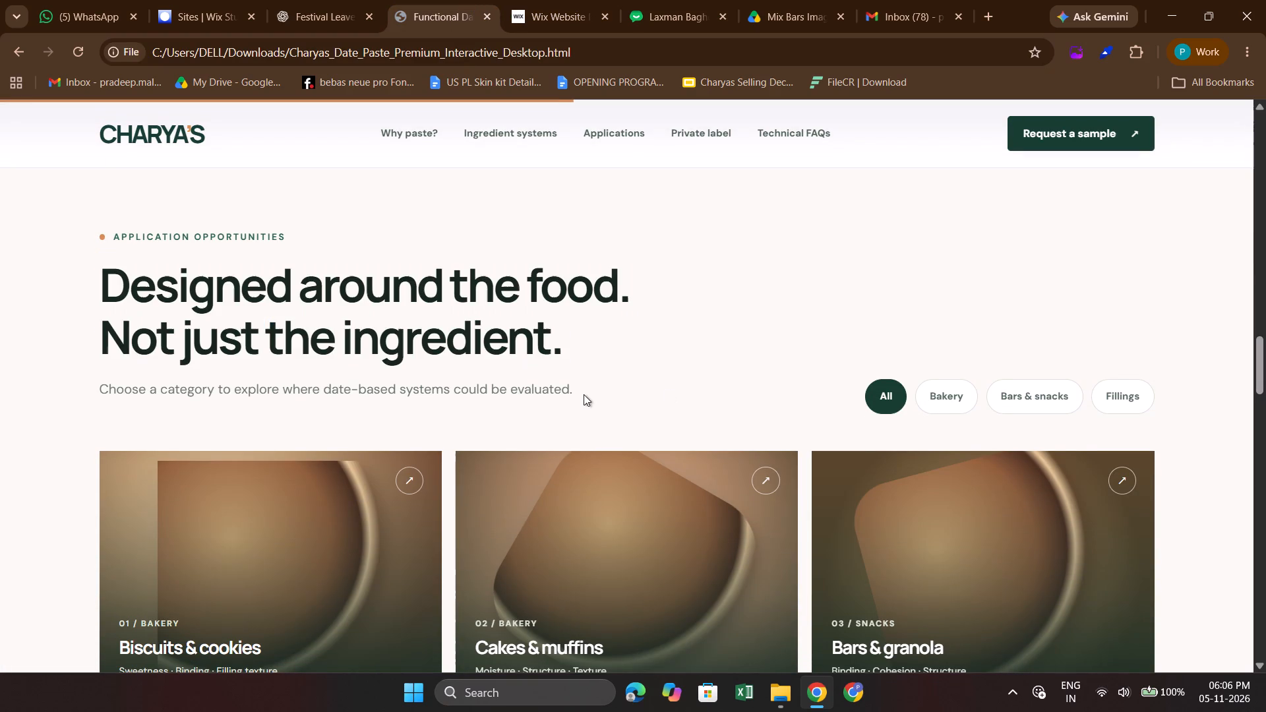
{"action": "left_click_drag", "start_coordinate": [578, 388], "coordinate": [94, 390]}
{"action": "key", "text": "ctrl+c"}
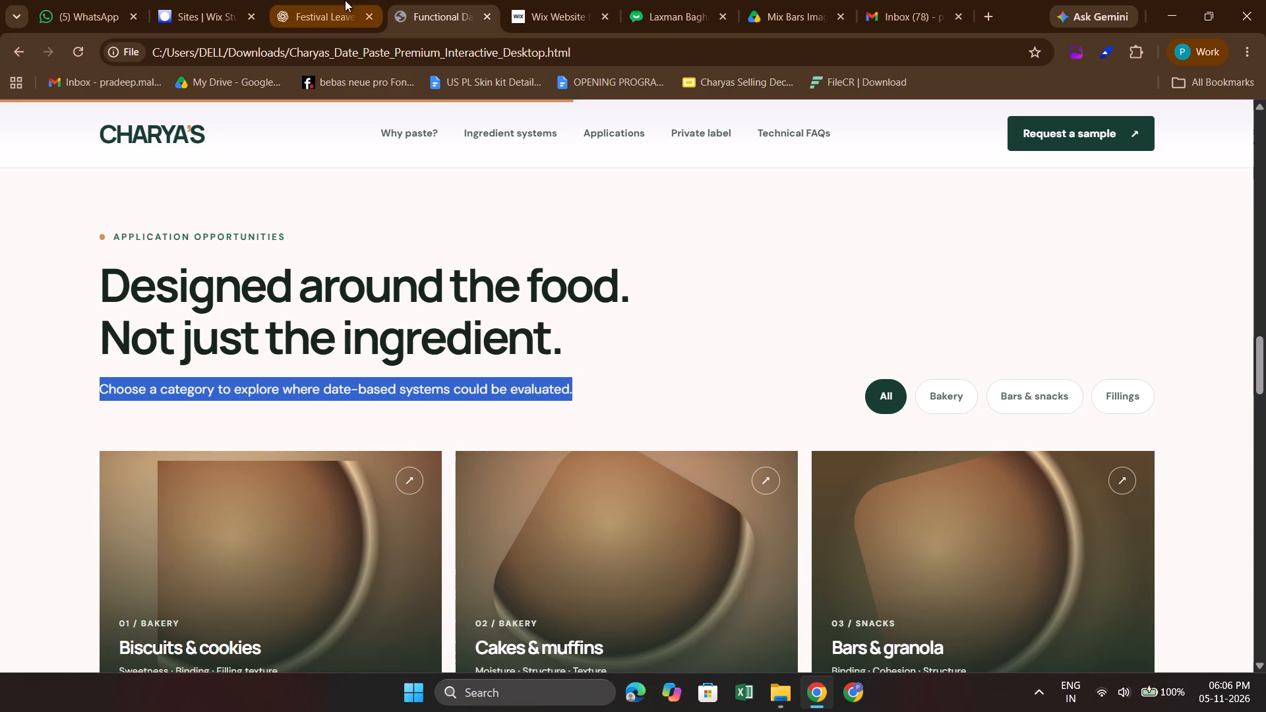
{"action": "left_click", "coordinate": [587, 1]}
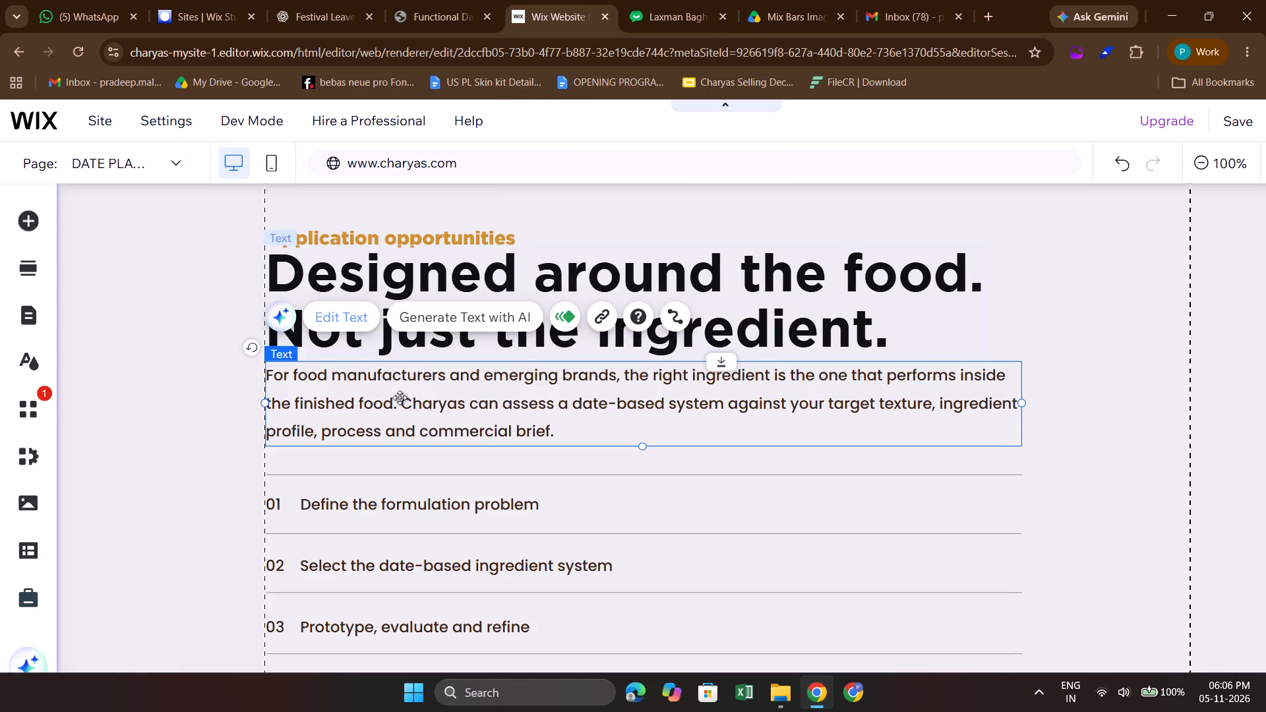
{"action": "double_click", "coordinate": [400, 398]}
{"action": "key", "text": "ctrl+v"}
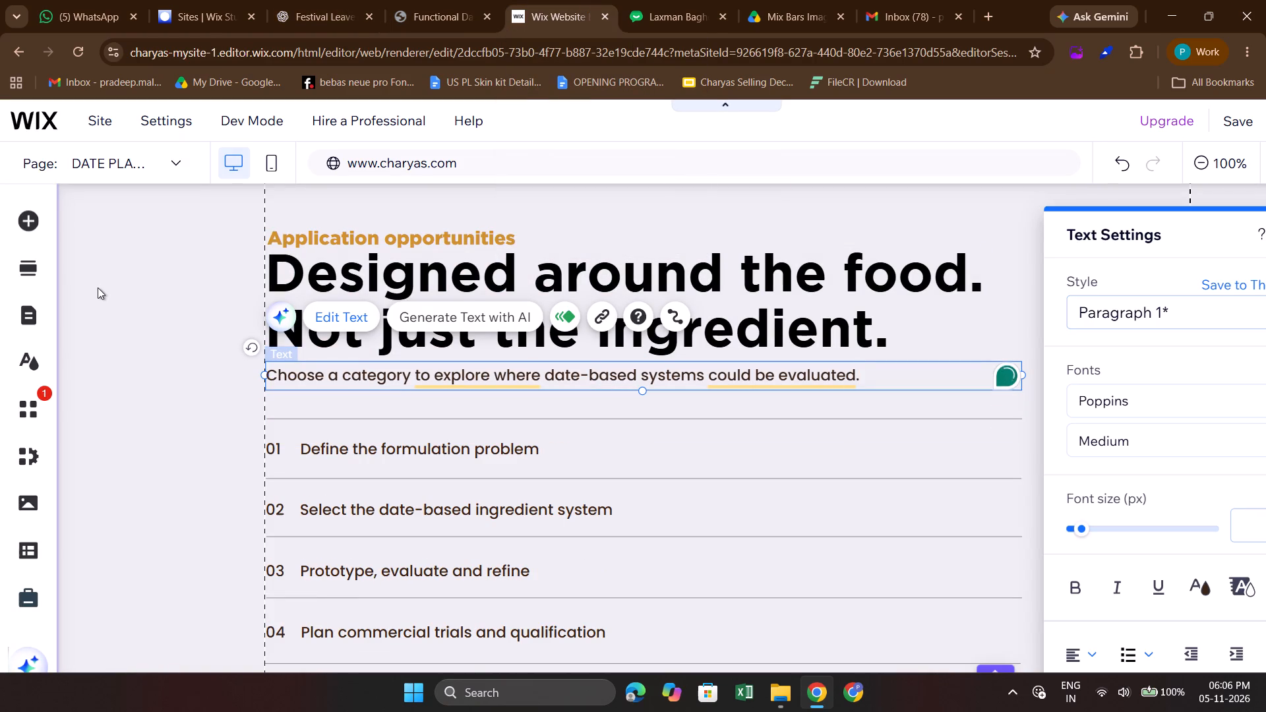
{"action": "left_click", "coordinate": [213, 390]}
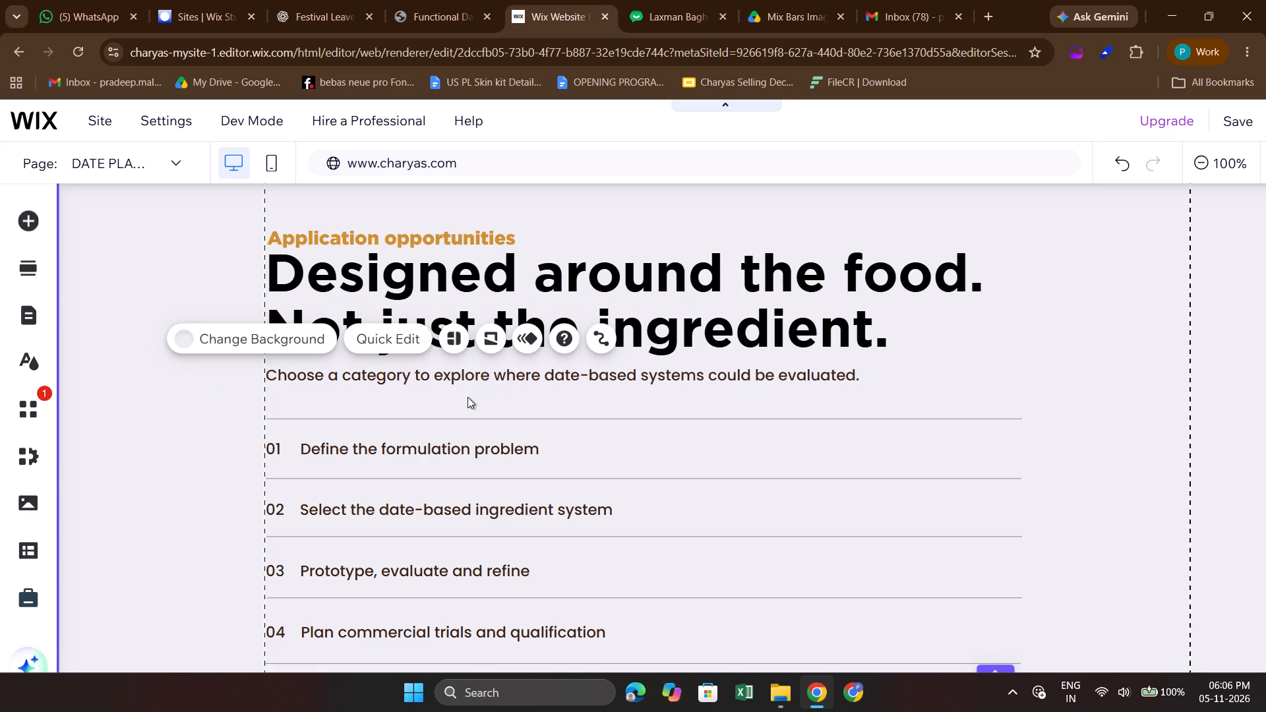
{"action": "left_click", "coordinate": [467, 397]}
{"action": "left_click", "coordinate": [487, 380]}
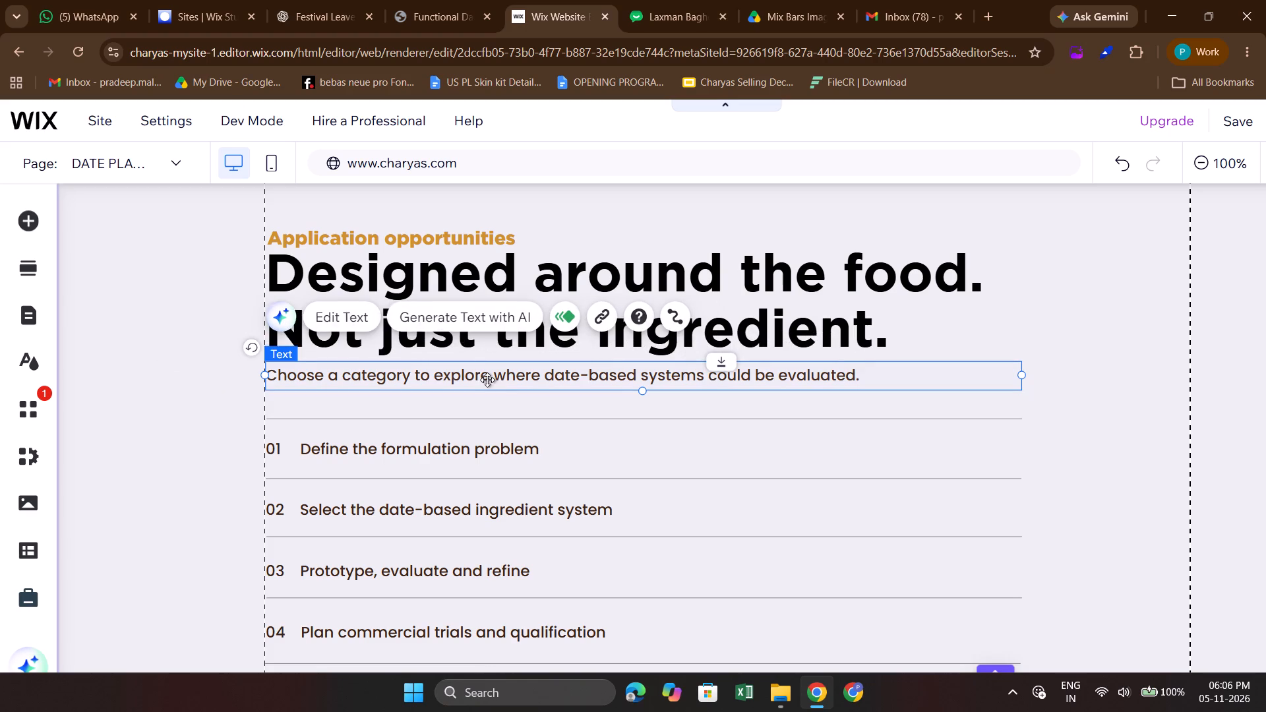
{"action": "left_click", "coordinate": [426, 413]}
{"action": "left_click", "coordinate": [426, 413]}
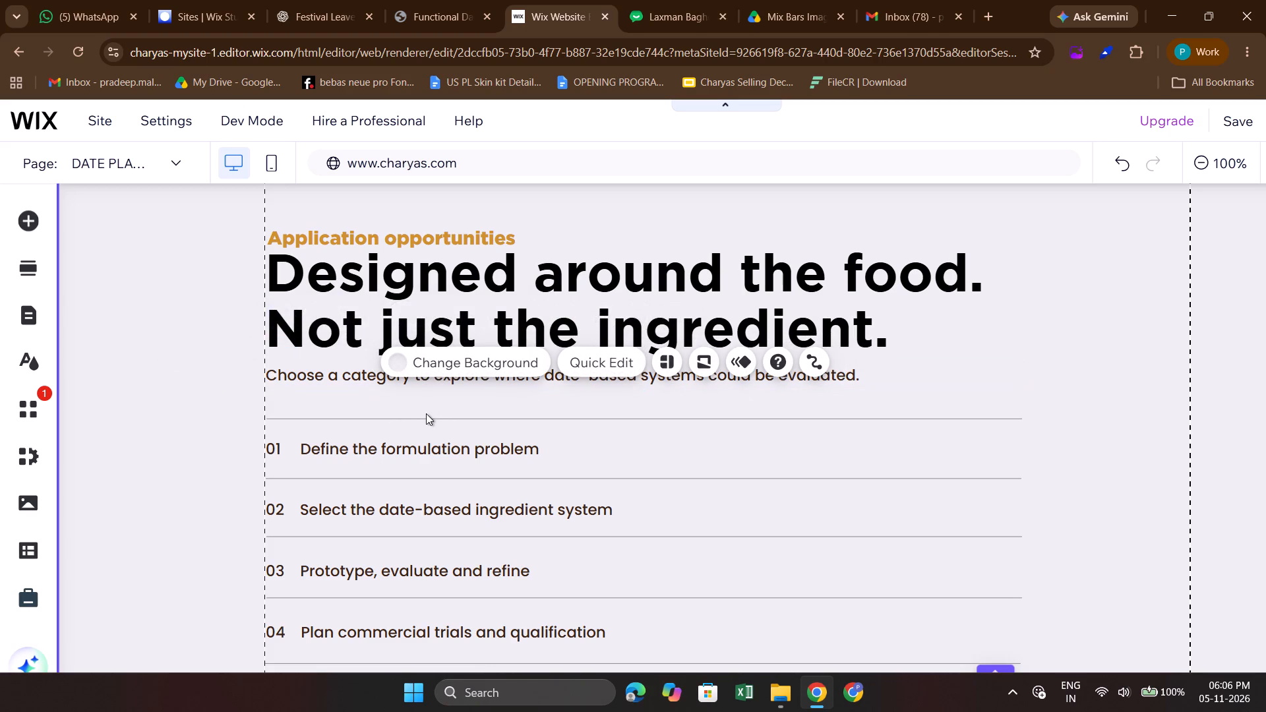
Extend the bottom edge of the Application opportunities section to add empty space below the numbered list.
{"action": "left_click", "coordinate": [508, 464]}
{"action": "scroll", "coordinate": [508, 464], "scroll_direction": "down", "scroll_amount": 3}
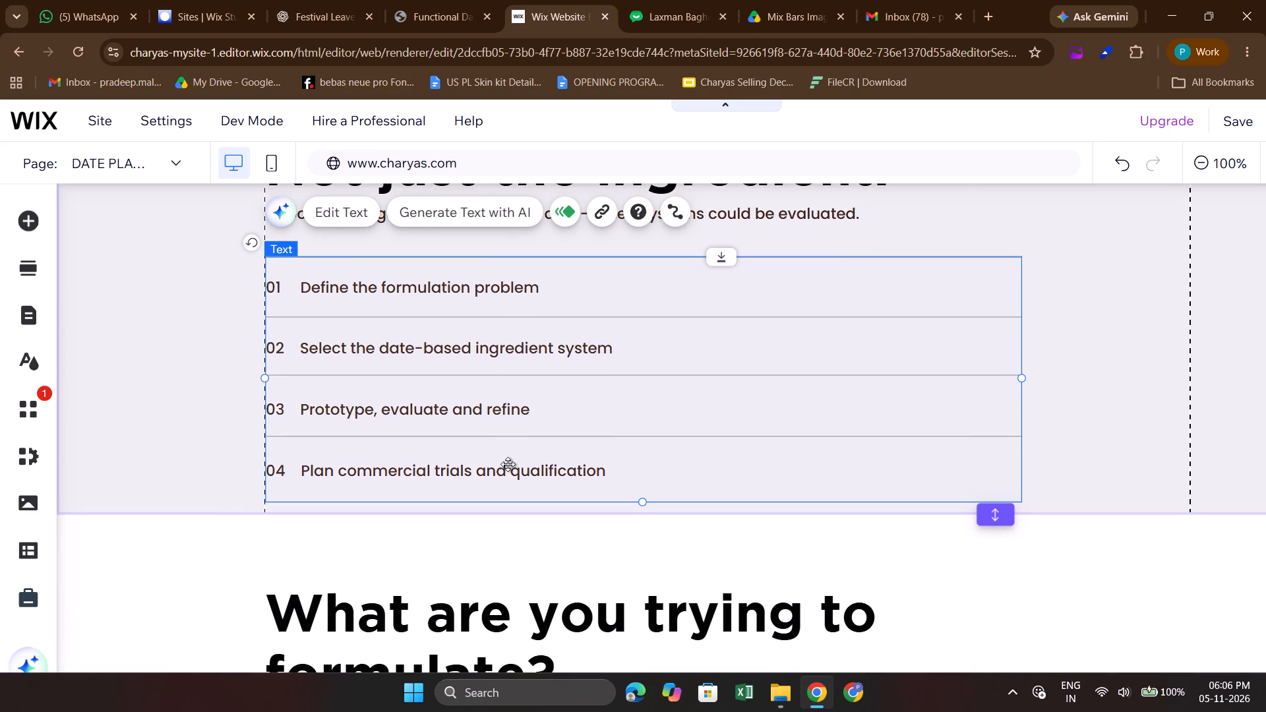
{"action": "scroll", "coordinate": [508, 464], "scroll_direction": "up", "scroll_amount": 1}
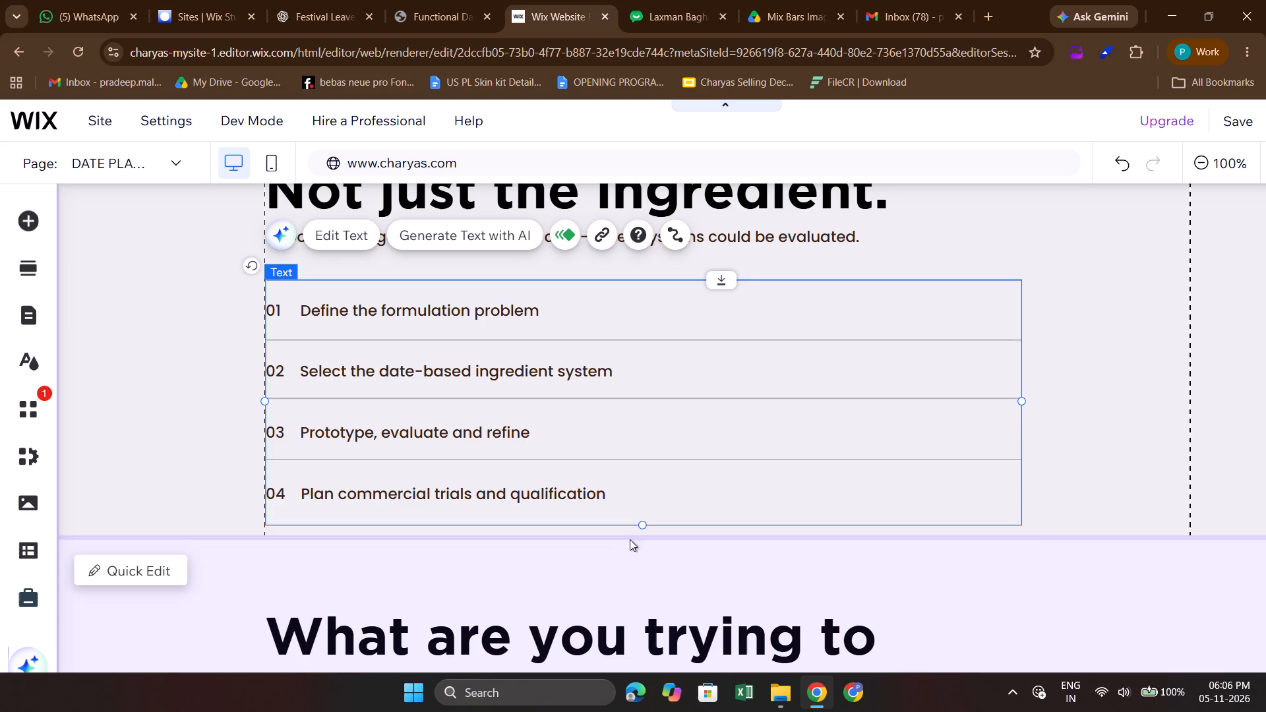
{"action": "scroll", "coordinate": [613, 550], "scroll_direction": "down", "scroll_amount": 1}
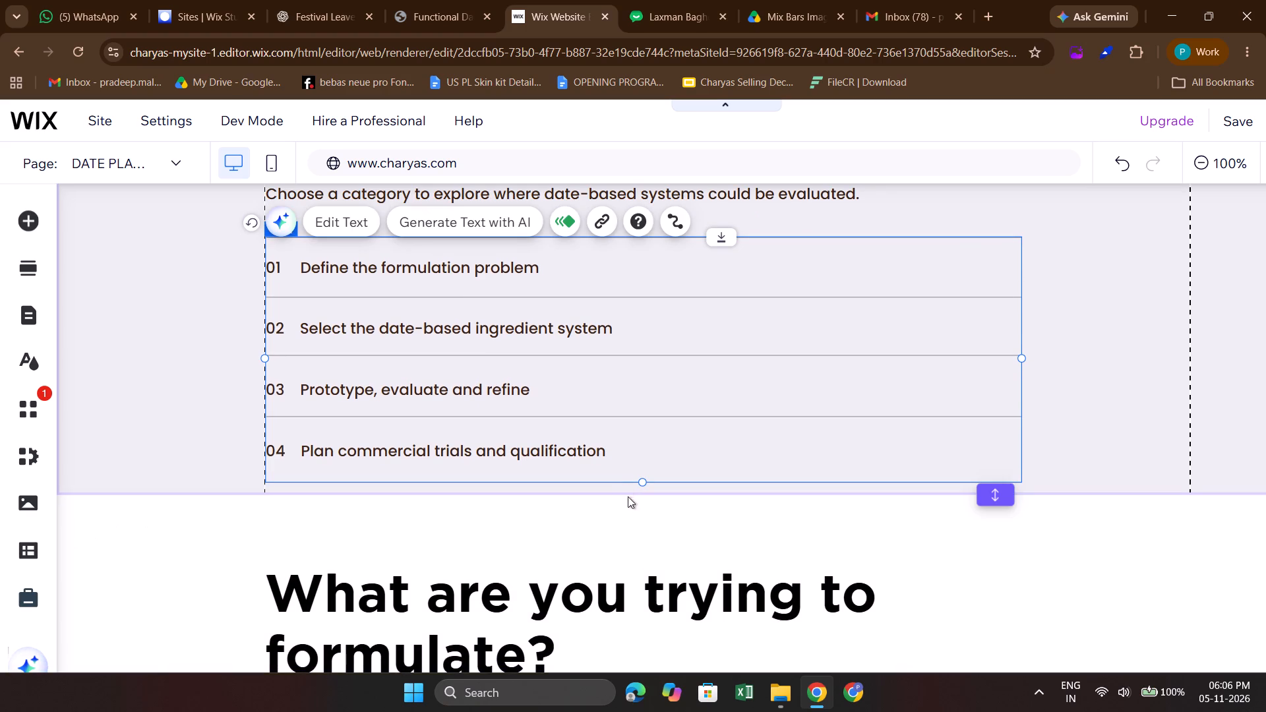
{"action": "left_click_drag", "start_coordinate": [1006, 497], "coordinate": [1008, 539]}
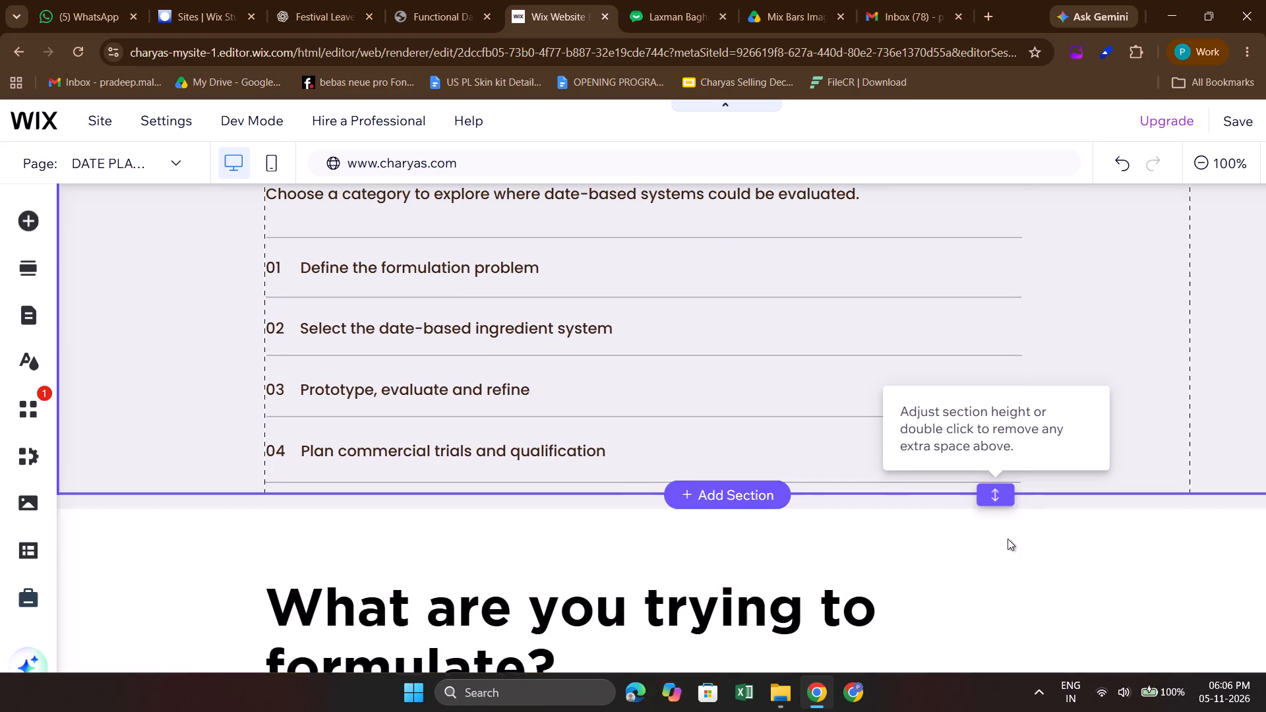
{"action": "left_click_drag", "start_coordinate": [1008, 539], "coordinate": [1008, 561]}
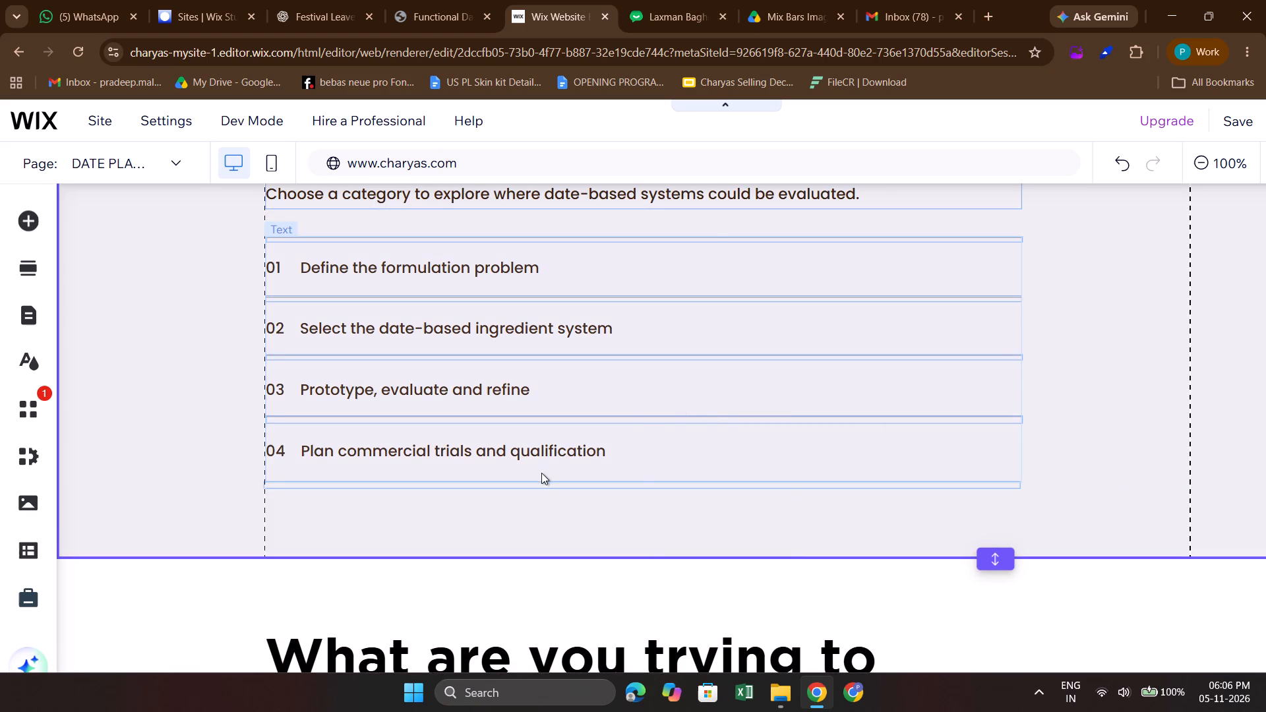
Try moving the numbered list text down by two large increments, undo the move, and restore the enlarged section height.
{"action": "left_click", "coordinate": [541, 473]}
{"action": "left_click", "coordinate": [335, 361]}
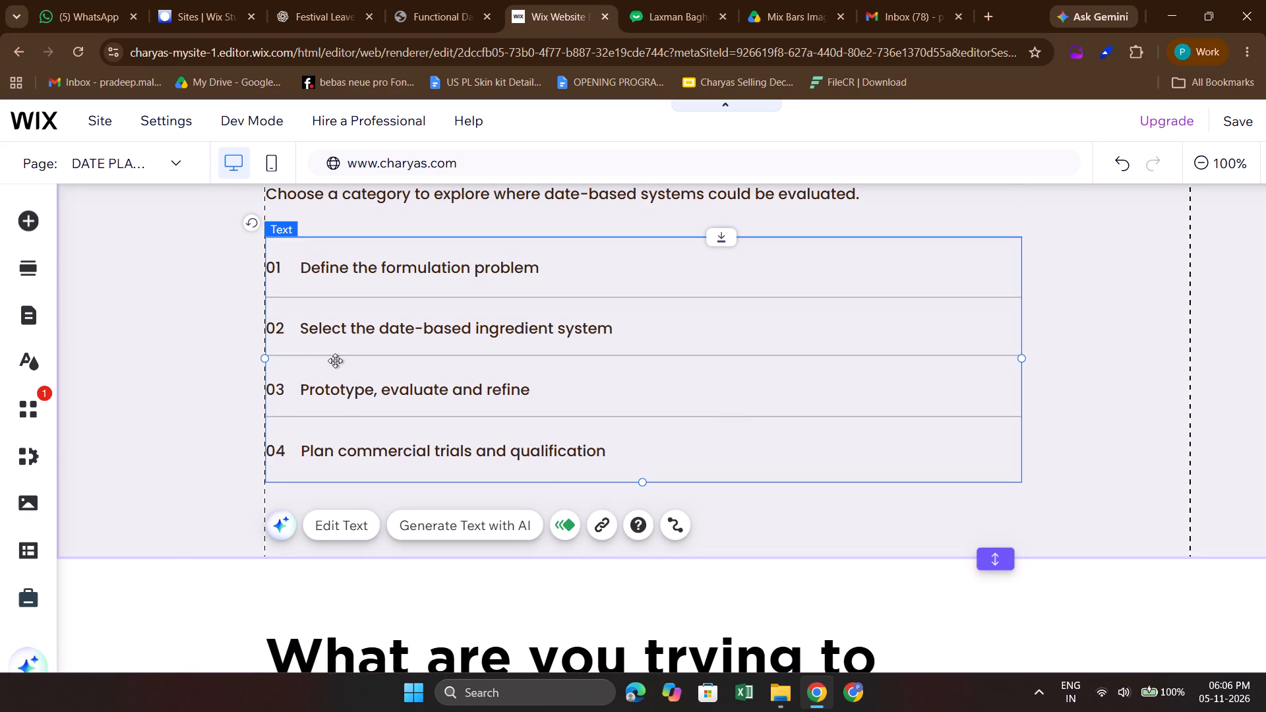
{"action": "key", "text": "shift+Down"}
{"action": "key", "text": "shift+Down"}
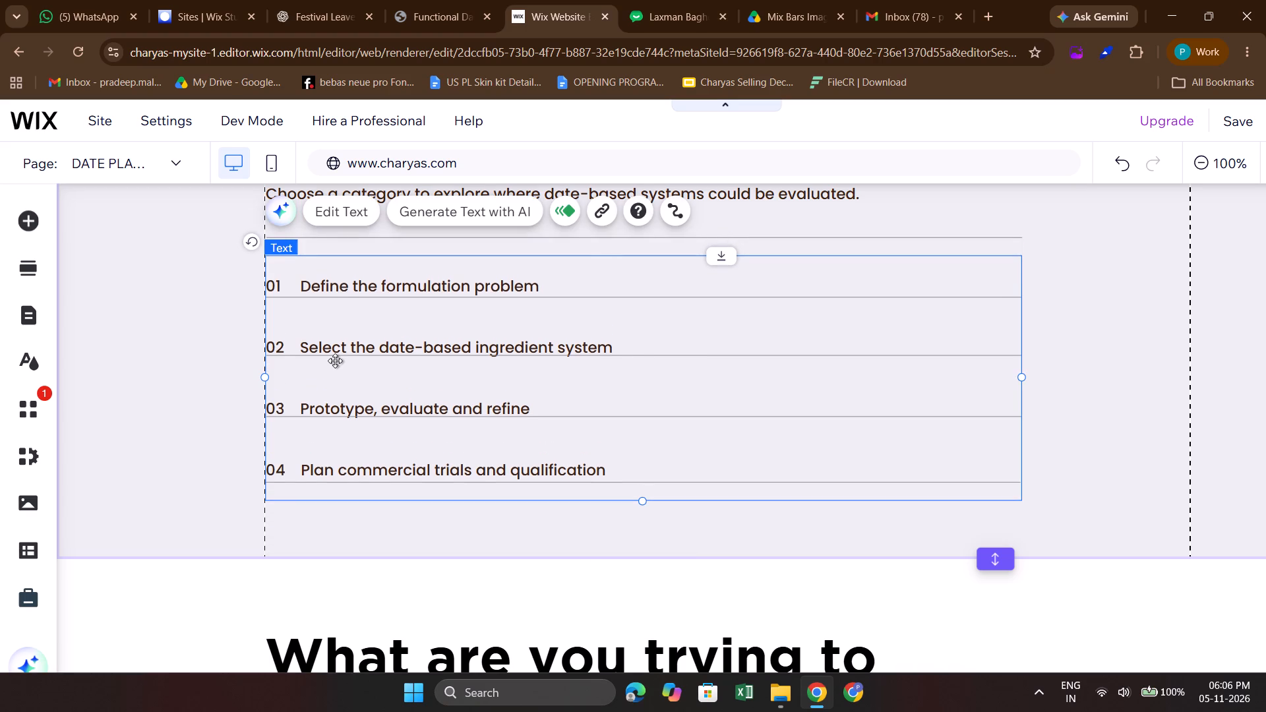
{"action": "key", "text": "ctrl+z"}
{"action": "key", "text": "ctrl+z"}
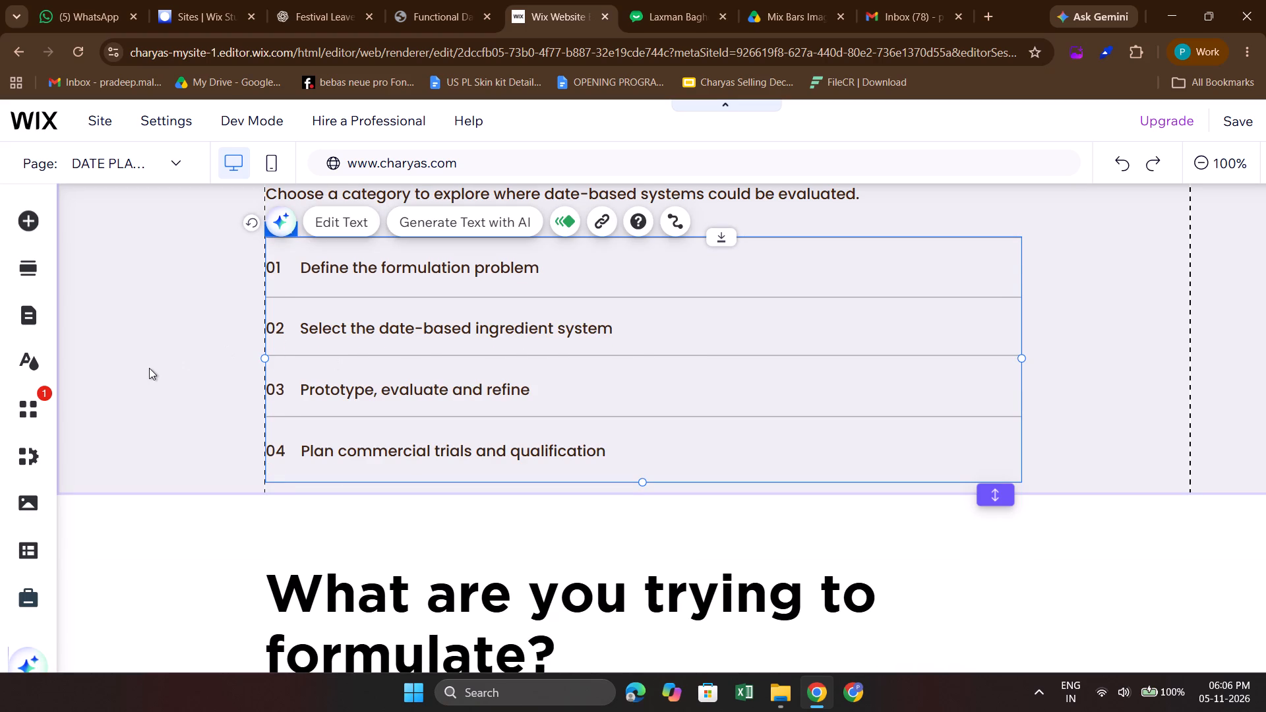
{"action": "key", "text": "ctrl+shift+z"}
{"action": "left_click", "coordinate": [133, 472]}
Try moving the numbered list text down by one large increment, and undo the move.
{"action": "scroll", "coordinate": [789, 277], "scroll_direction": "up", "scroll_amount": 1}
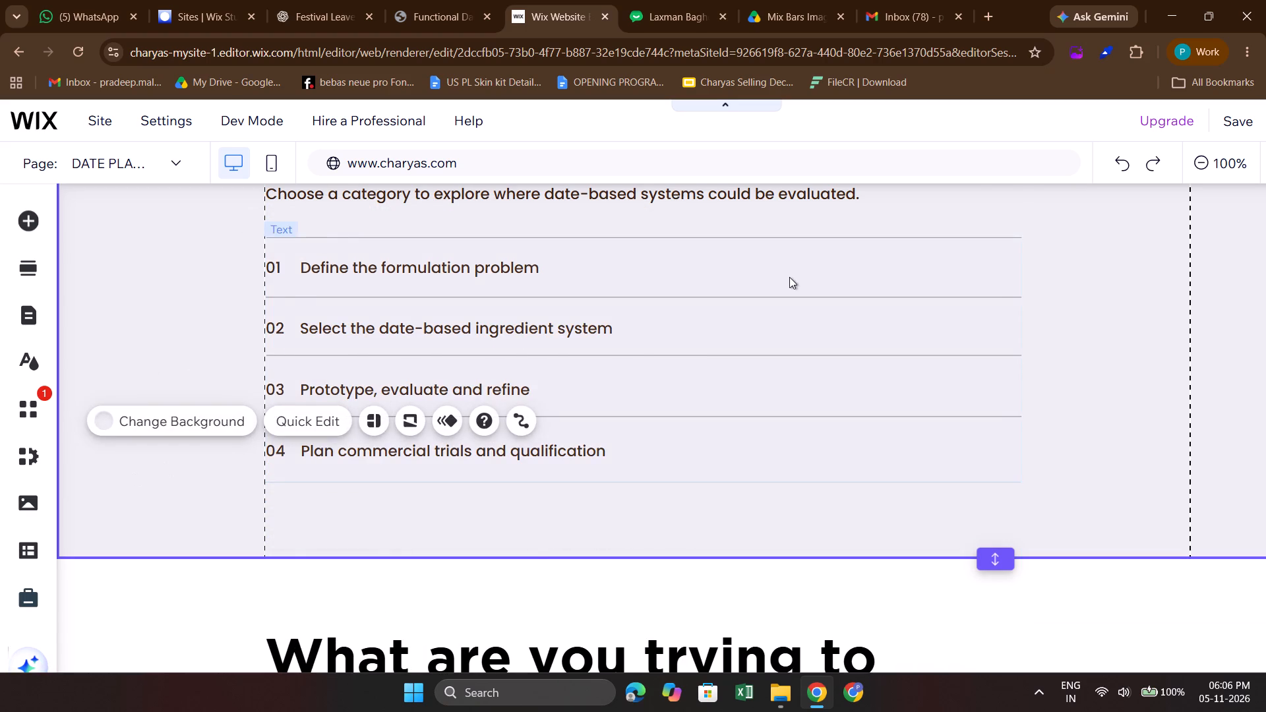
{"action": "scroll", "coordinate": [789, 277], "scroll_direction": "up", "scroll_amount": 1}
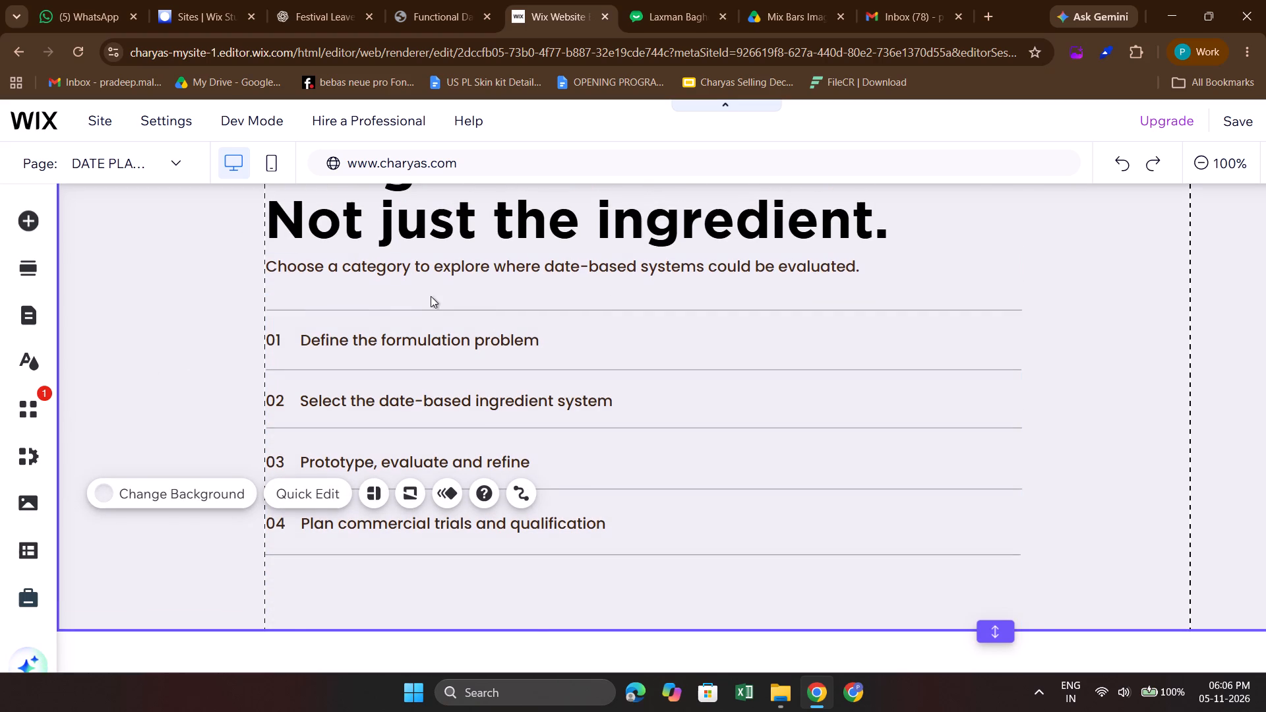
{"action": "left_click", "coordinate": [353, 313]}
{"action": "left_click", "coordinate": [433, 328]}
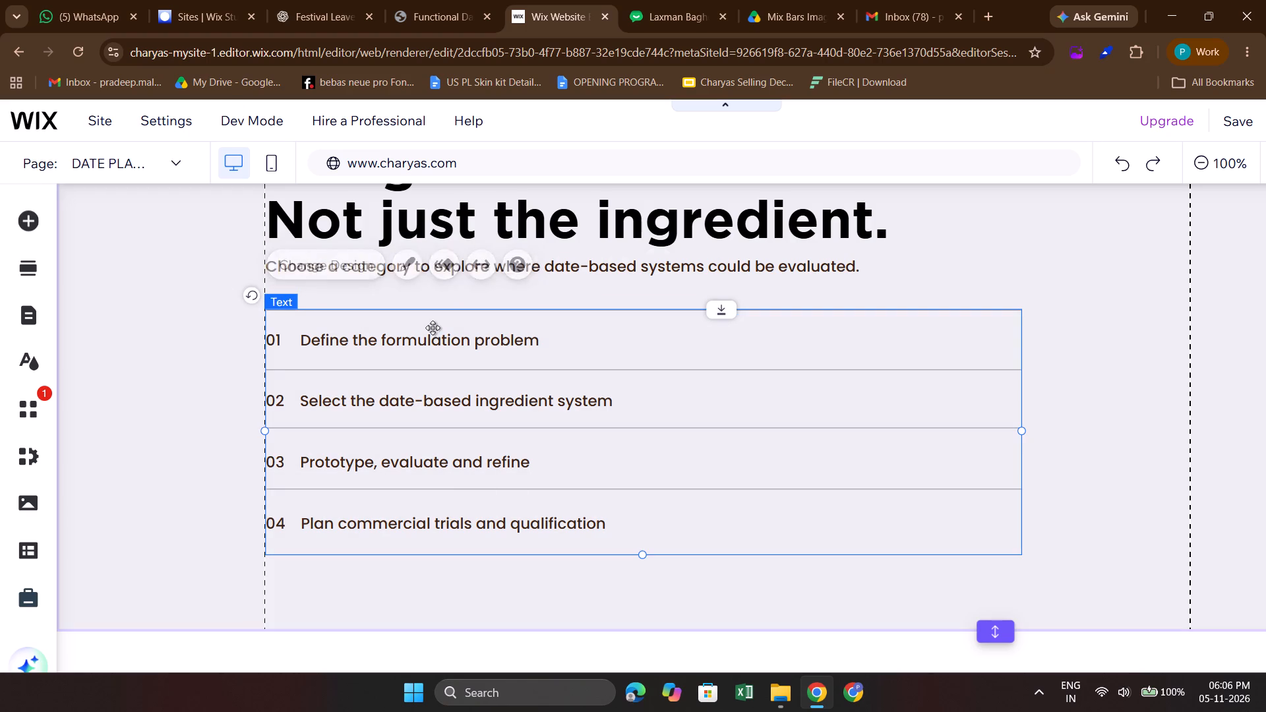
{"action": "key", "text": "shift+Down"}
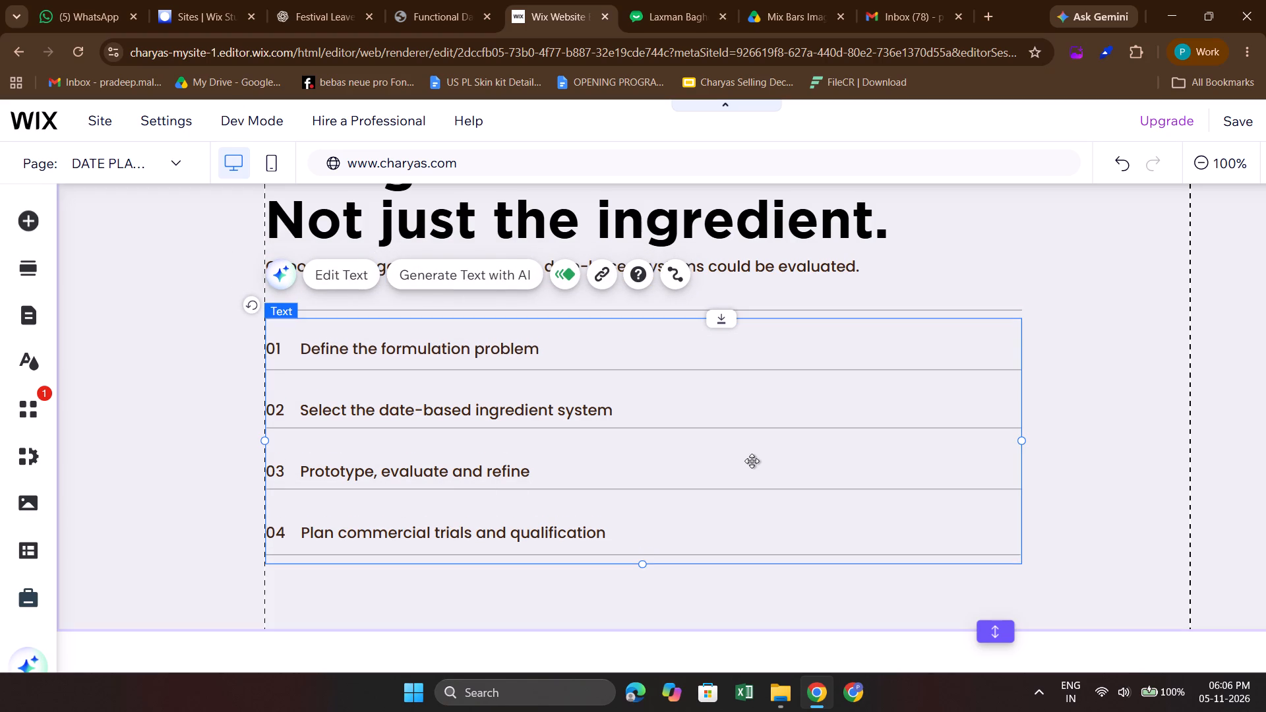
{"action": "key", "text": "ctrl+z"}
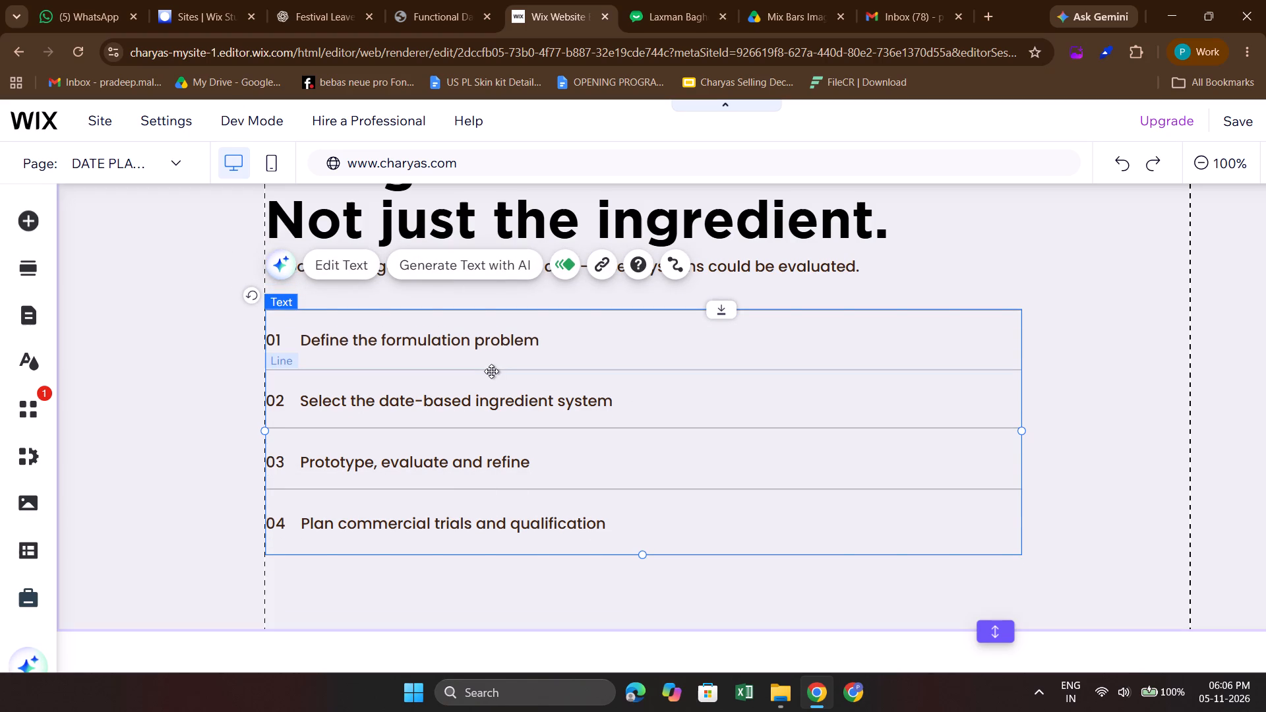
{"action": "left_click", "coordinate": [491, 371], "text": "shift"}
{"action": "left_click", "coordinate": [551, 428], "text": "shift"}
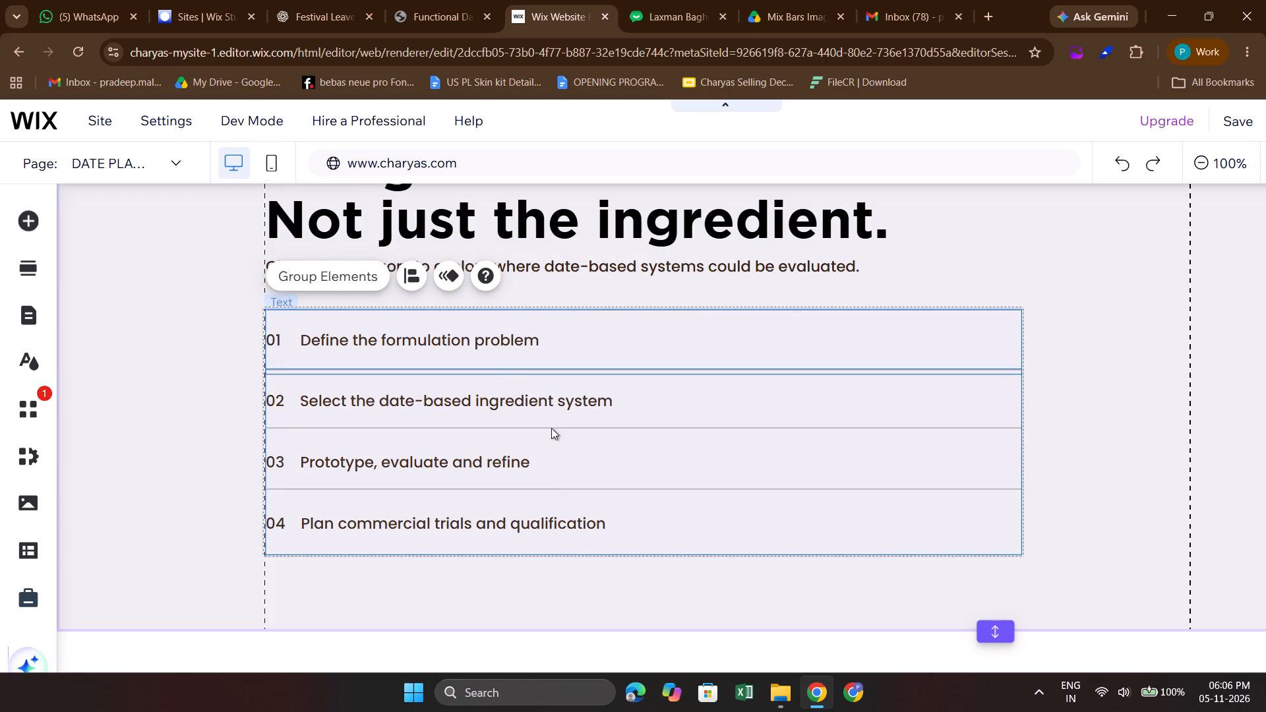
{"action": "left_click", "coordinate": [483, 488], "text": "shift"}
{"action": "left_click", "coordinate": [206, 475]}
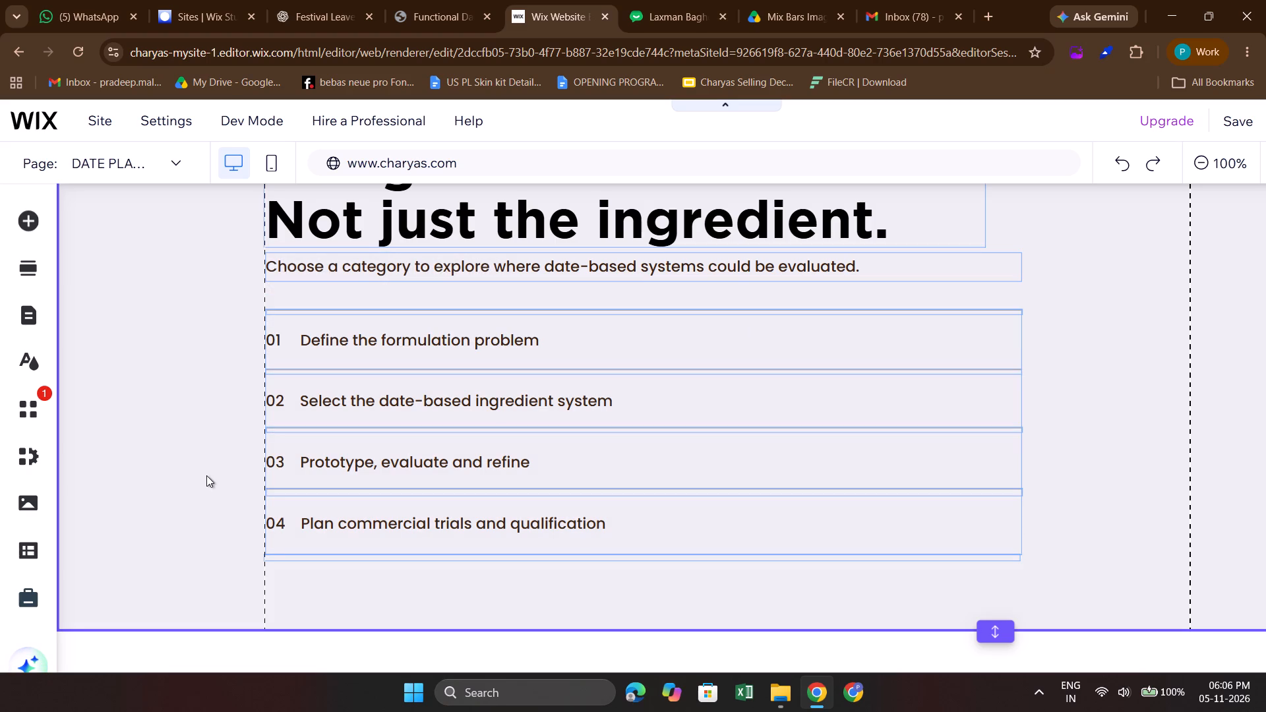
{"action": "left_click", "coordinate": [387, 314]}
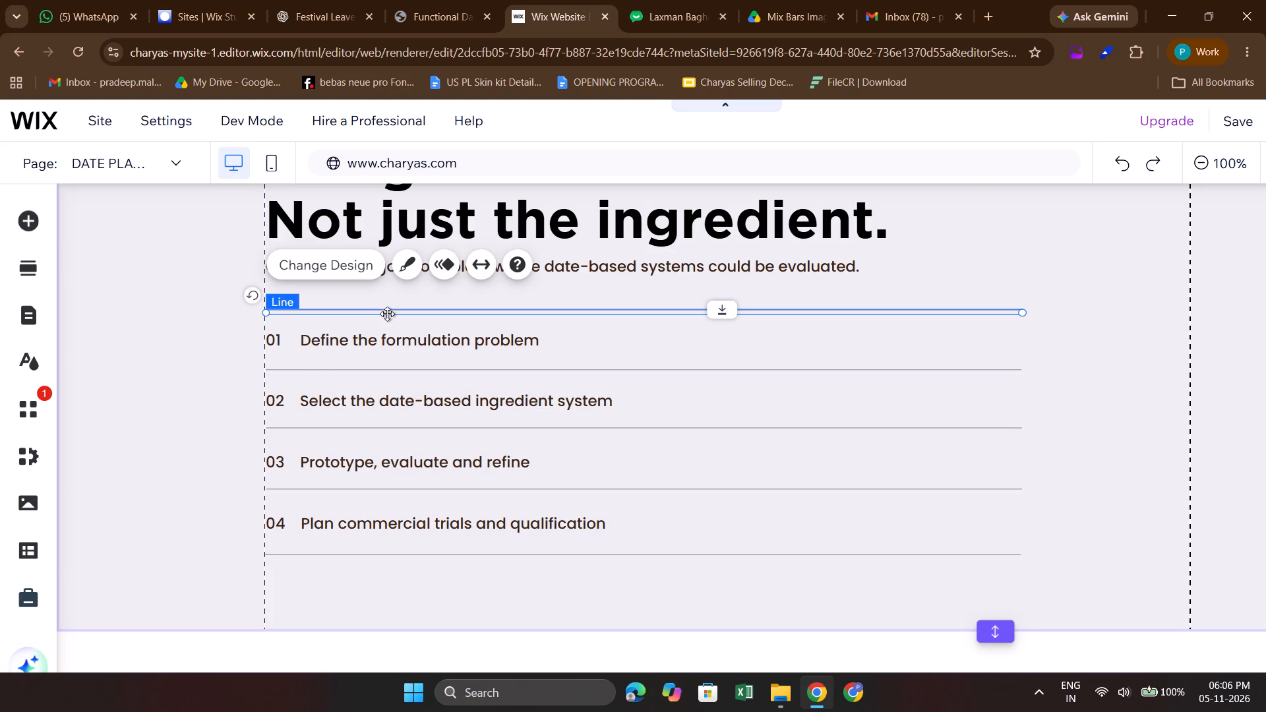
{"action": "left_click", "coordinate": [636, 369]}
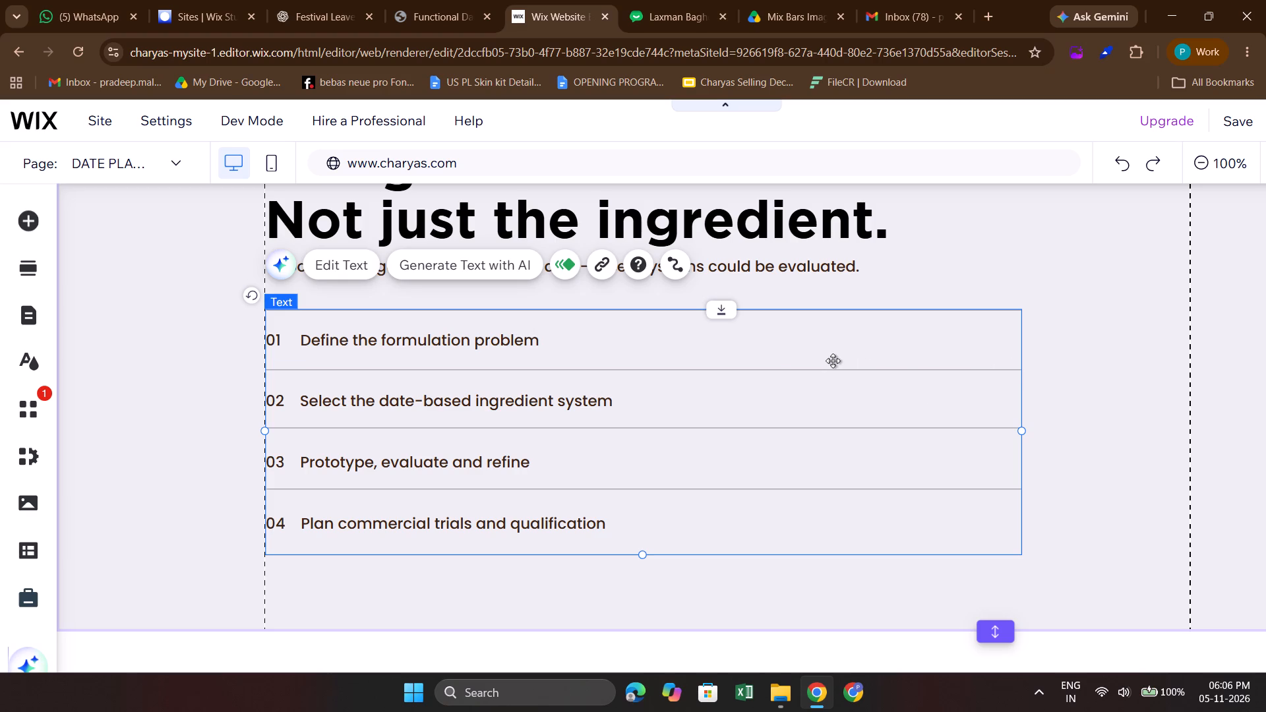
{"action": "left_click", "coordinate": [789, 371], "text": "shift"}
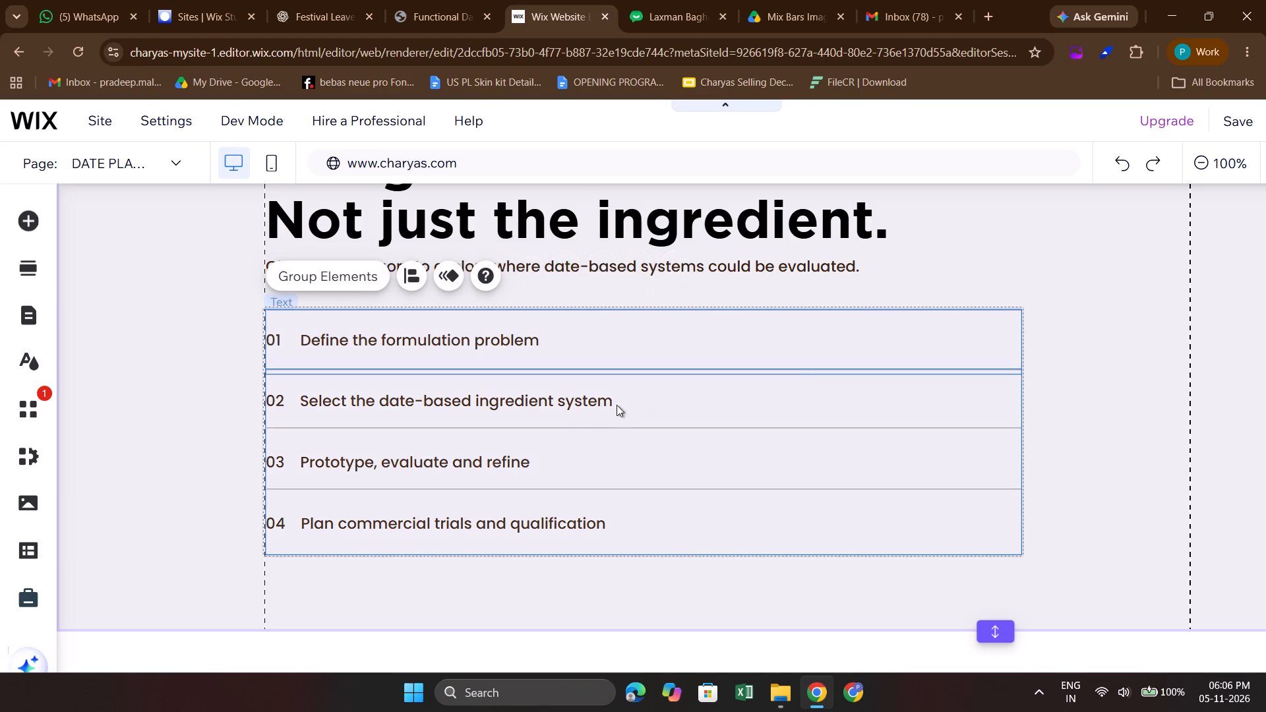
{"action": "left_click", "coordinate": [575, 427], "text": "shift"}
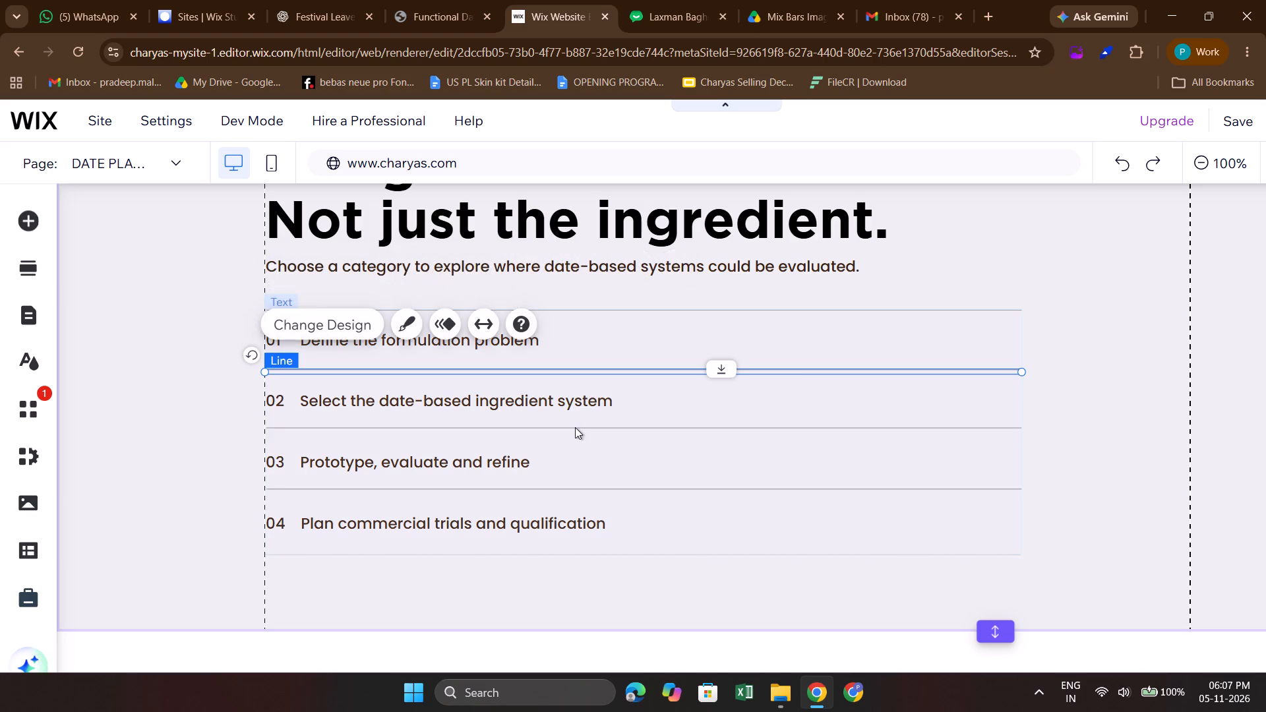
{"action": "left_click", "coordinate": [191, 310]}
Move the numbered list text down by three large increments to widen the gap below the subtitle.
{"action": "left_click", "coordinate": [429, 332]}
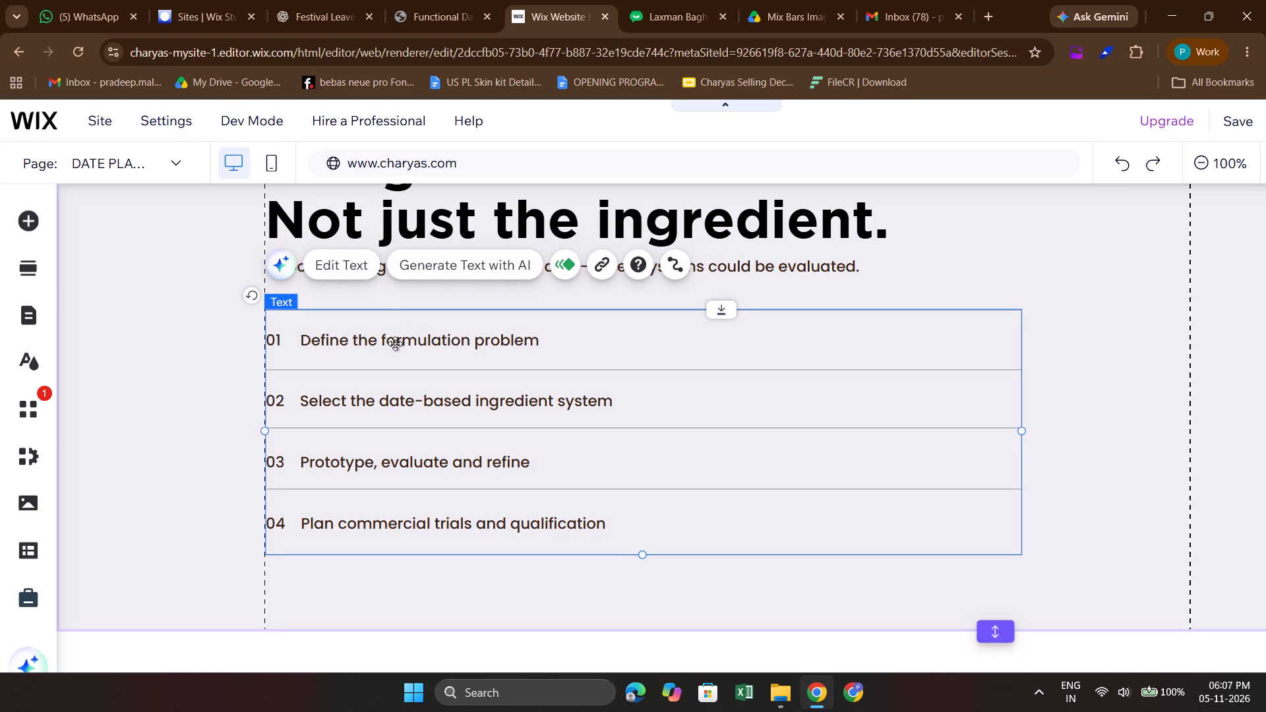
{"action": "key", "text": "shift+Down"}
{"action": "key", "text": "shift+Down"}
{"action": "key", "text": "shift+Down"}
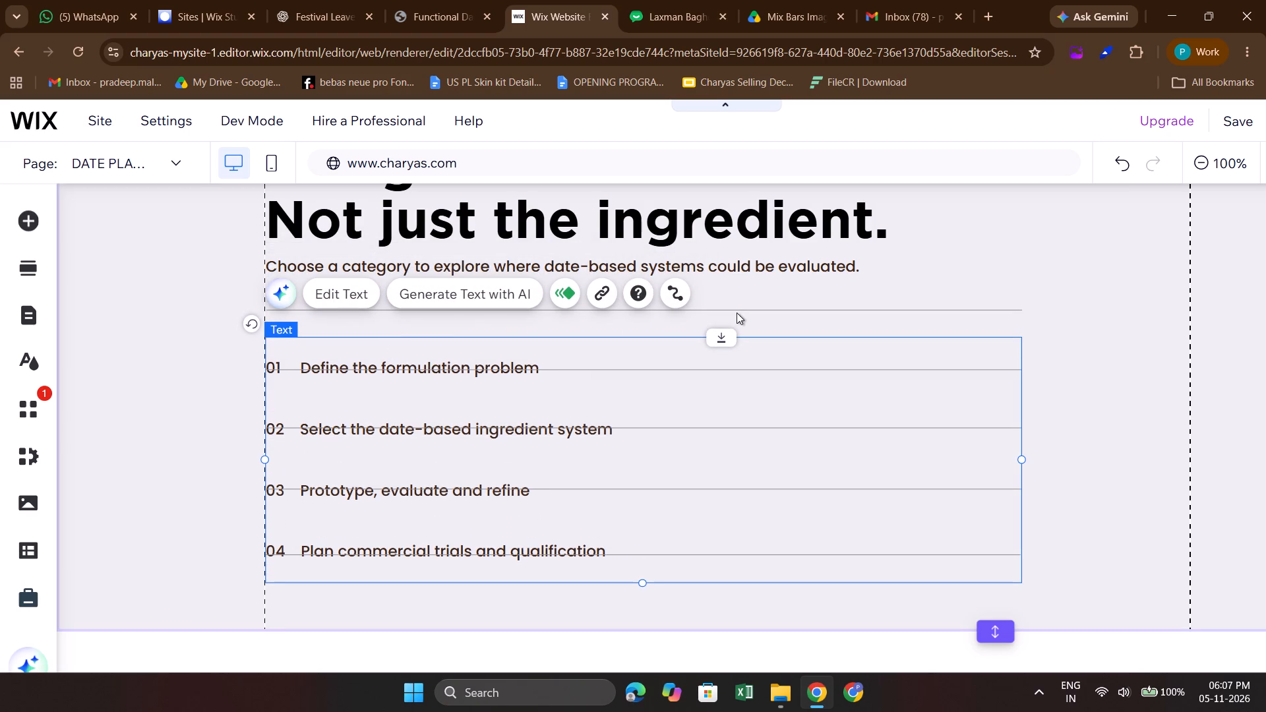
Move the divider line above item 01 down by three large increments to match the list text.
{"action": "left_click", "coordinate": [754, 311]}
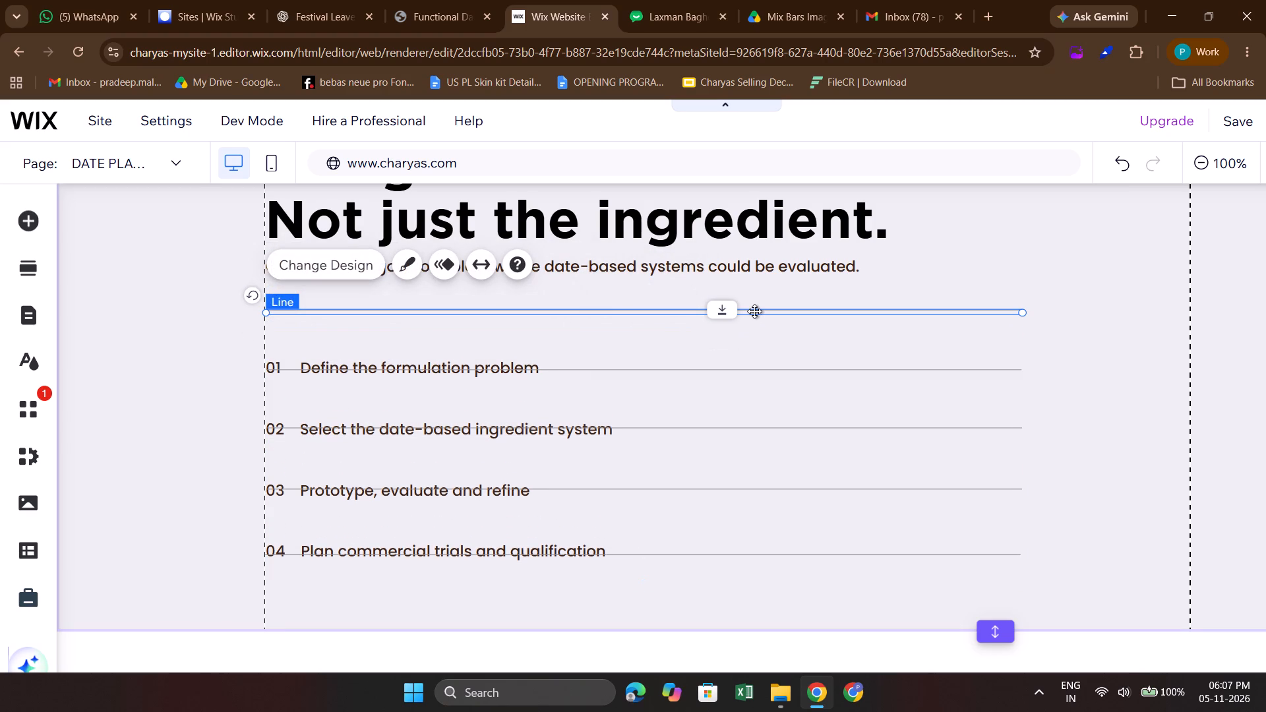
{"action": "key", "text": "shift+Down"}
{"action": "key", "text": "shift+Down"}
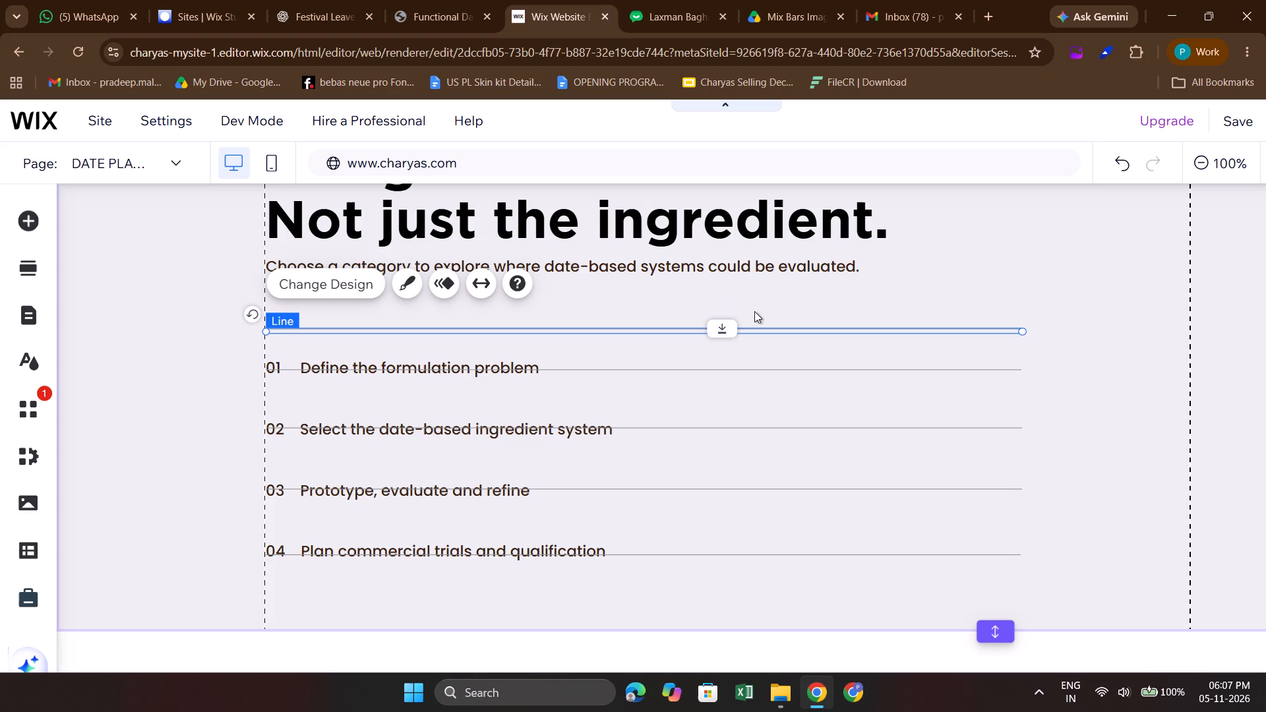
{"action": "key", "text": "shift+Down"}
Move the divider lines below items 01 and 02 down by three large increments each to sit between the list rows.
{"action": "left_click", "coordinate": [715, 370]}
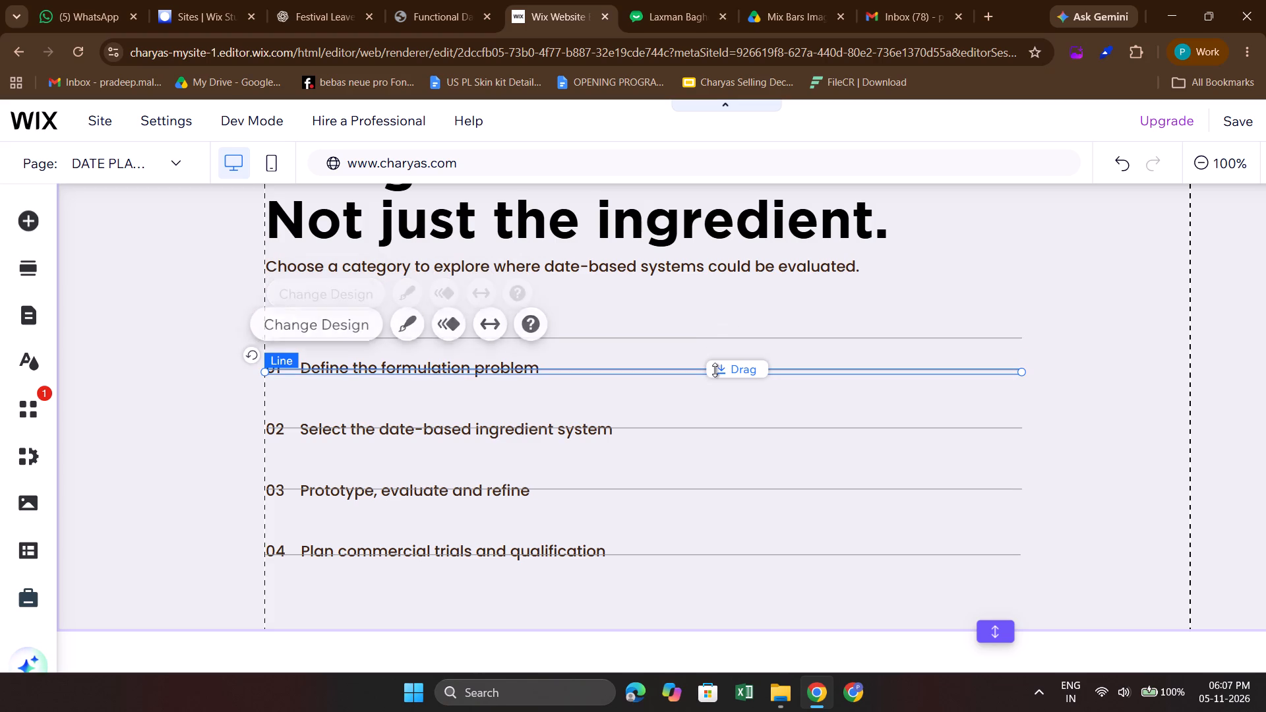
{"action": "key", "text": "shift+Down"}
{"action": "key", "text": "shift+Down"}
{"action": "key", "text": "shift+Down"}
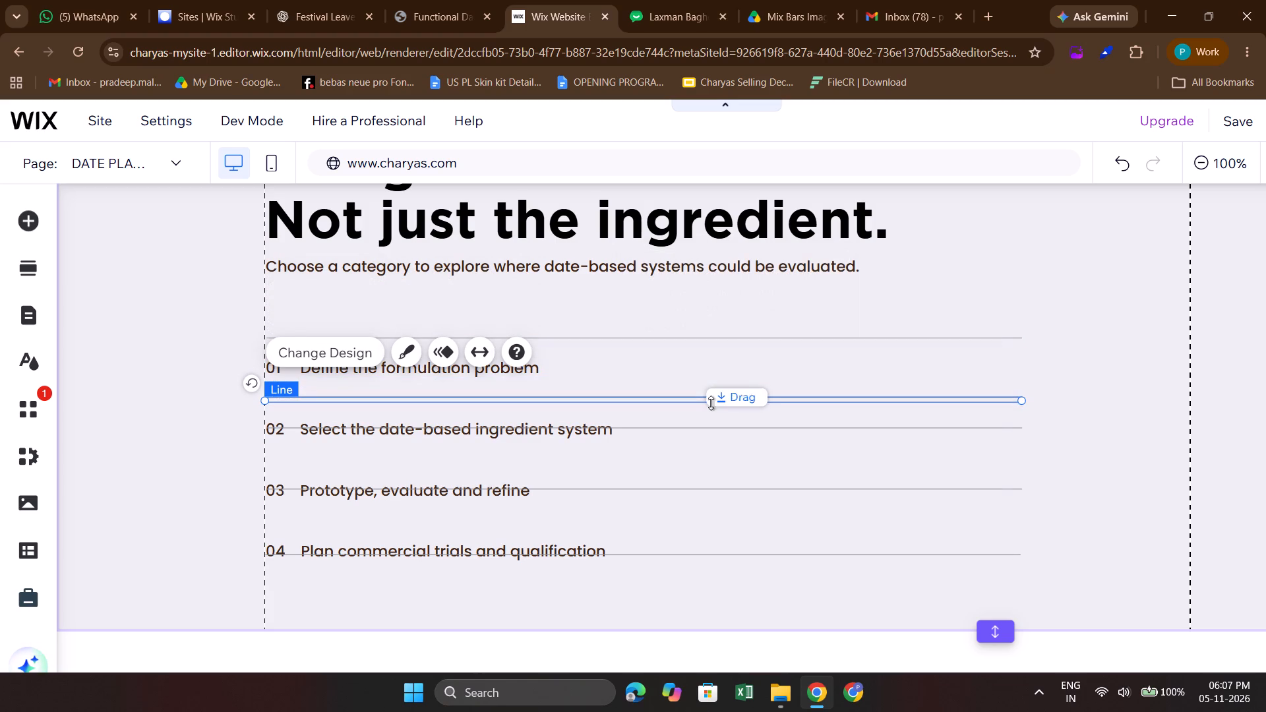
{"action": "left_click", "coordinate": [689, 430]}
{"action": "key", "text": "shift+Down"}
{"action": "key", "text": "shift+Down"}
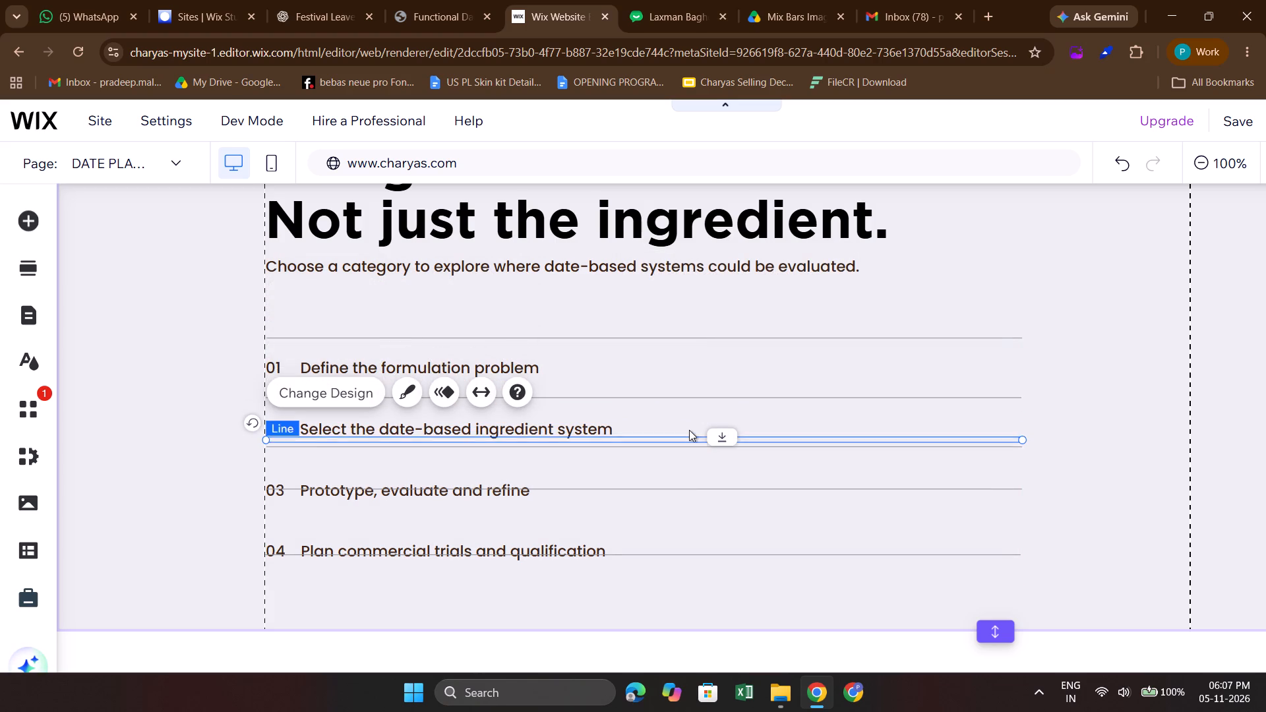
{"action": "key", "text": "shift+Down"}
Move the divider lines below items 03 and 04 down by three large increments each, matching the other dividers' spacing.
{"action": "left_click", "coordinate": [662, 489]}
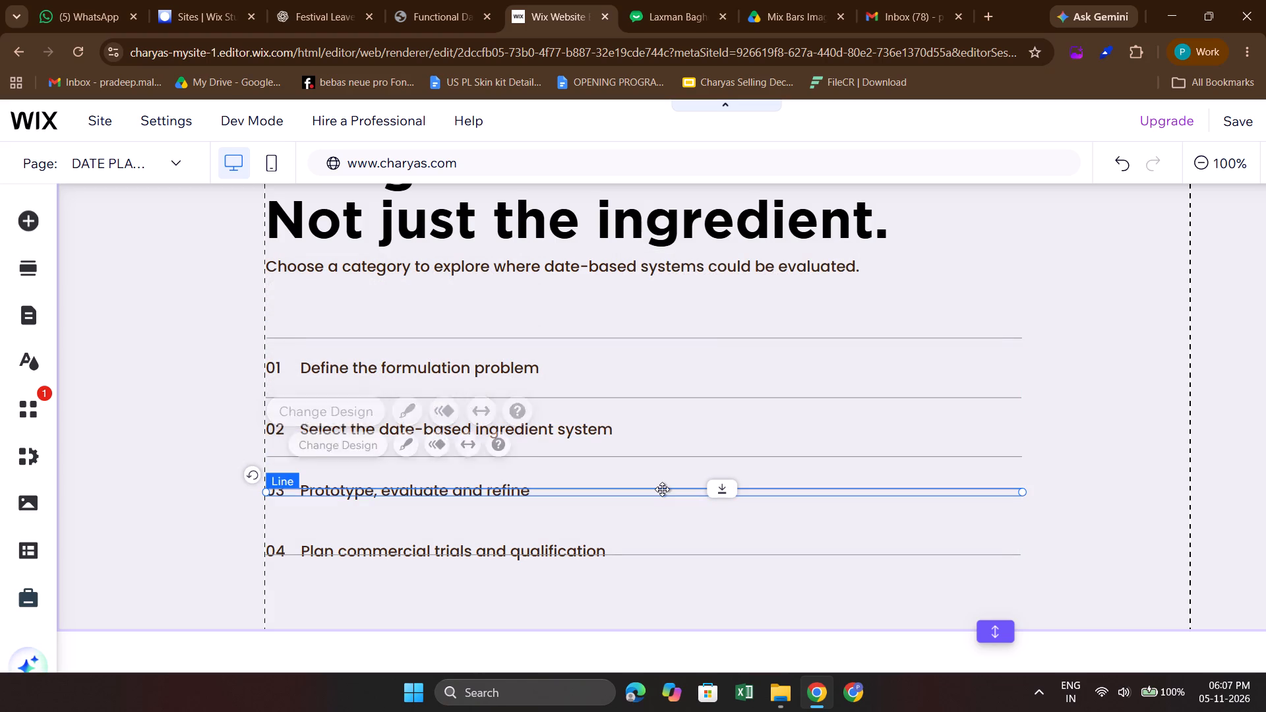
{"action": "key", "text": "shift+Down"}
{"action": "key", "text": "shift+Down"}
{"action": "key", "text": "shift+Down"}
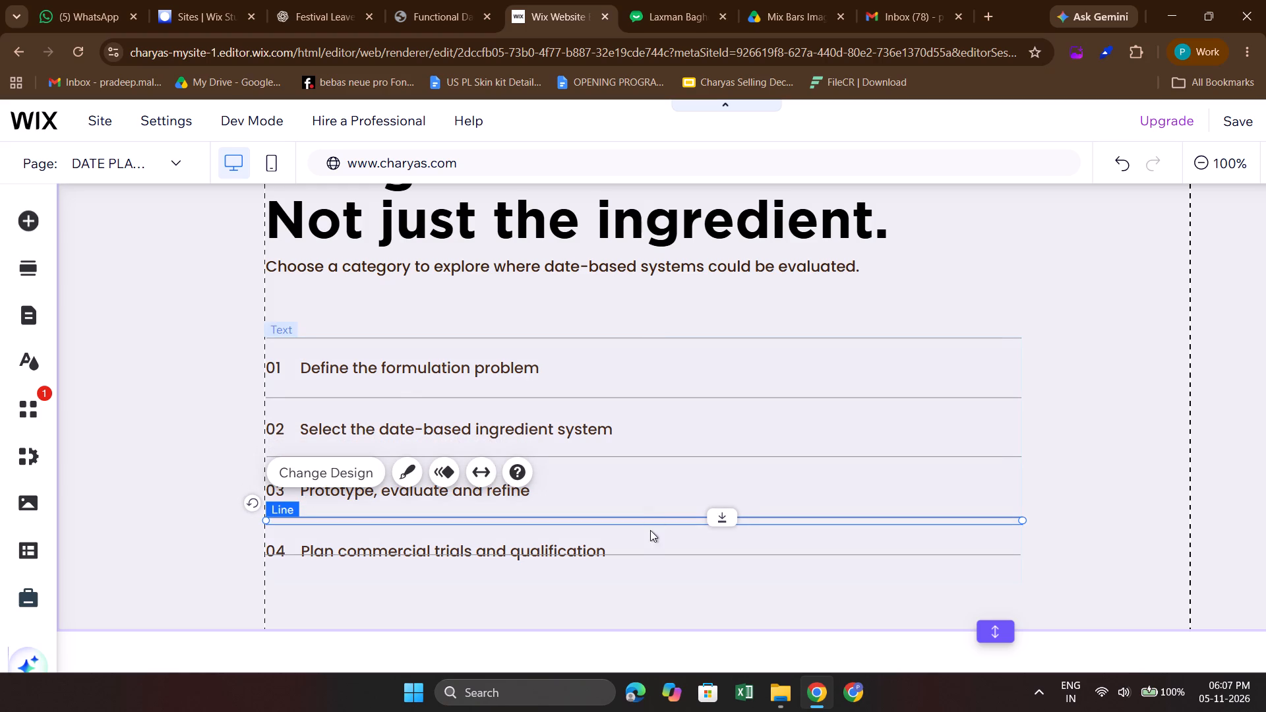
{"action": "left_click", "coordinate": [647, 555]}
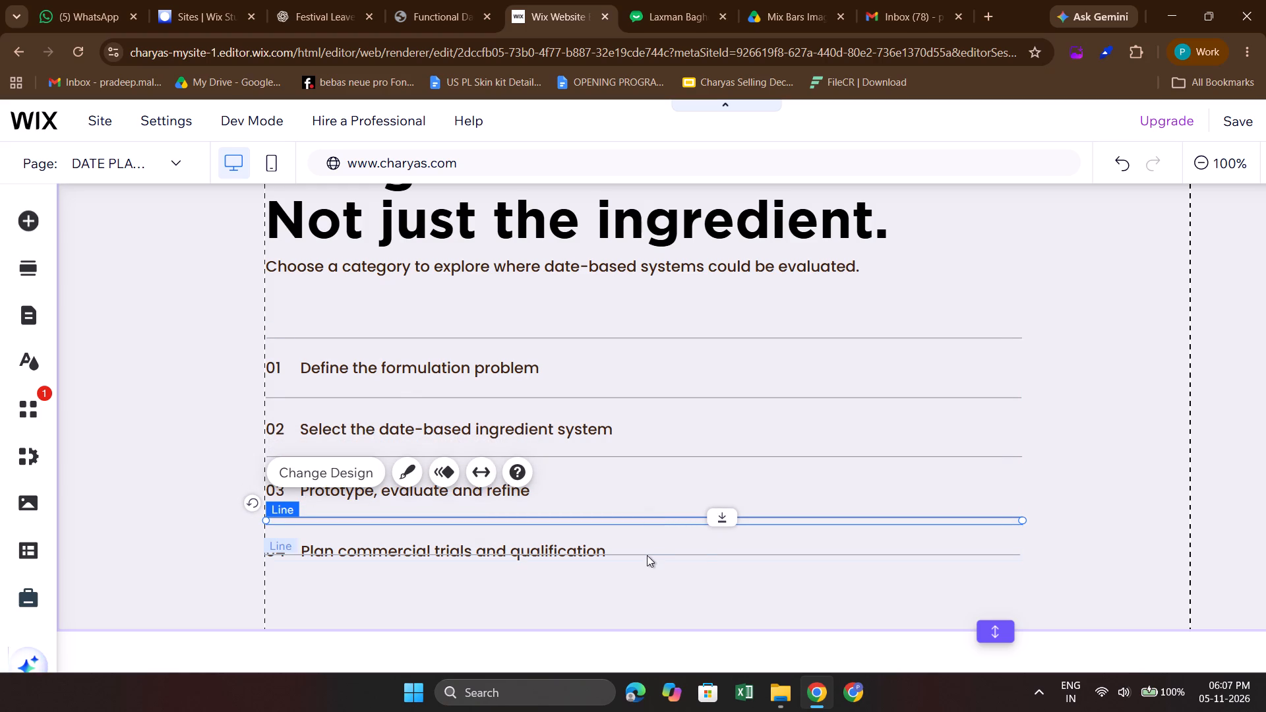
{"action": "key", "text": "shift+Down"}
{"action": "key", "text": "shift+Down"}
{"action": "key", "text": "shift+Down"}
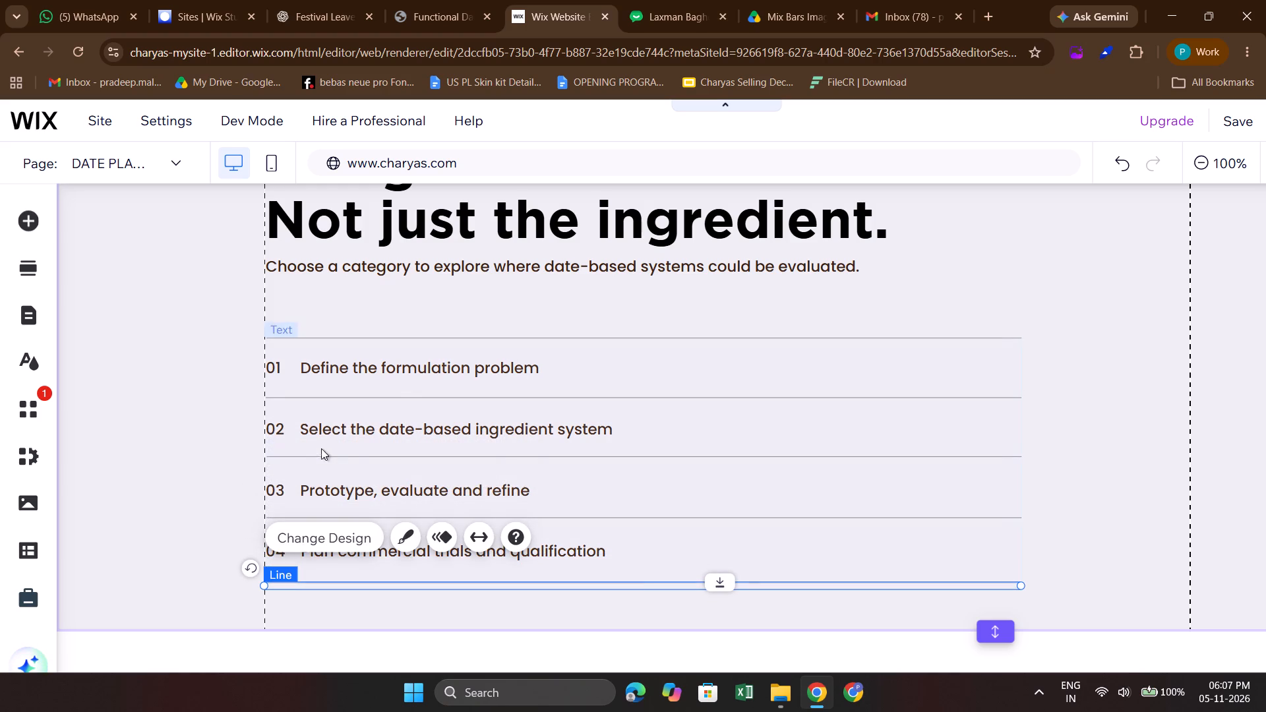
{"action": "left_click", "coordinate": [223, 447]}
Move the "Choose a category to explore..." subtitle down by two large increments, away from the heading.
{"action": "scroll", "coordinate": [223, 447], "scroll_direction": "right", "scroll_amount": 1}
{"action": "scroll", "coordinate": [476, 309], "scroll_direction": "up", "scroll_amount": 1}
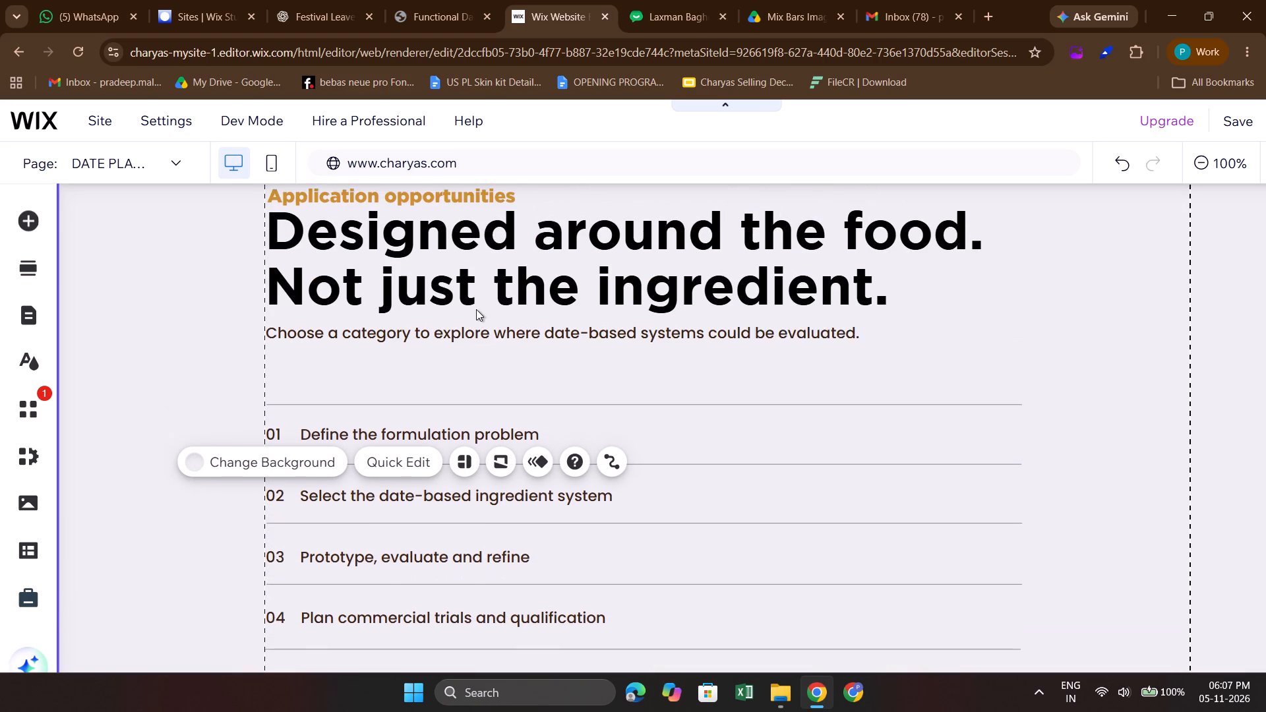
{"action": "left_click", "coordinate": [462, 350]}
{"action": "key", "text": "shift+Down"}
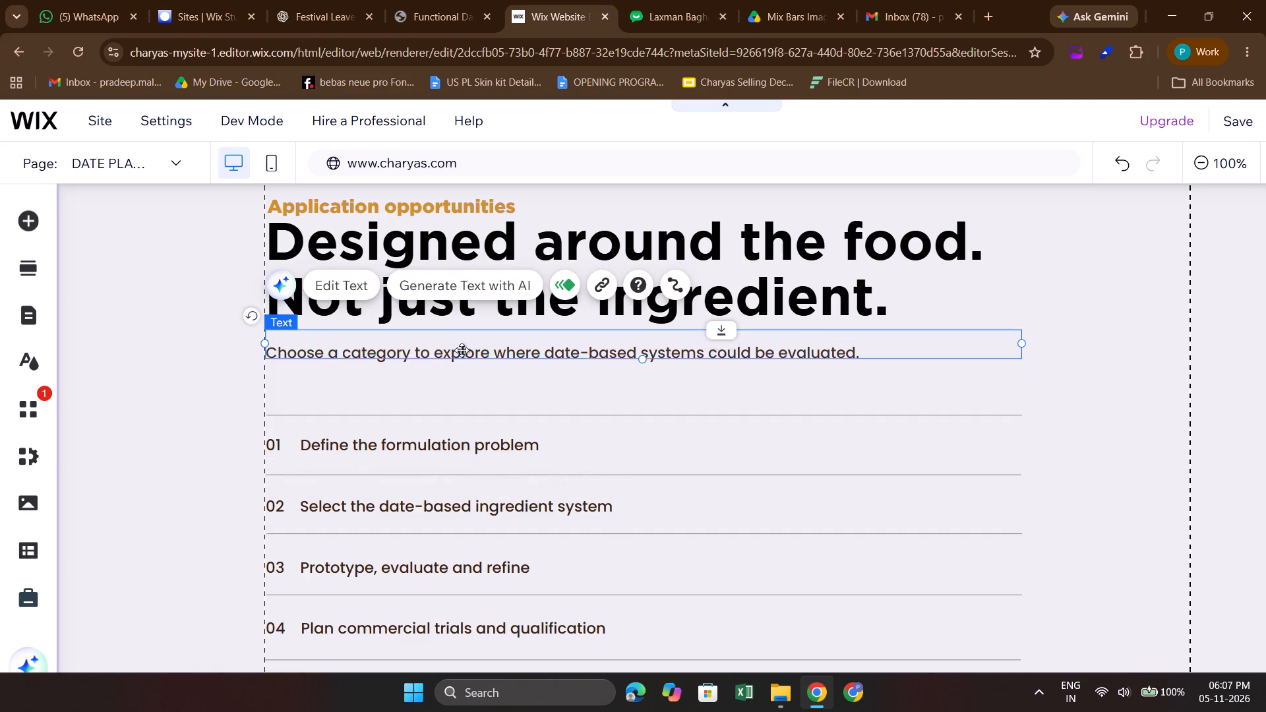
{"action": "key", "text": "shift+Down"}
Set the "Choose a category to explore..." subtitle's font size to 12 px and its text colour to grey #757575.
{"action": "double_click", "coordinate": [422, 364]}
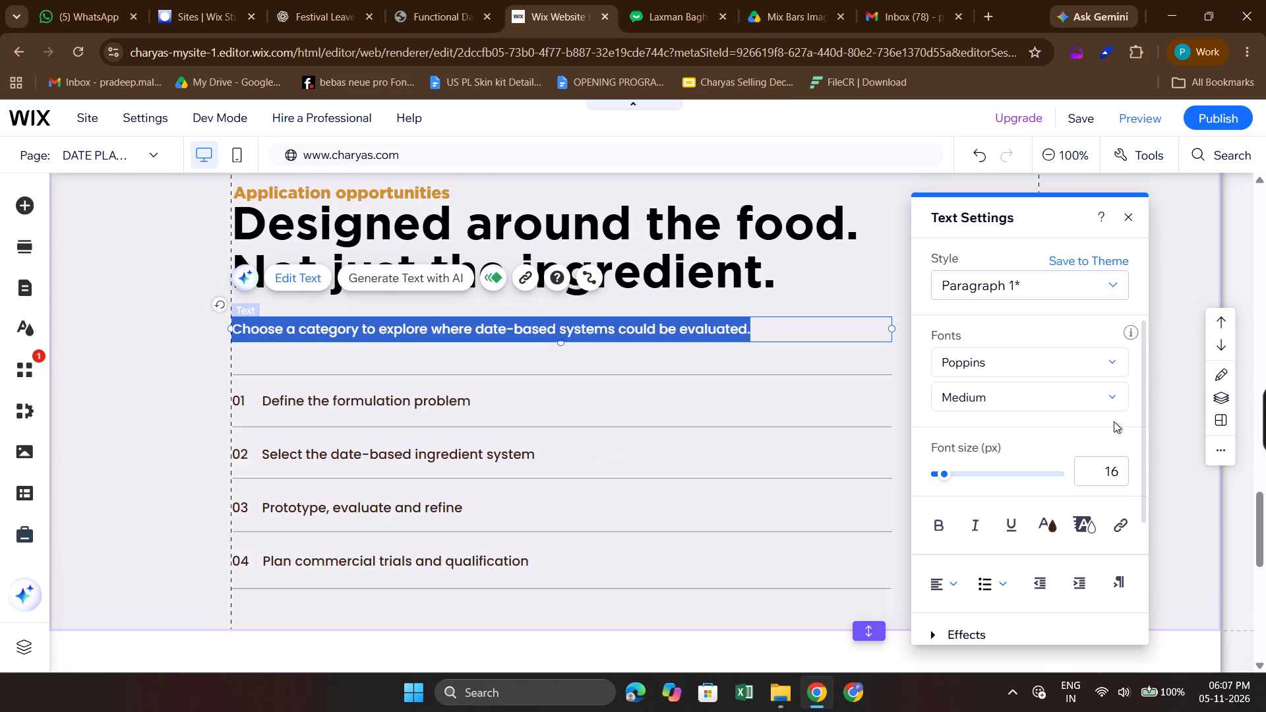
{"action": "left_click", "coordinate": [1106, 473]}
{"action": "type", "text": "12"}
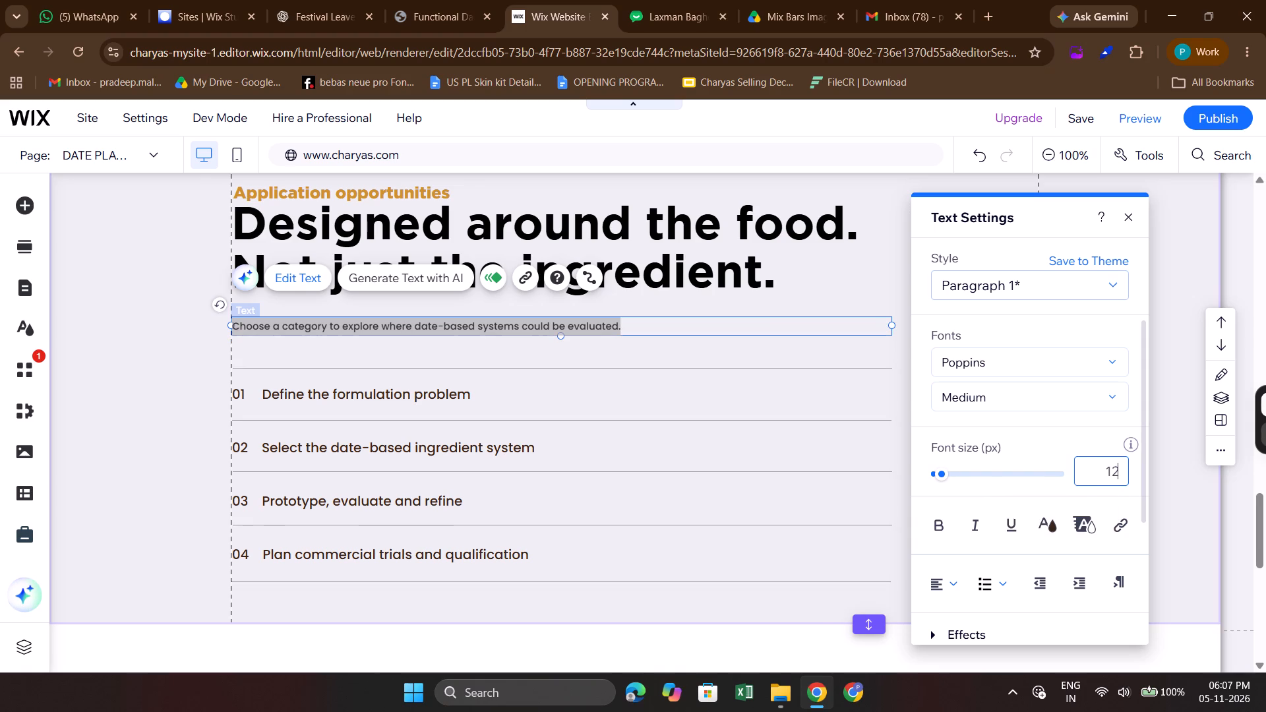
{"action": "left_click", "coordinate": [1044, 521]}
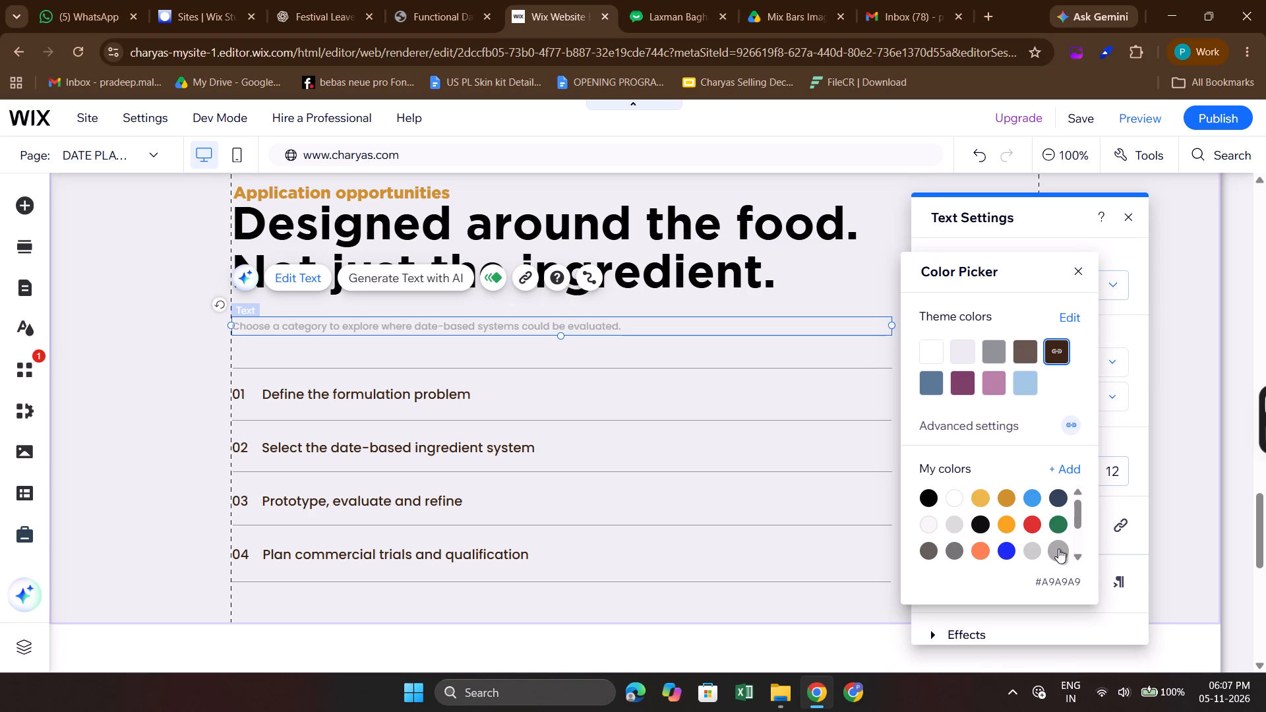
{"action": "left_click_drag", "start_coordinate": [1076, 520], "coordinate": [1081, 538]}
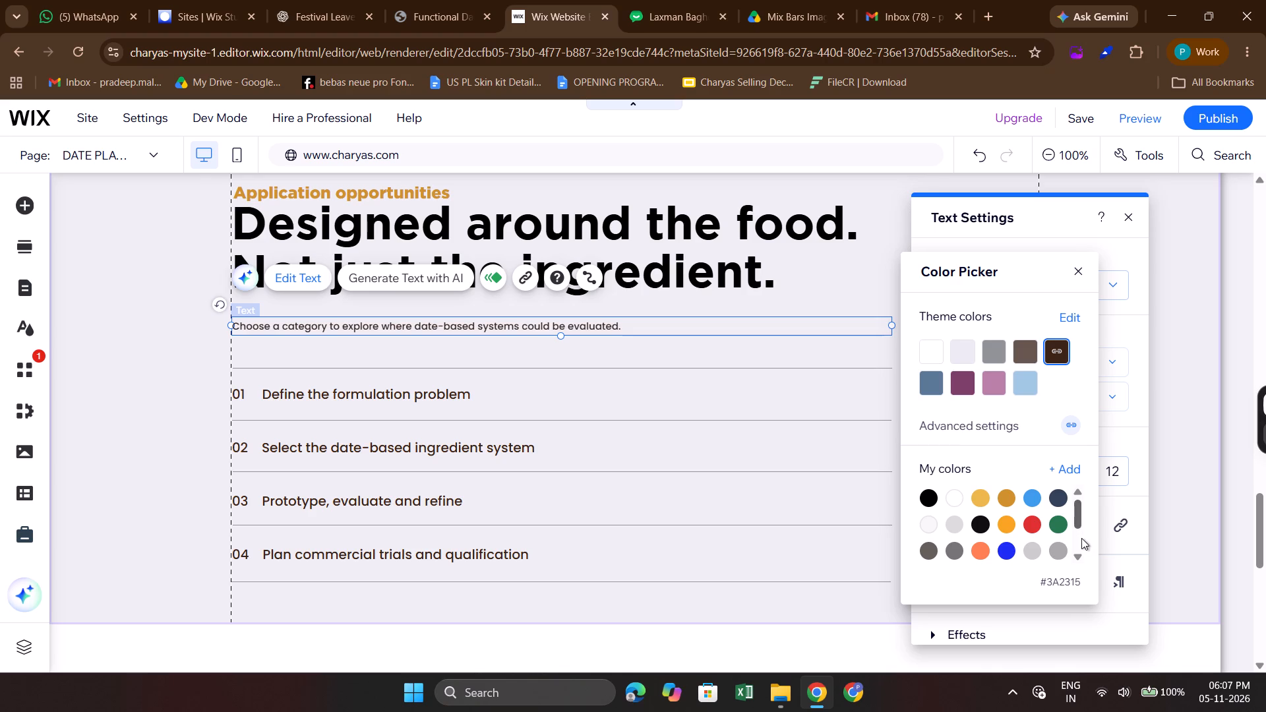
{"action": "left_click_drag", "start_coordinate": [1081, 538], "coordinate": [1081, 539]}
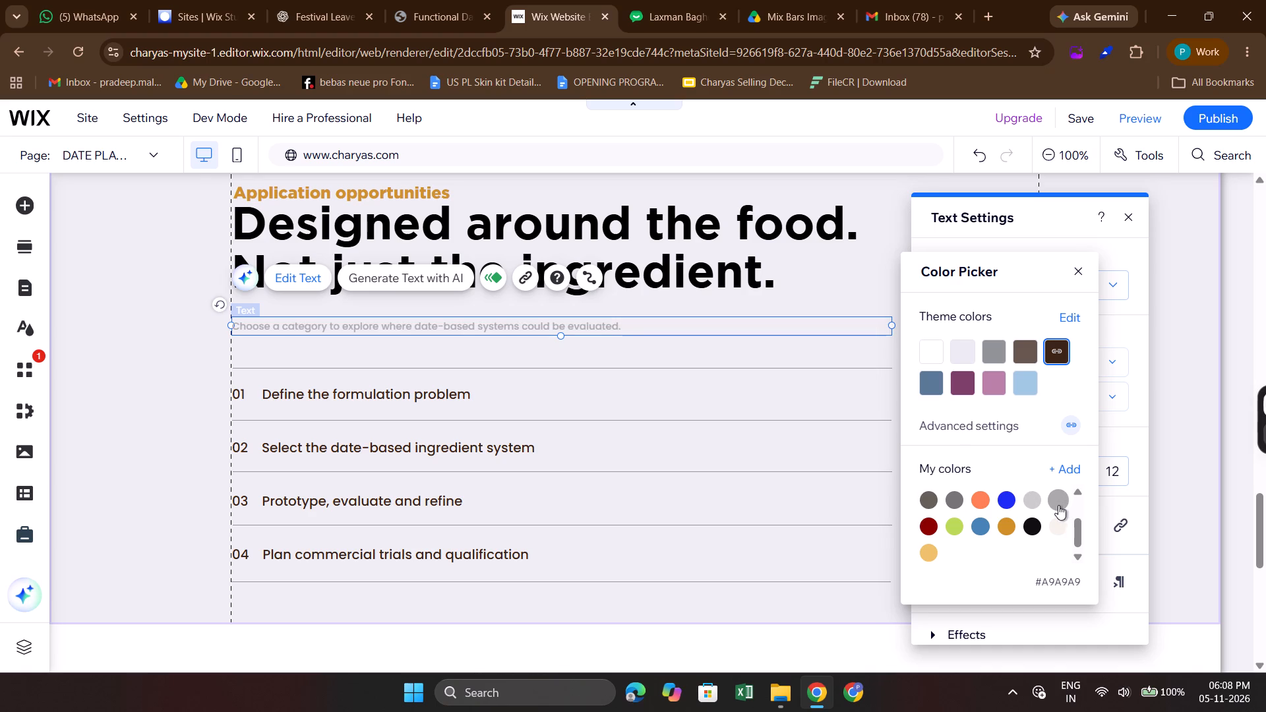
{"action": "left_click", "coordinate": [951, 500]}
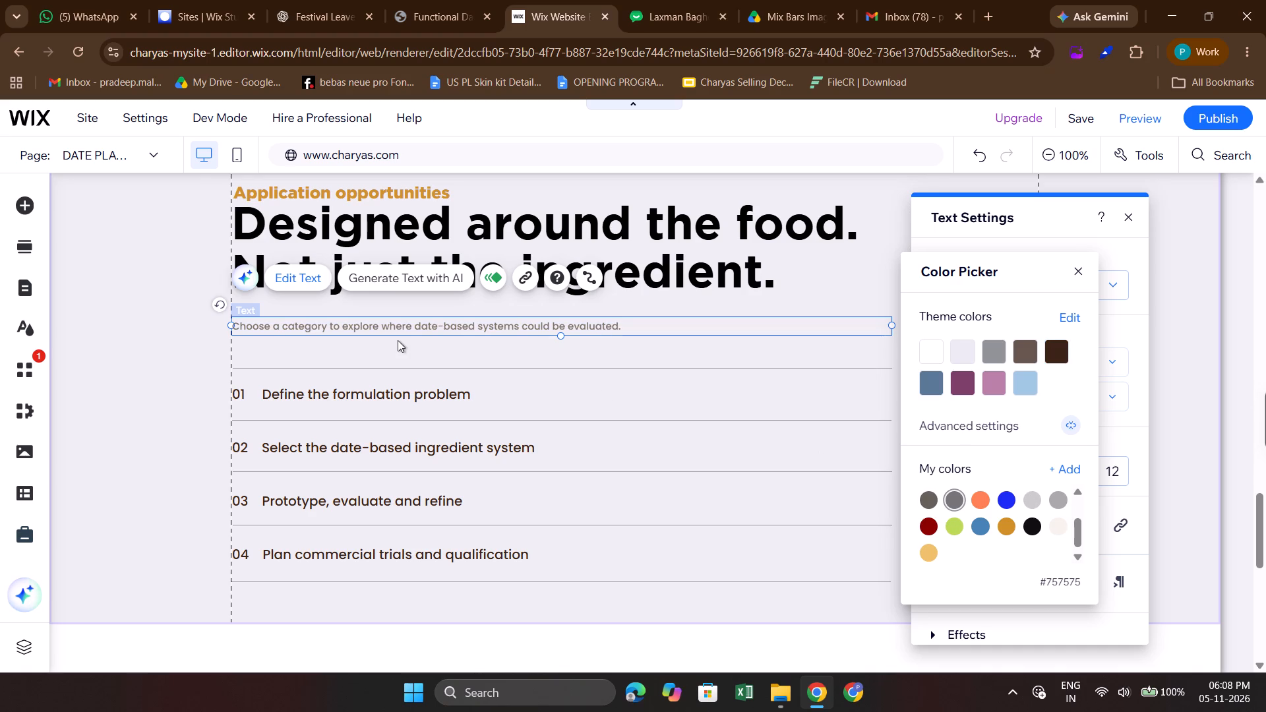
{"action": "left_click", "coordinate": [156, 270]}
{"action": "left_click", "coordinate": [156, 270]}
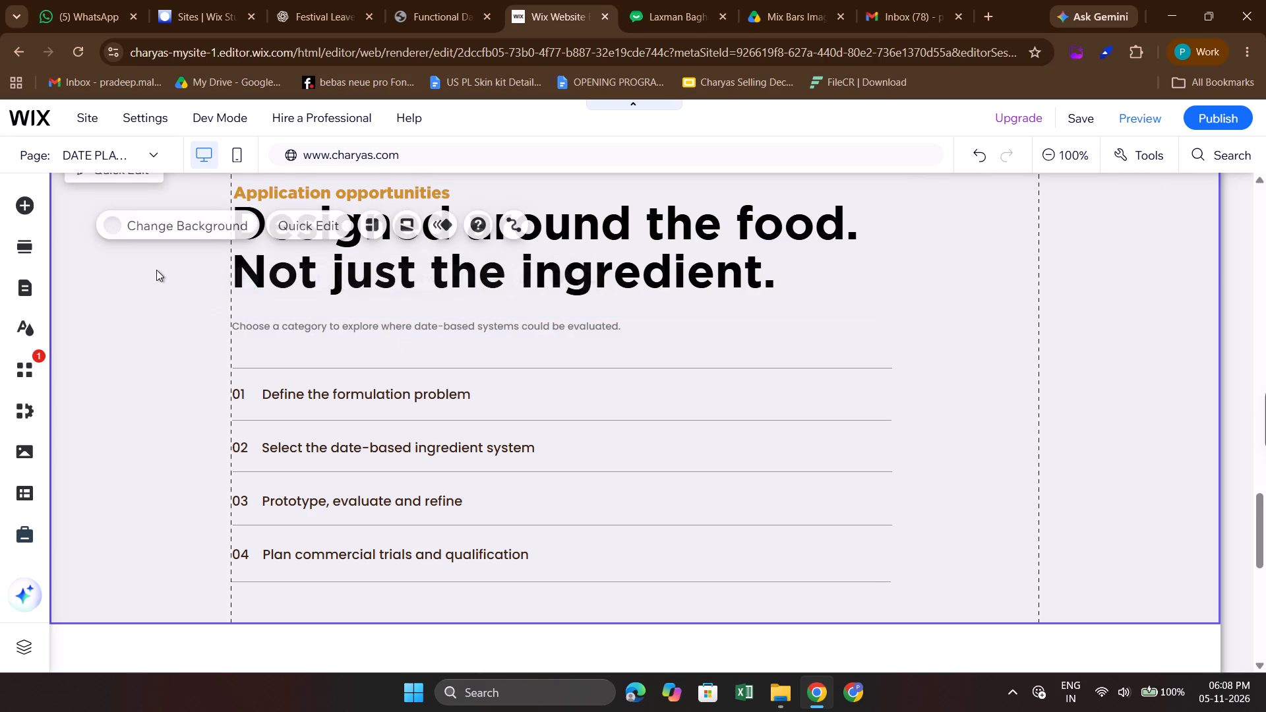
{"action": "scroll", "coordinate": [156, 270], "scroll_direction": "up", "scroll_amount": 1}
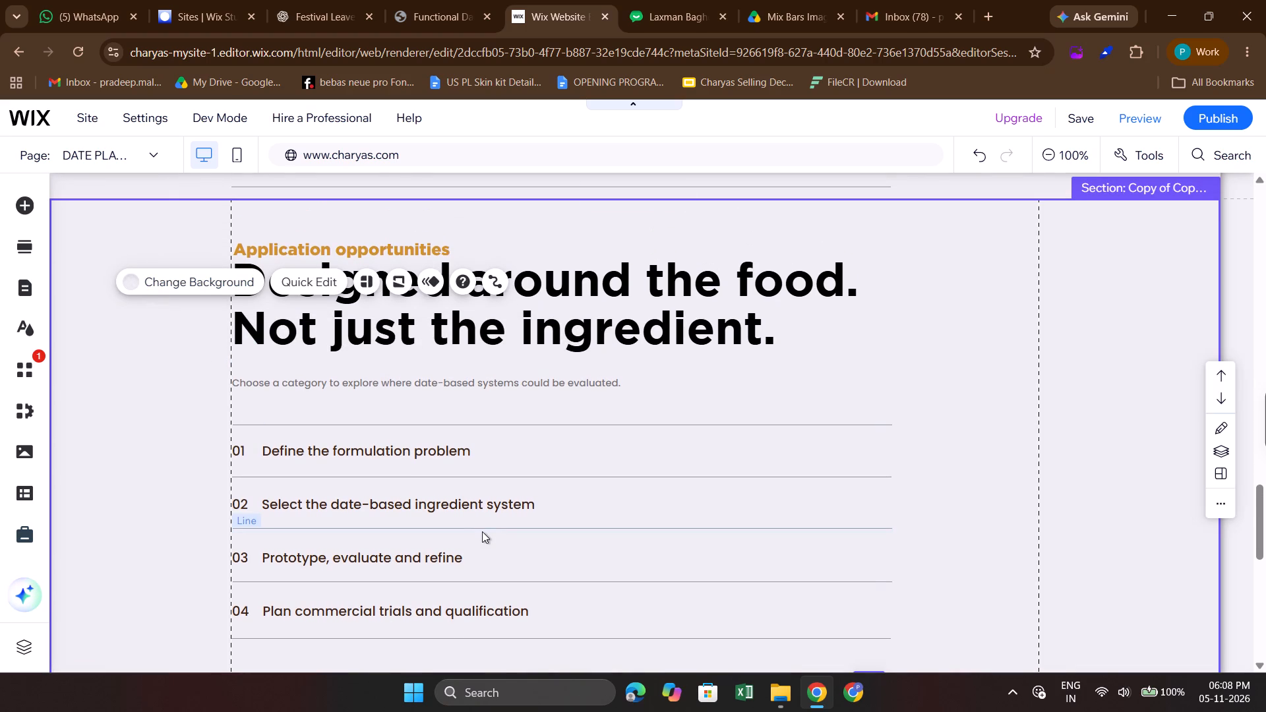
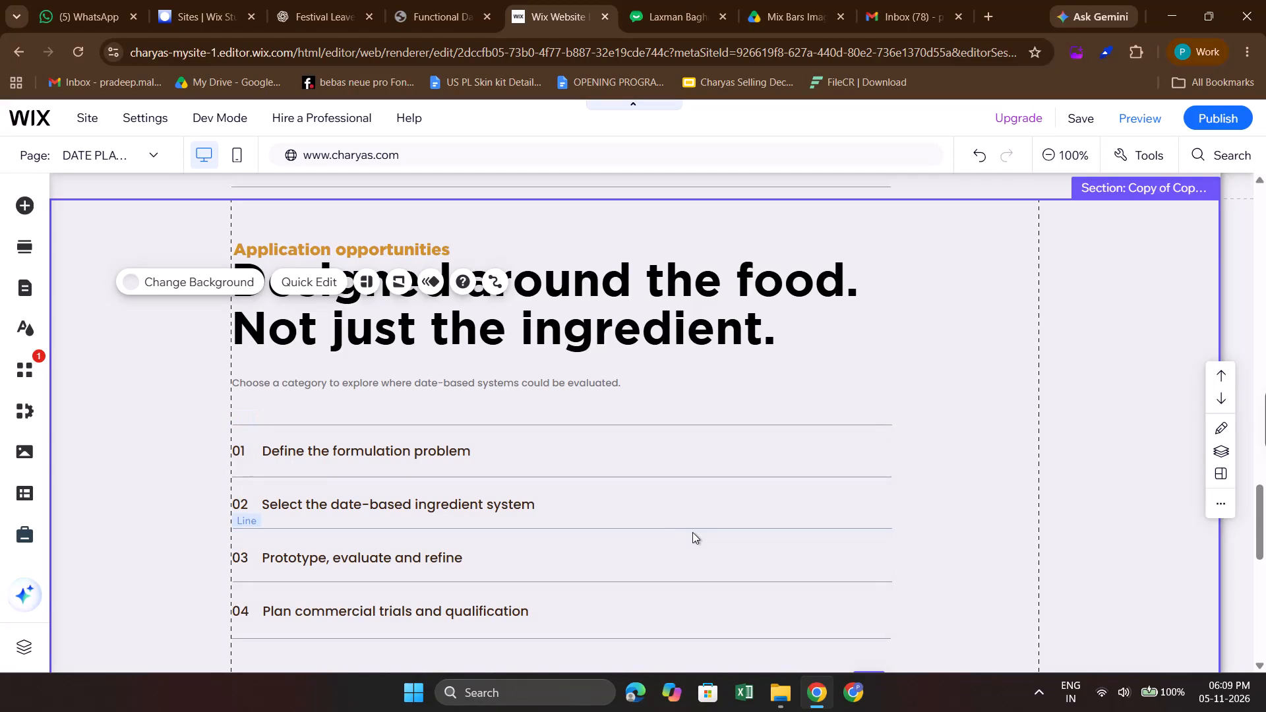
Review the Application opportunities section alongside the "One application brief" section above it and the "What are you trying to formulate?" section below.
{"action": "scroll", "coordinate": [719, 379], "scroll_direction": "down", "scroll_amount": 1}
{"action": "left_click", "coordinate": [1166, 348]}
{"action": "scroll", "coordinate": [1166, 348], "scroll_direction": "down", "scroll_amount": 1}
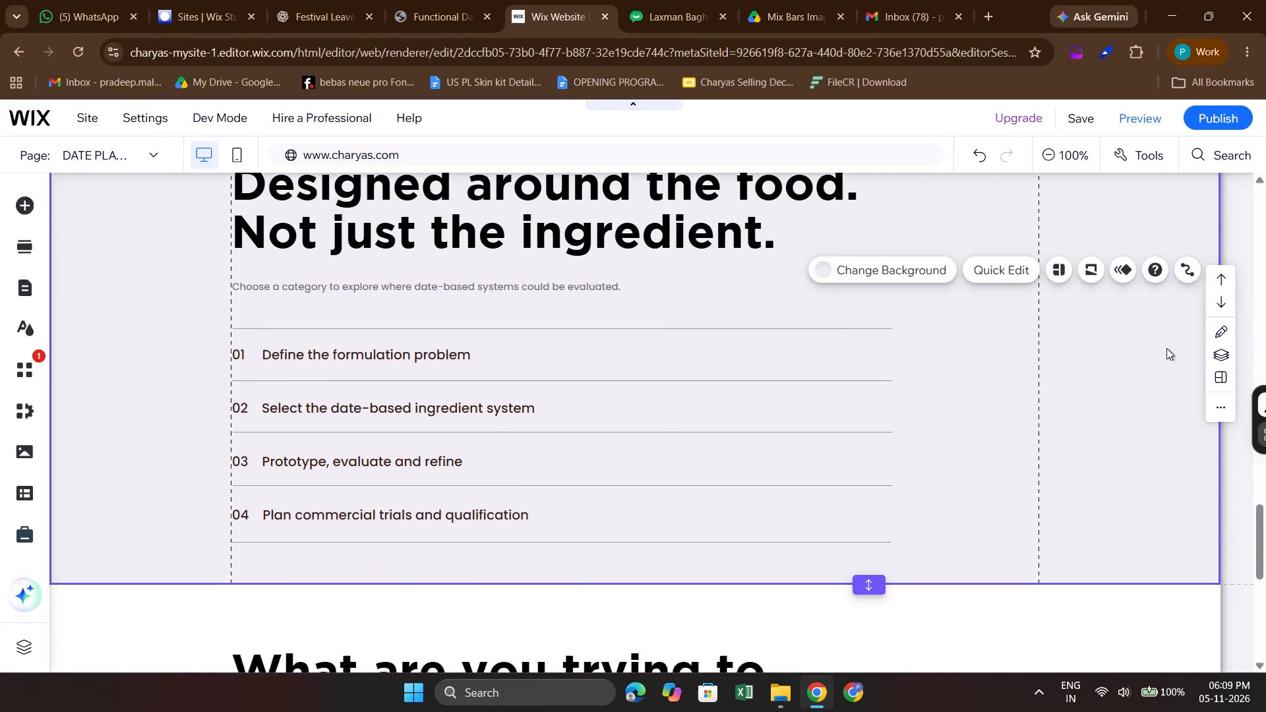
{"action": "scroll", "coordinate": [1166, 348], "scroll_direction": "down", "scroll_amount": 1}
{"action": "scroll", "coordinate": [999, 382], "scroll_direction": "down", "scroll_amount": 1}
{"action": "scroll", "coordinate": [999, 382], "scroll_direction": "up", "scroll_amount": 2}
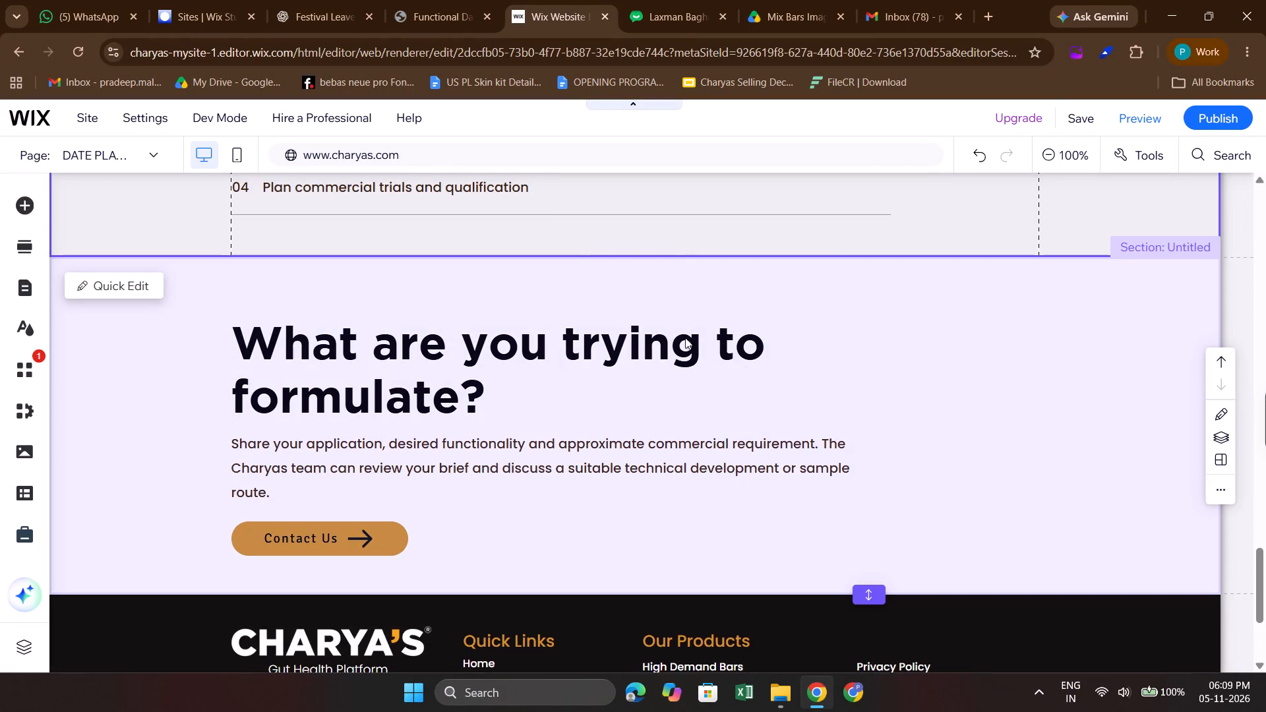
{"action": "scroll", "coordinate": [731, 284], "scroll_direction": "up", "scroll_amount": 1}
{"action": "scroll", "coordinate": [620, 294], "scroll_direction": "up", "scroll_amount": 6}
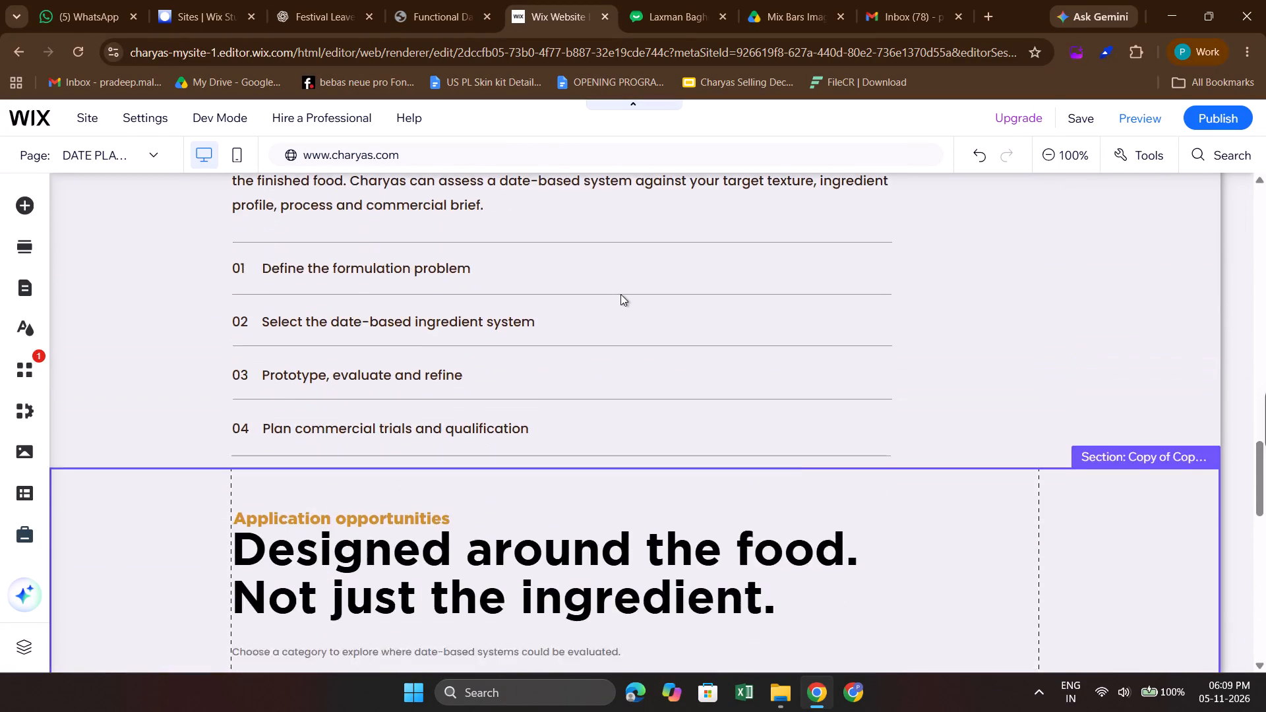
{"action": "scroll", "coordinate": [620, 294], "scroll_direction": "up", "scroll_amount": 1}
{"action": "scroll", "coordinate": [620, 294], "scroll_direction": "right", "scroll_amount": 1}
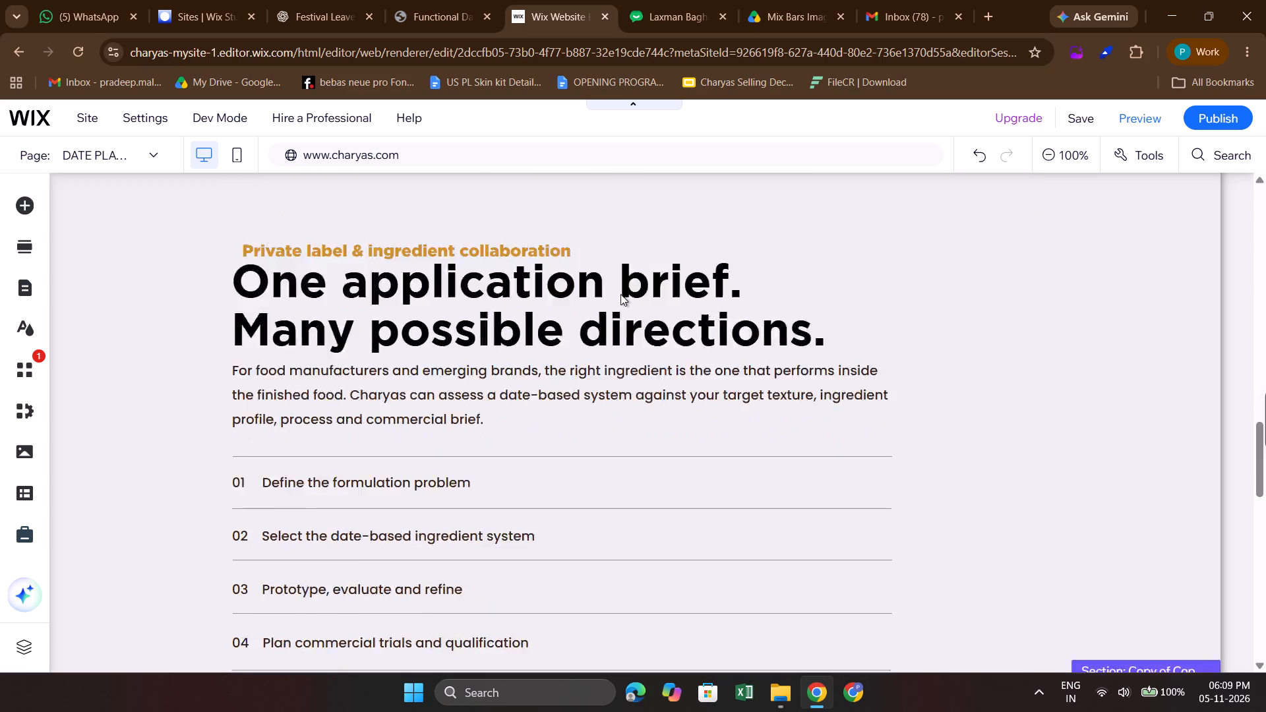
{"action": "scroll", "coordinate": [620, 294], "scroll_direction": "right", "scroll_amount": 1}
{"action": "scroll", "coordinate": [620, 294], "scroll_direction": "up", "scroll_amount": 2}
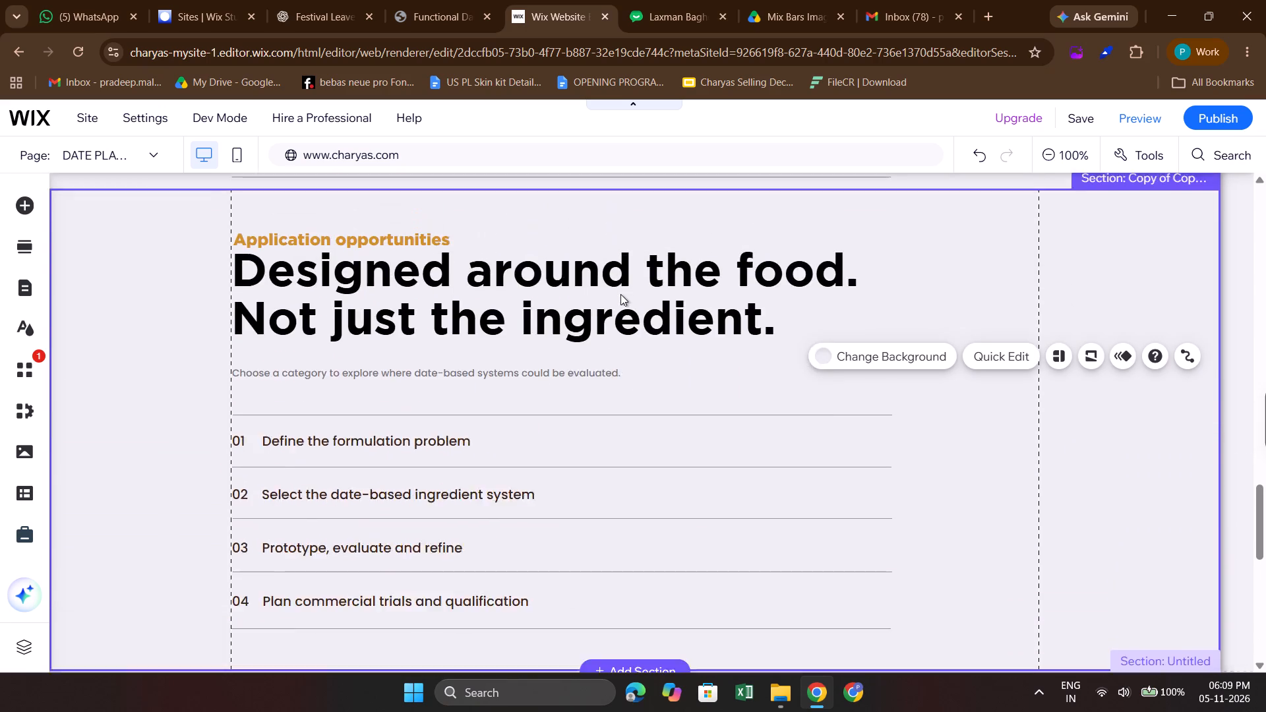
{"action": "scroll", "coordinate": [620, 294], "scroll_direction": "up", "scroll_amount": 3}
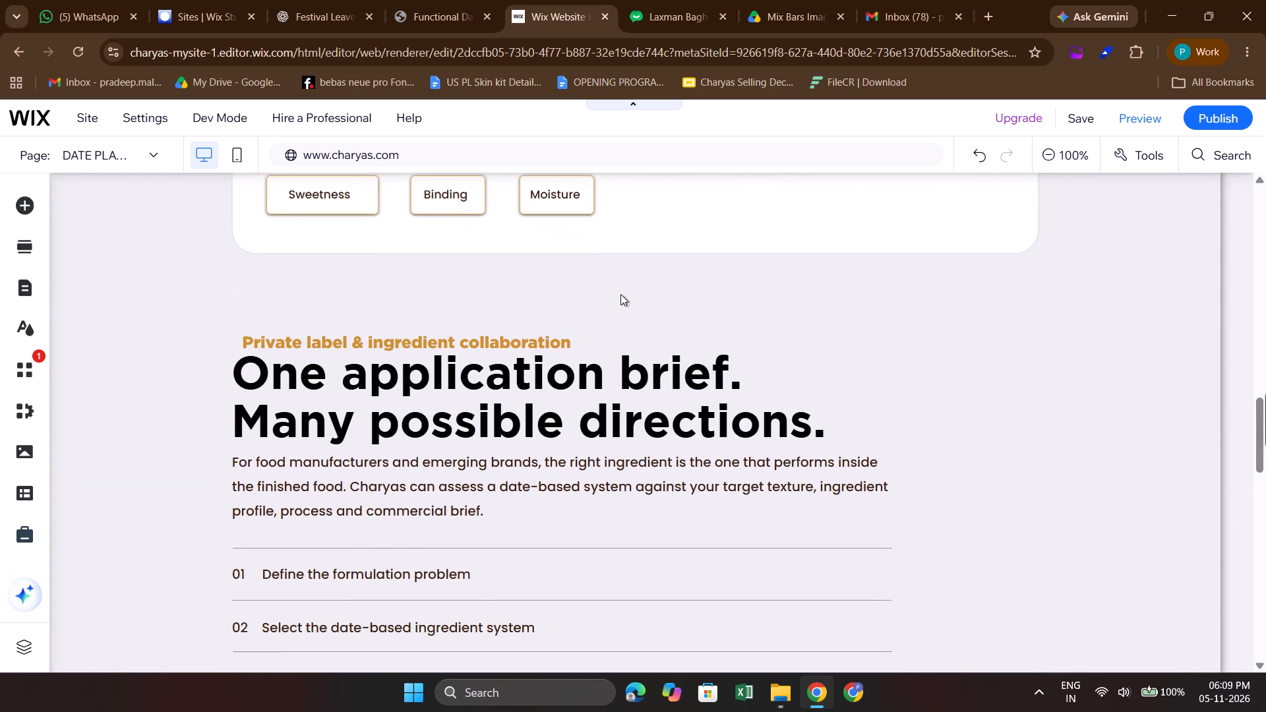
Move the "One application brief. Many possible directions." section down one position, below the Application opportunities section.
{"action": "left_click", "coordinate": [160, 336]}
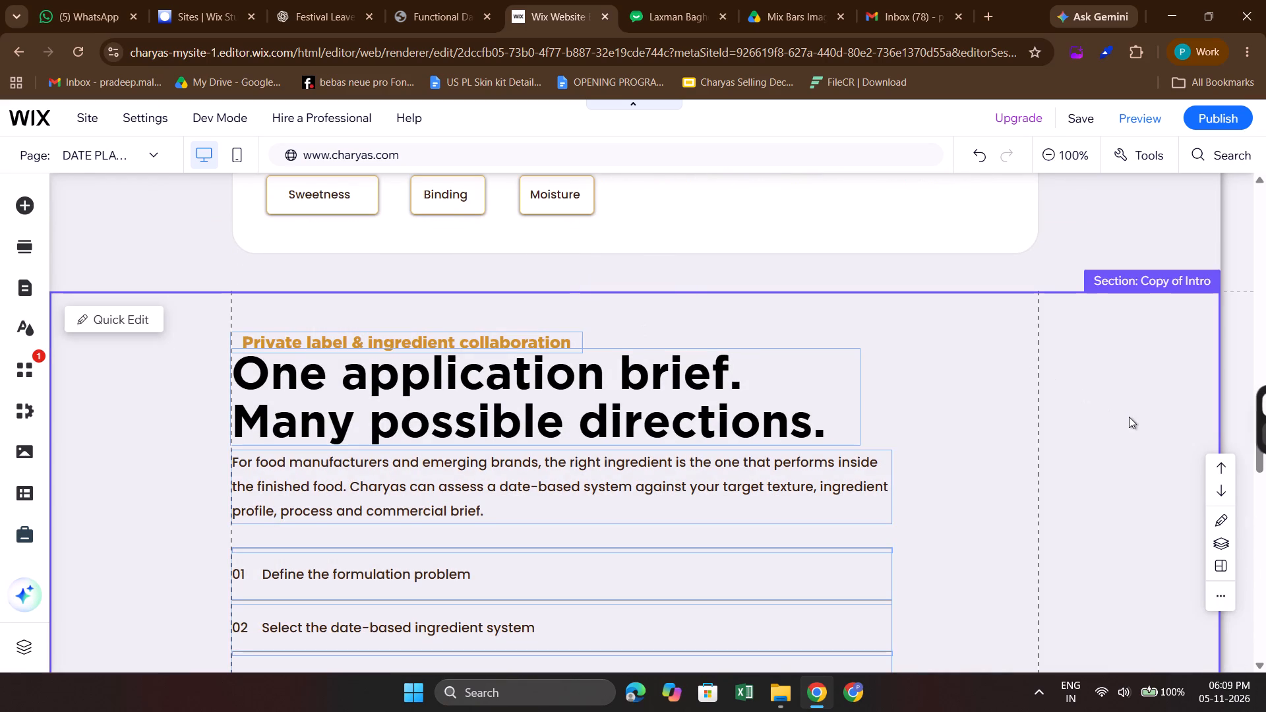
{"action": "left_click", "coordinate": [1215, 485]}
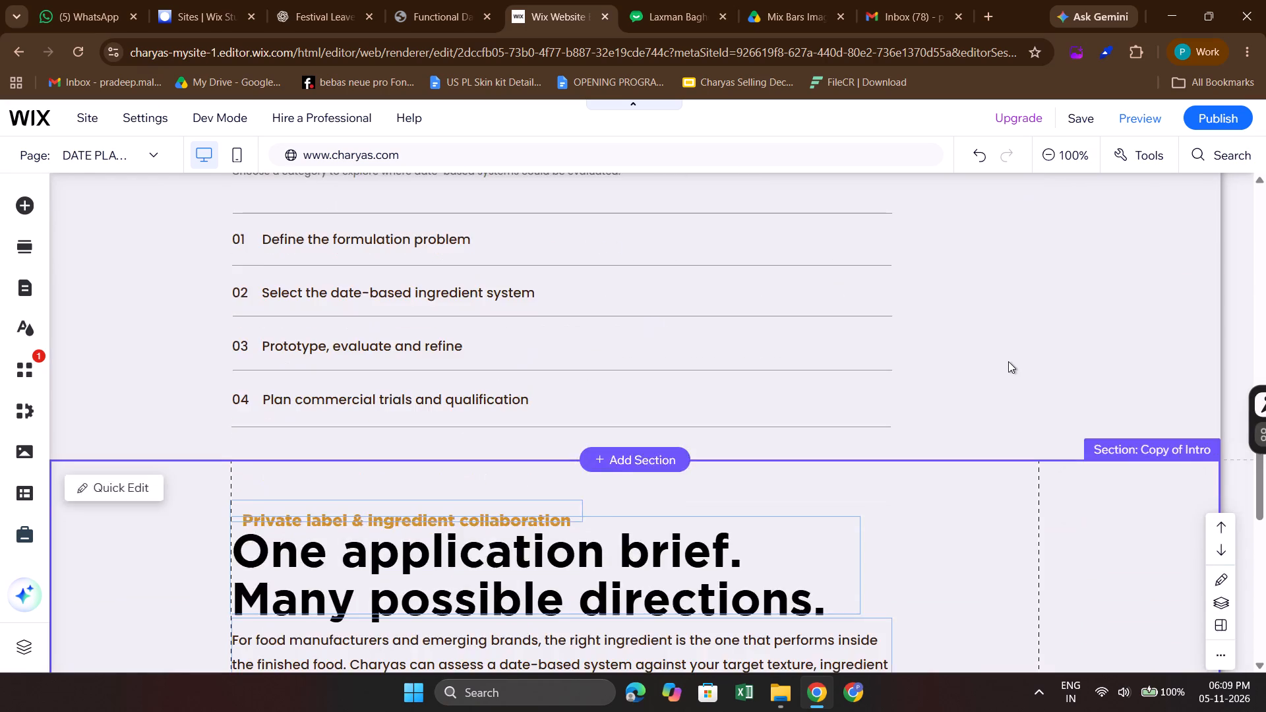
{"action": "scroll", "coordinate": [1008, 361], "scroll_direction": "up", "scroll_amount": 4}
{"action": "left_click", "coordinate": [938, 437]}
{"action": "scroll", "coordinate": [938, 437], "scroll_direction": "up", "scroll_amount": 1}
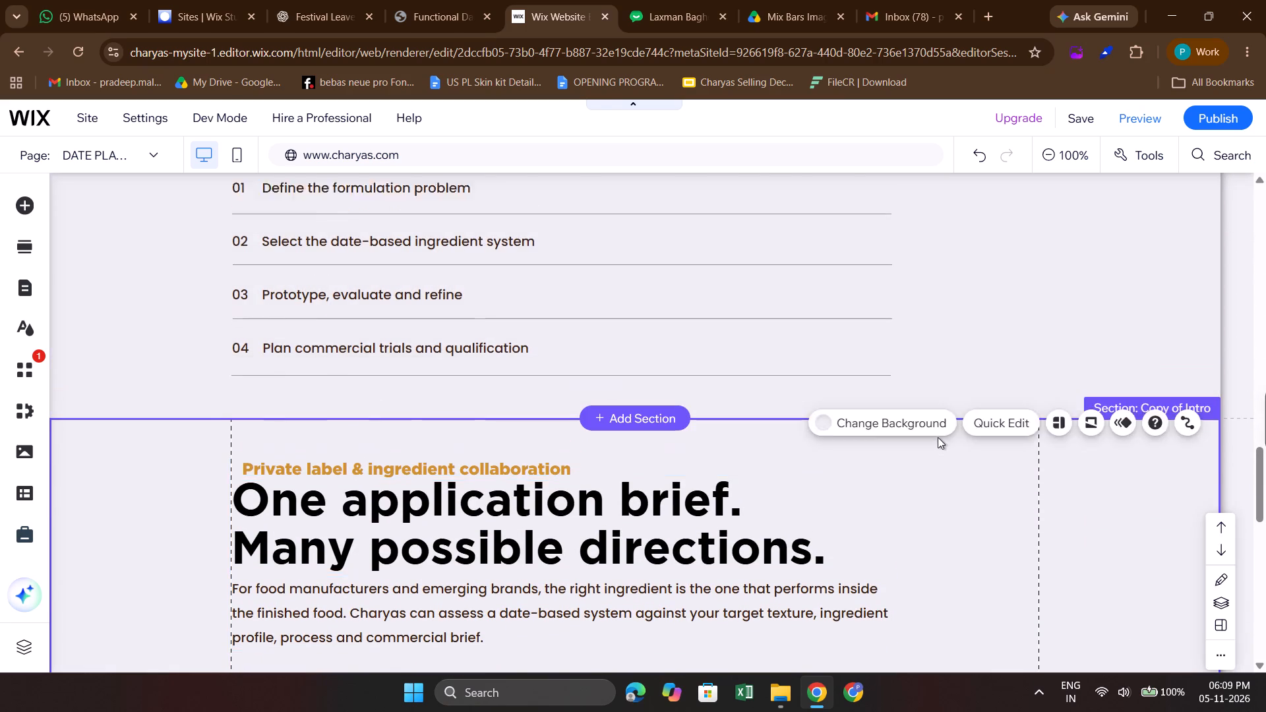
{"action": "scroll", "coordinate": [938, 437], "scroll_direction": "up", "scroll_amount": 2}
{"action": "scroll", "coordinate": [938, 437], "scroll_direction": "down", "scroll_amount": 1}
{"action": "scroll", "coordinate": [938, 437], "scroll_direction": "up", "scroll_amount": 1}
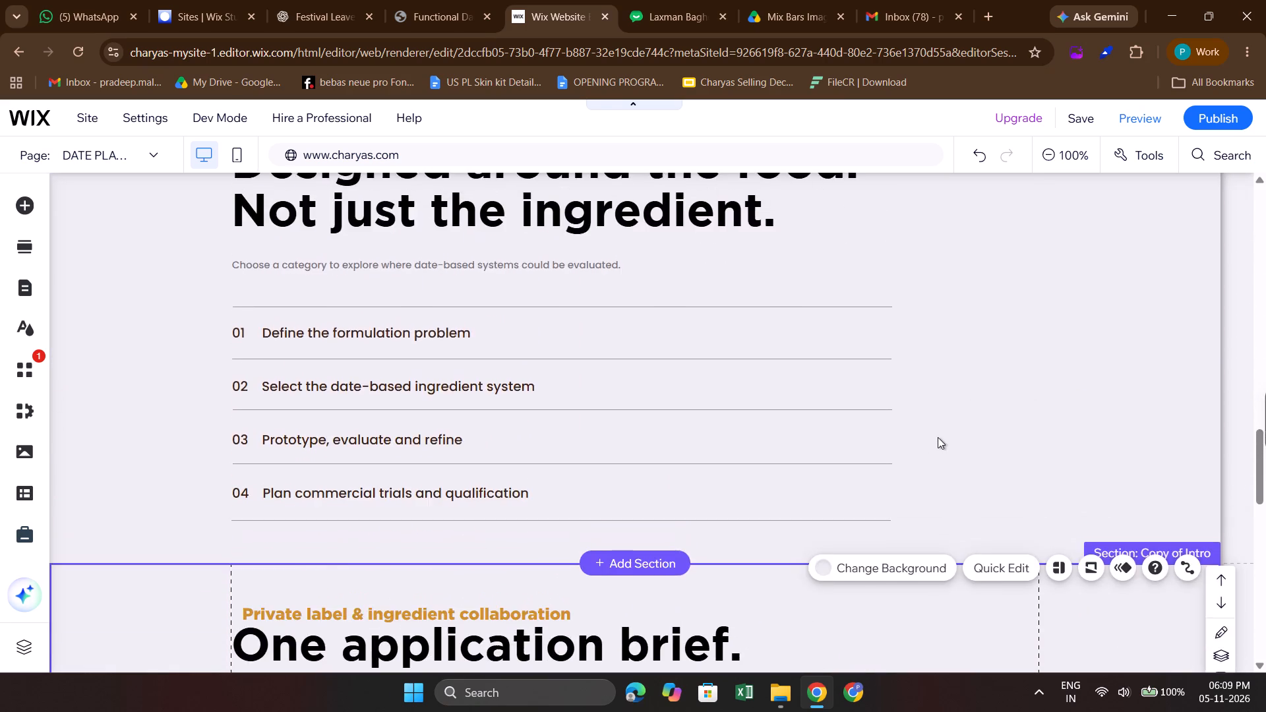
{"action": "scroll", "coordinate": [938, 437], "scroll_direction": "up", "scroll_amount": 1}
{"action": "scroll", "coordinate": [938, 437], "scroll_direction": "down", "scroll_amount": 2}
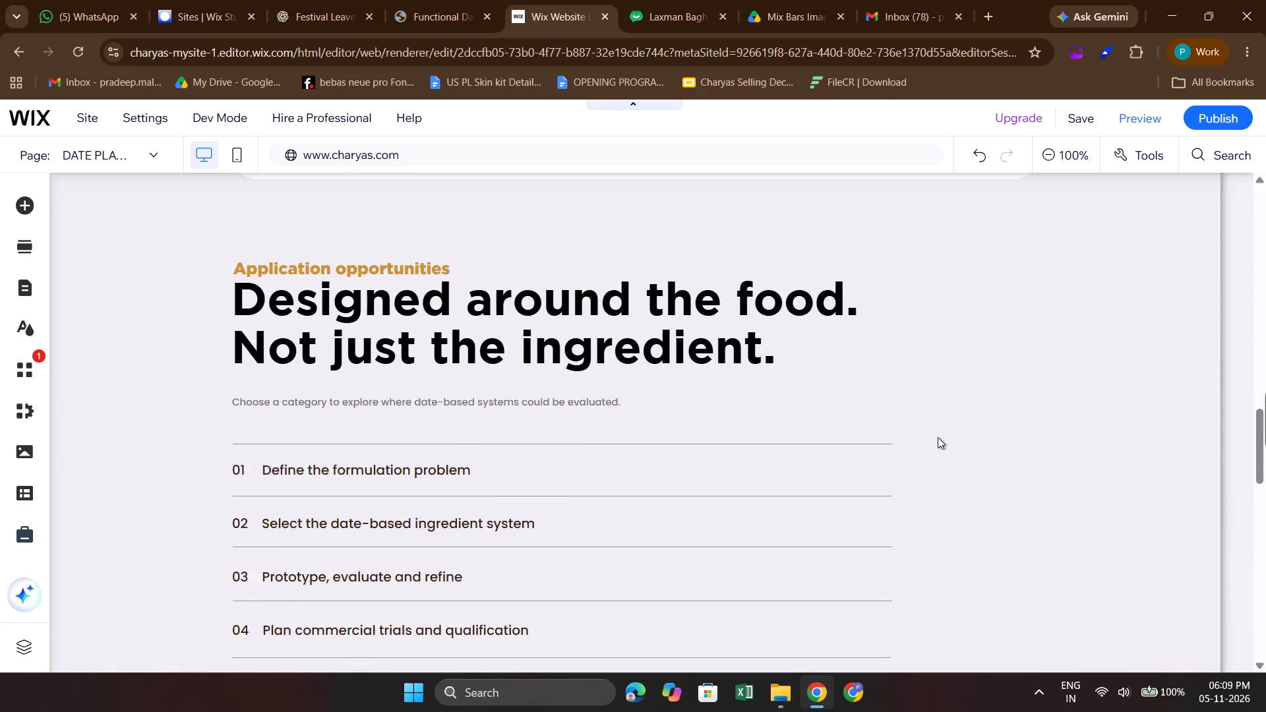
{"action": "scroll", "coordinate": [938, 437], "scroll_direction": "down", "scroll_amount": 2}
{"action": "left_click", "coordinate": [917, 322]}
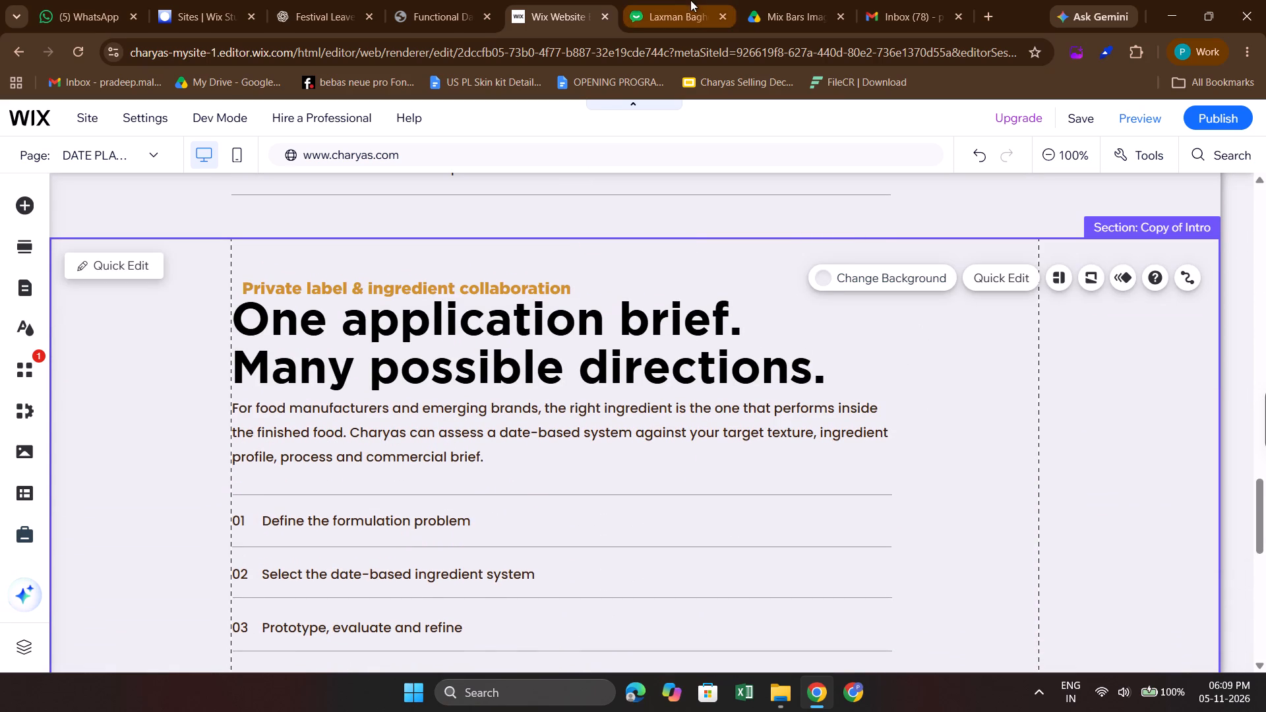
Place the Charyas_Date_Paste_Premium_Interactive_Desktop.html reference tab after the Wix editor tab and examine its Application Opportunities layout.
{"action": "left_click", "coordinate": [438, 0]}
{"action": "left_click_drag", "start_coordinate": [438, 0], "coordinate": [524, 0]}
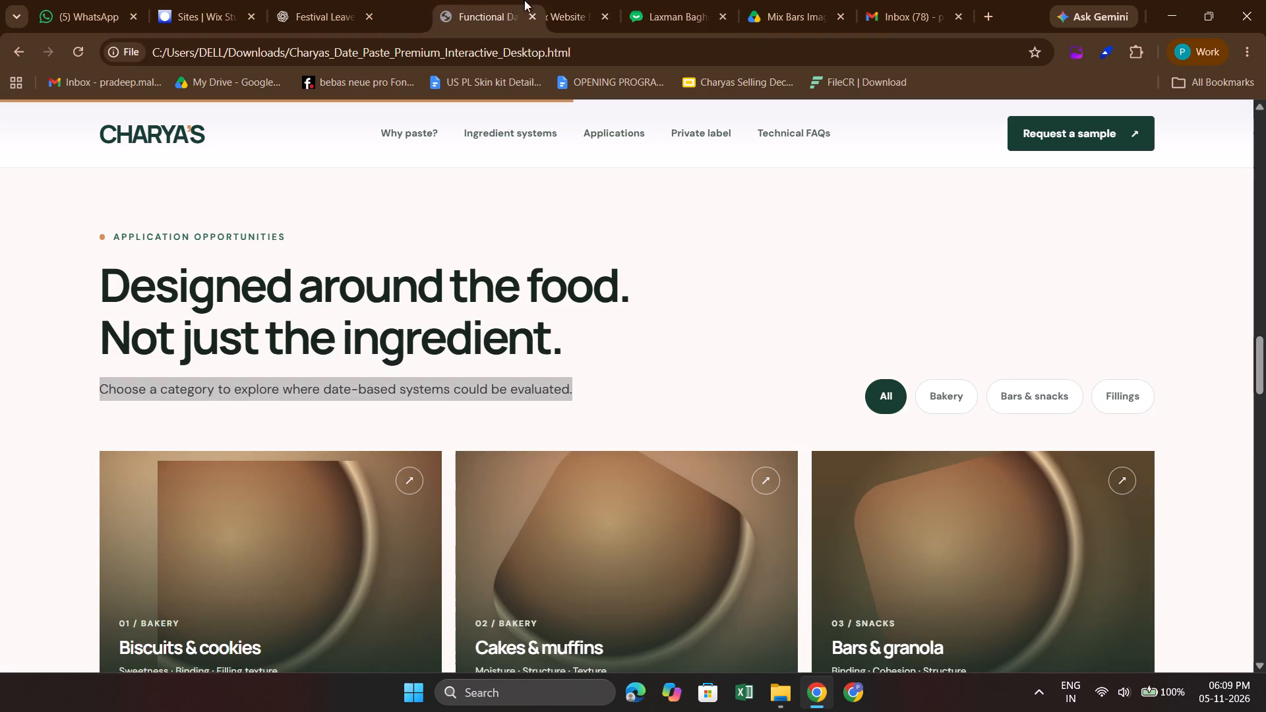
{"action": "left_click_drag", "start_coordinate": [524, 0], "coordinate": [535, 0]}
{"action": "scroll", "coordinate": [545, 365], "scroll_direction": "down", "scroll_amount": 2}
{"action": "scroll", "coordinate": [545, 365], "scroll_direction": "up", "scroll_amount": 1}
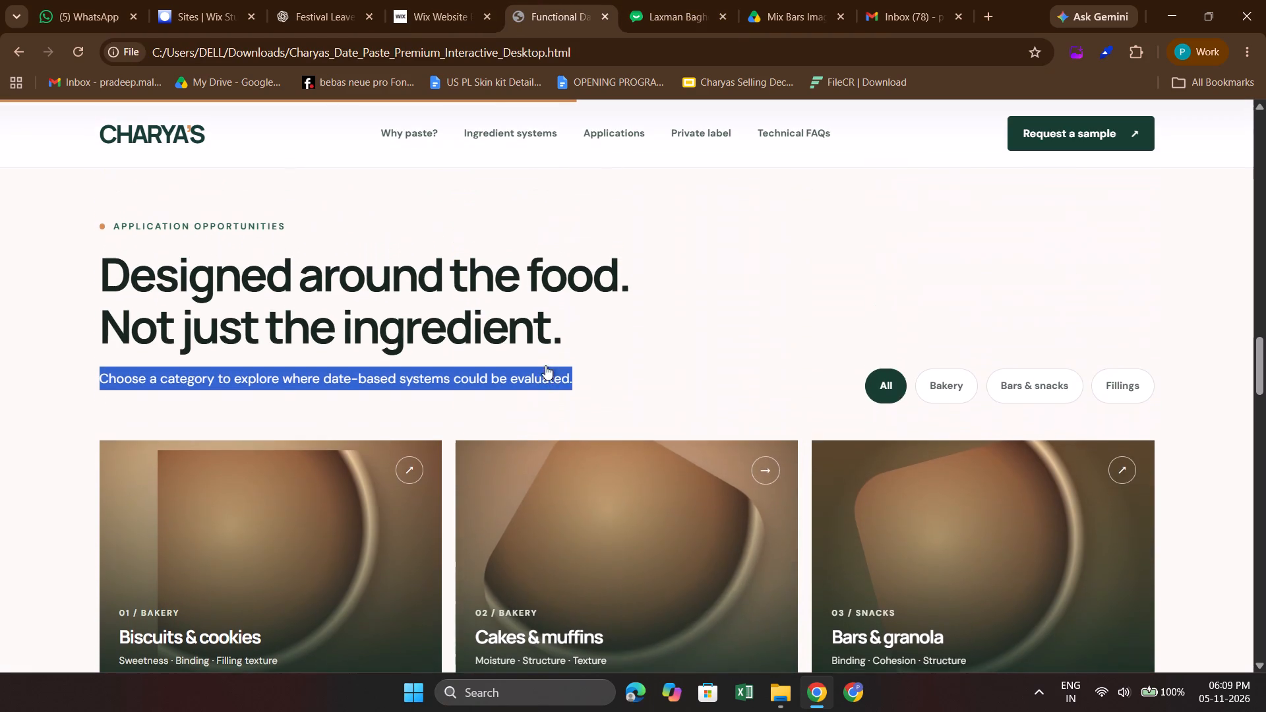
{"action": "left_click", "coordinate": [696, 282]}
{"action": "scroll", "coordinate": [696, 282], "scroll_direction": "up", "scroll_amount": 1}
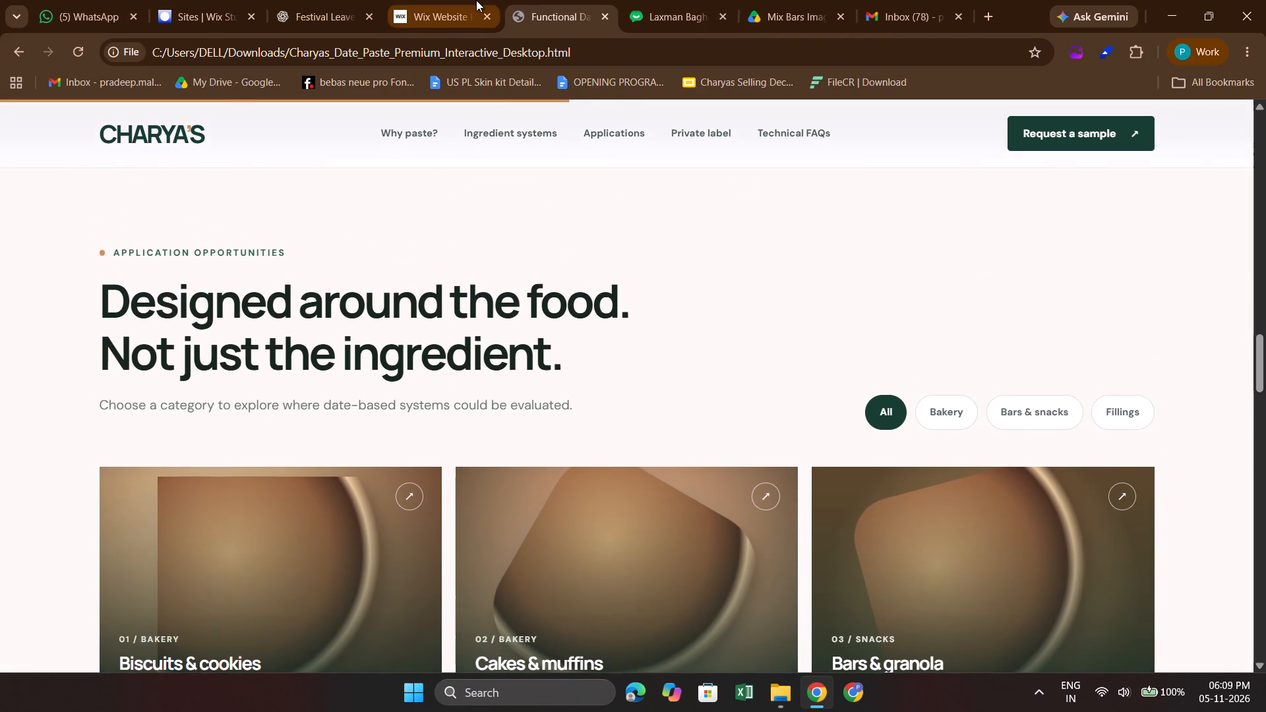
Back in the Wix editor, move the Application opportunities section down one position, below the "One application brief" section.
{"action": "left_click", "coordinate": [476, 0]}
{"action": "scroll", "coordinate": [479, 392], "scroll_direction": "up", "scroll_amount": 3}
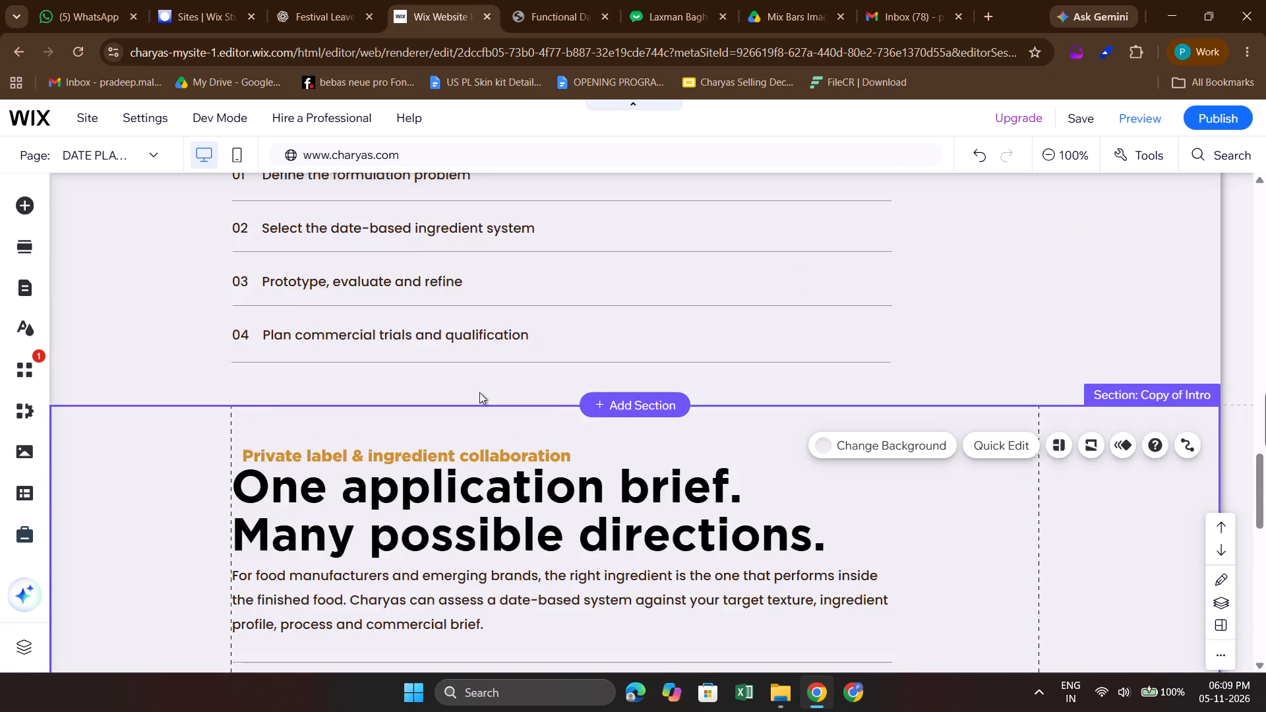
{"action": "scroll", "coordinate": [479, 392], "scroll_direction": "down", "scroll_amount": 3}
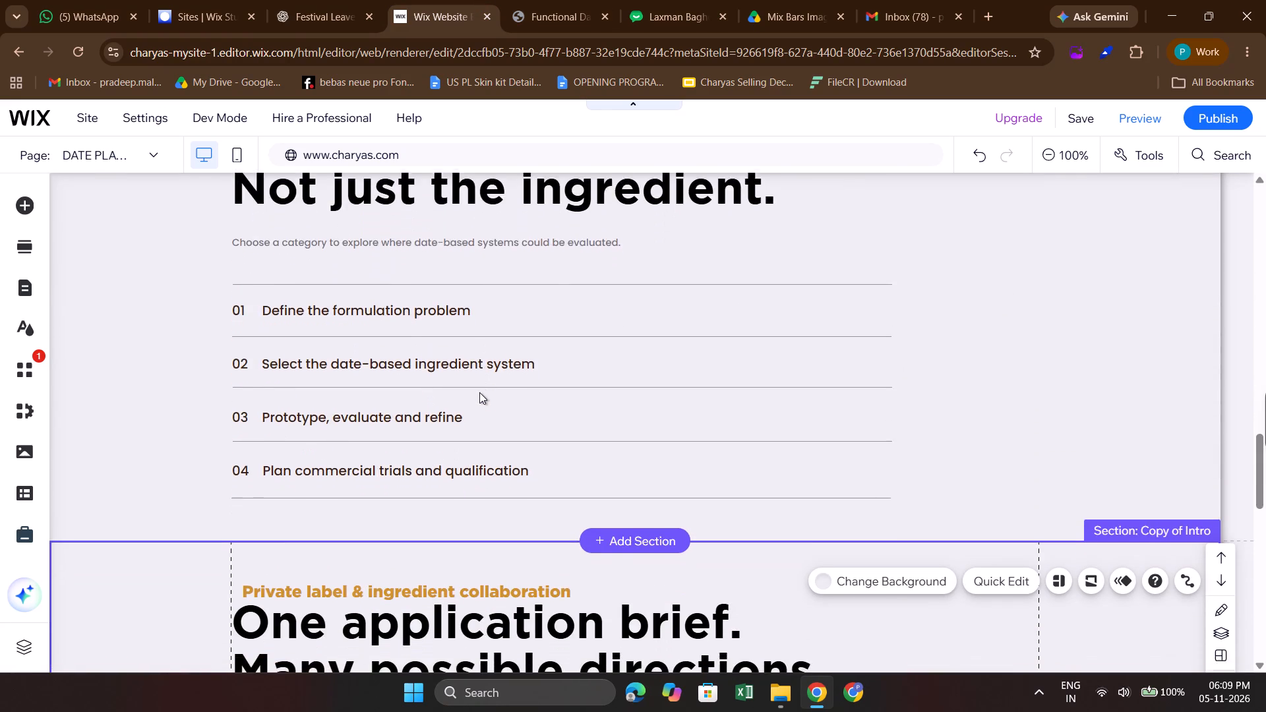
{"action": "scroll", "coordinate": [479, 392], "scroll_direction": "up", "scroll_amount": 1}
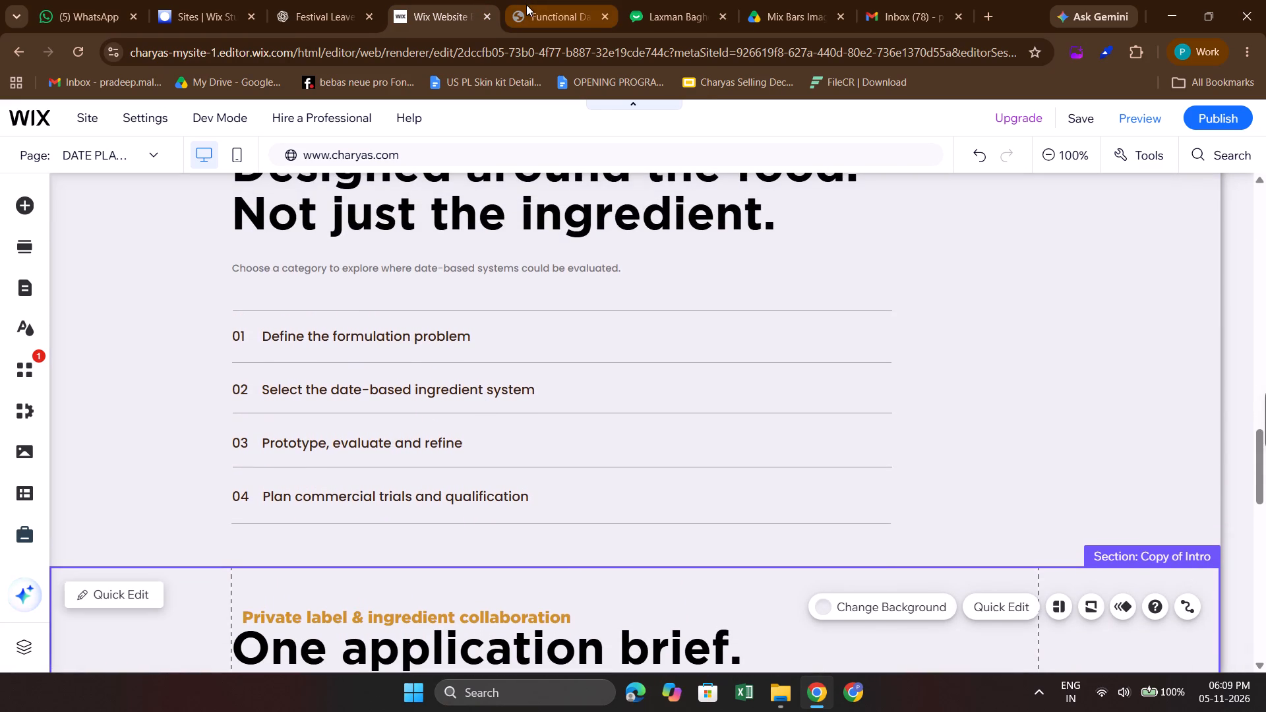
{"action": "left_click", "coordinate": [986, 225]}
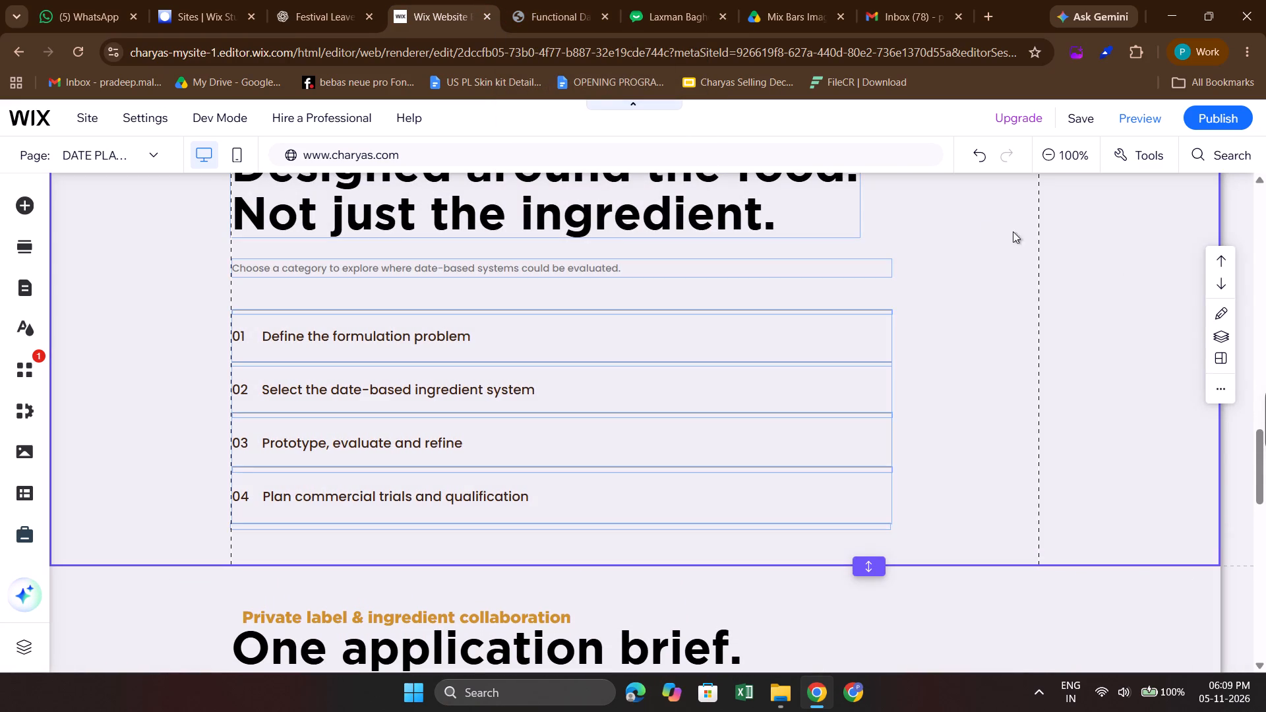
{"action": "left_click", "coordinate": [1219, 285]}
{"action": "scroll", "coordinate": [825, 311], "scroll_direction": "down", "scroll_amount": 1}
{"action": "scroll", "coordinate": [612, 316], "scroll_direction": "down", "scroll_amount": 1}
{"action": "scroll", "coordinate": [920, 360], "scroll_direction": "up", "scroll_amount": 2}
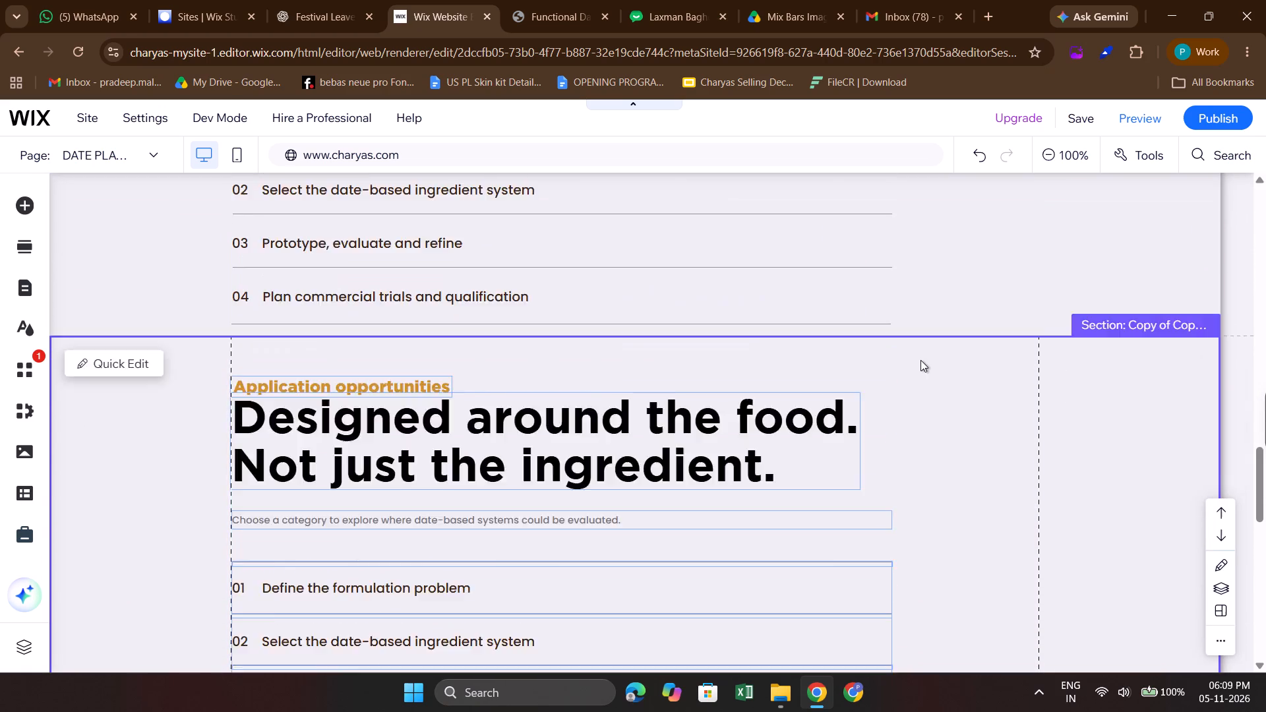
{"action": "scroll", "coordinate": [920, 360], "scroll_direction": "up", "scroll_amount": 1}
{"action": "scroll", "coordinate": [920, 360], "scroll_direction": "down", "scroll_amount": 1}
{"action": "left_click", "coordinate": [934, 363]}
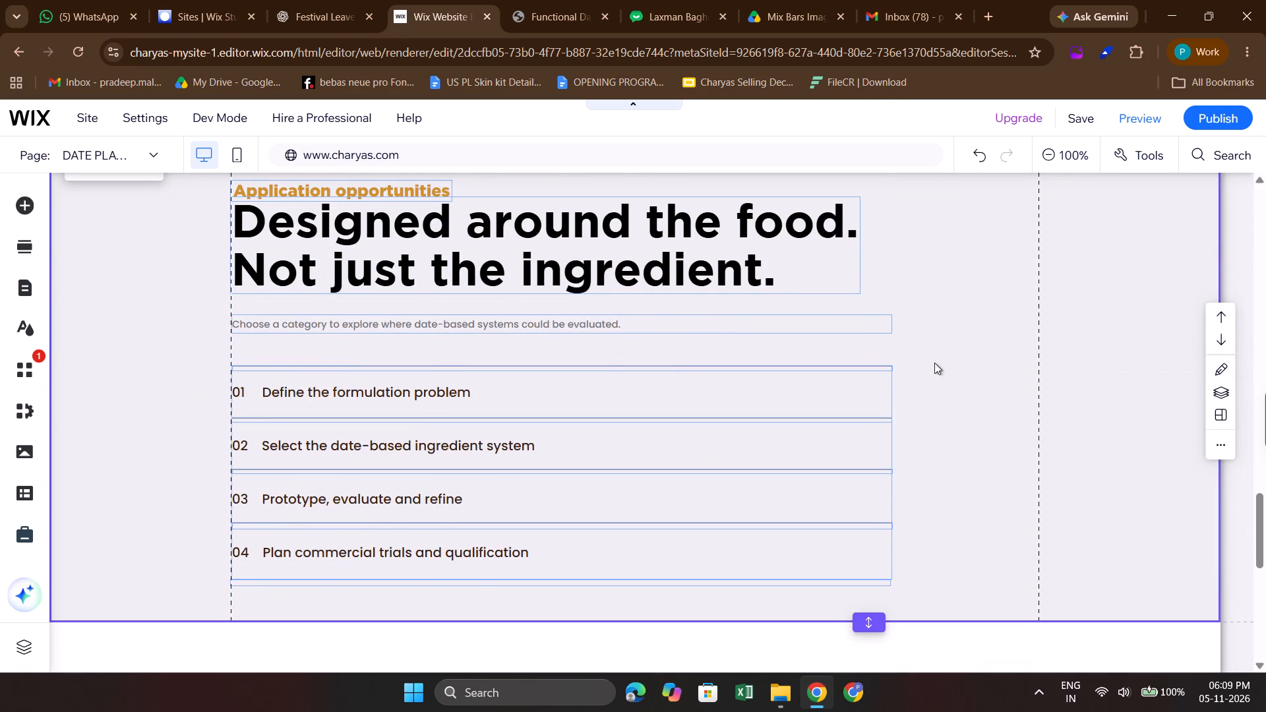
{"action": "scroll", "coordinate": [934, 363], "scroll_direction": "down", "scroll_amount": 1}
Check the reference page and delete the divider line above item 01 in the Wix Application opportunities section.
{"action": "left_click", "coordinate": [569, 0]}
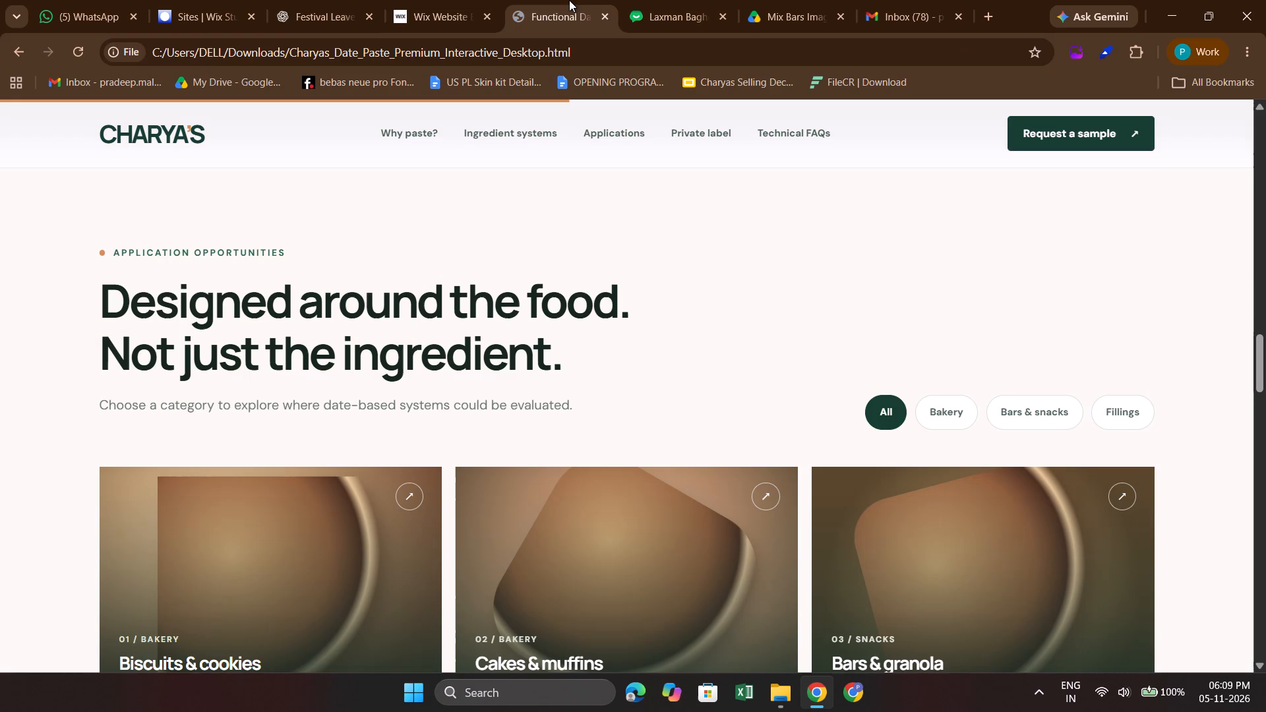
{"action": "left_click", "coordinate": [463, 0]}
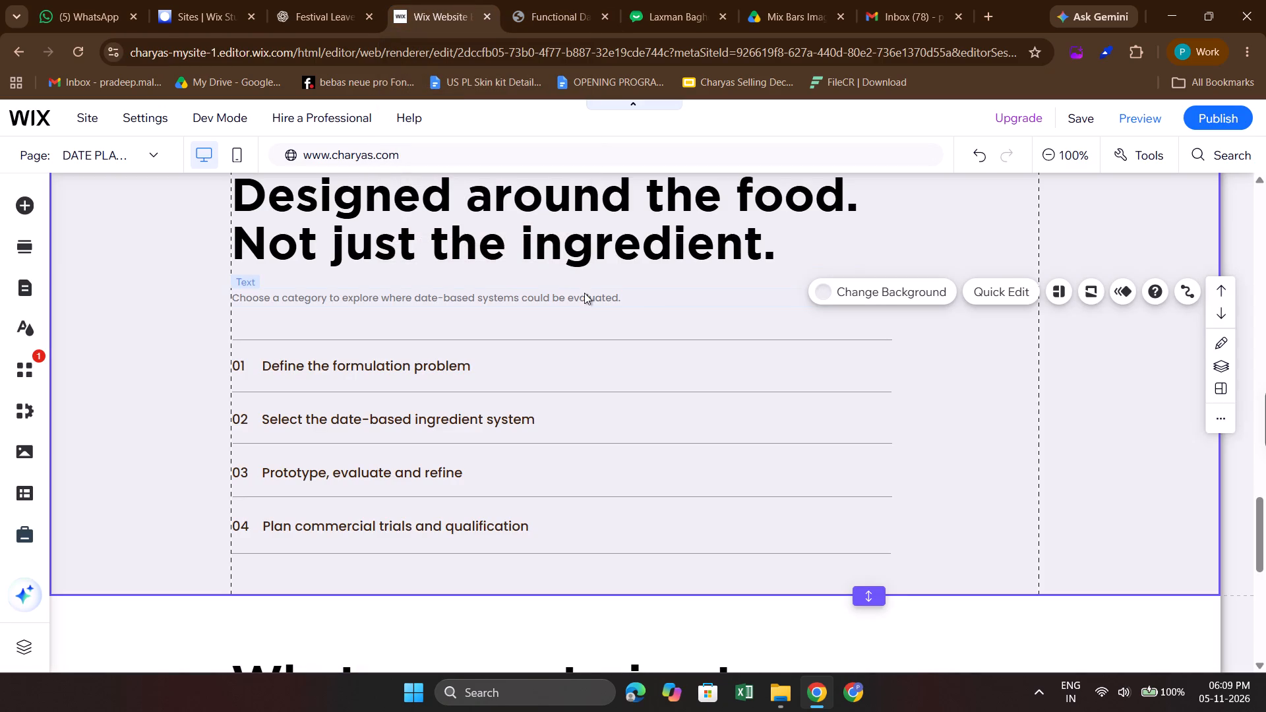
{"action": "left_click", "coordinate": [456, 343]}
{"action": "key", "text": "BackSpace"}
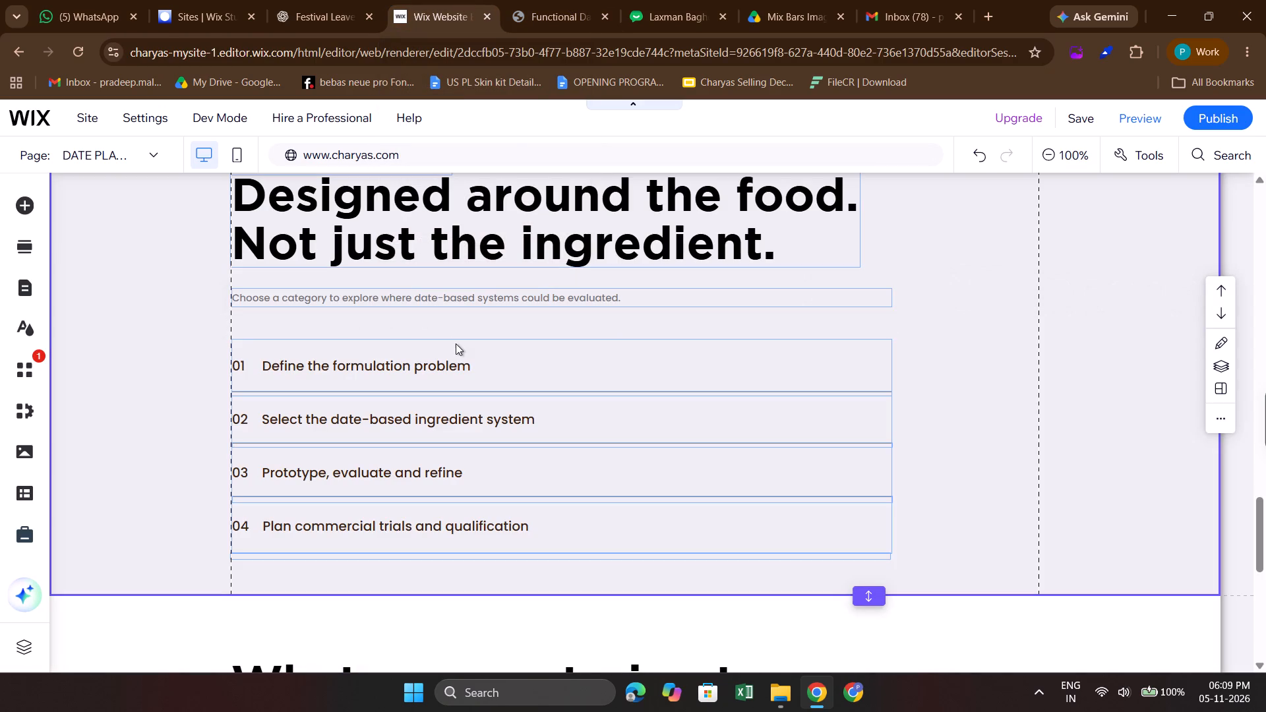
Check the reference page again and delete the numbered 01 to 04 list text from the Wix Application opportunities section.
{"action": "left_click", "coordinate": [561, 1]}
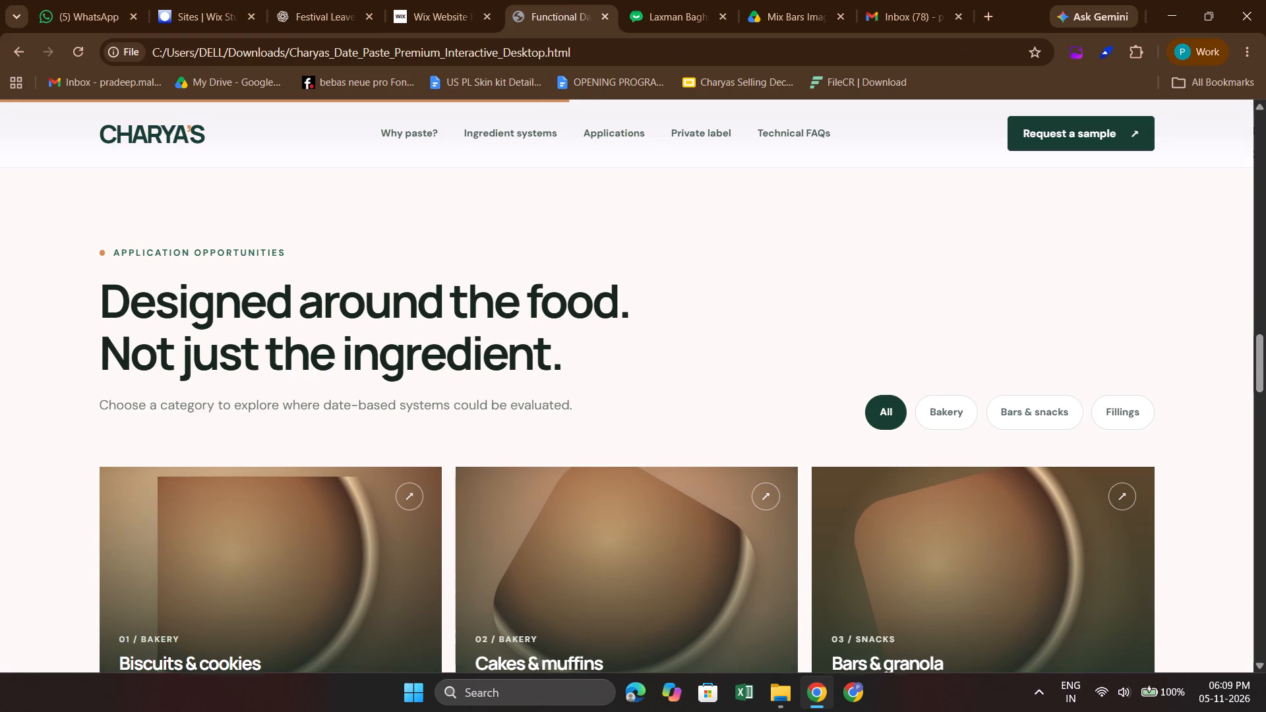
{"action": "scroll", "coordinate": [485, 314], "scroll_direction": "down", "scroll_amount": 1}
{"action": "left_click", "coordinate": [405, 13]}
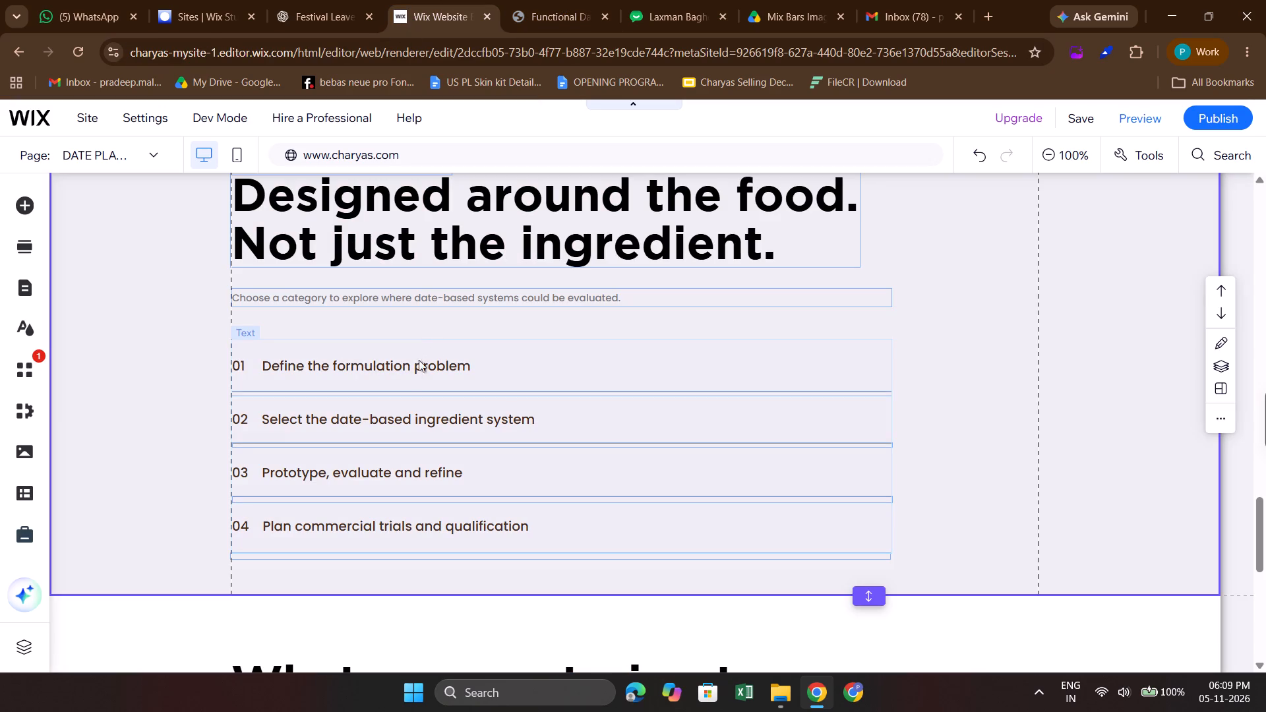
{"action": "left_click", "coordinate": [413, 369]}
{"action": "key", "text": "BackSpace"}
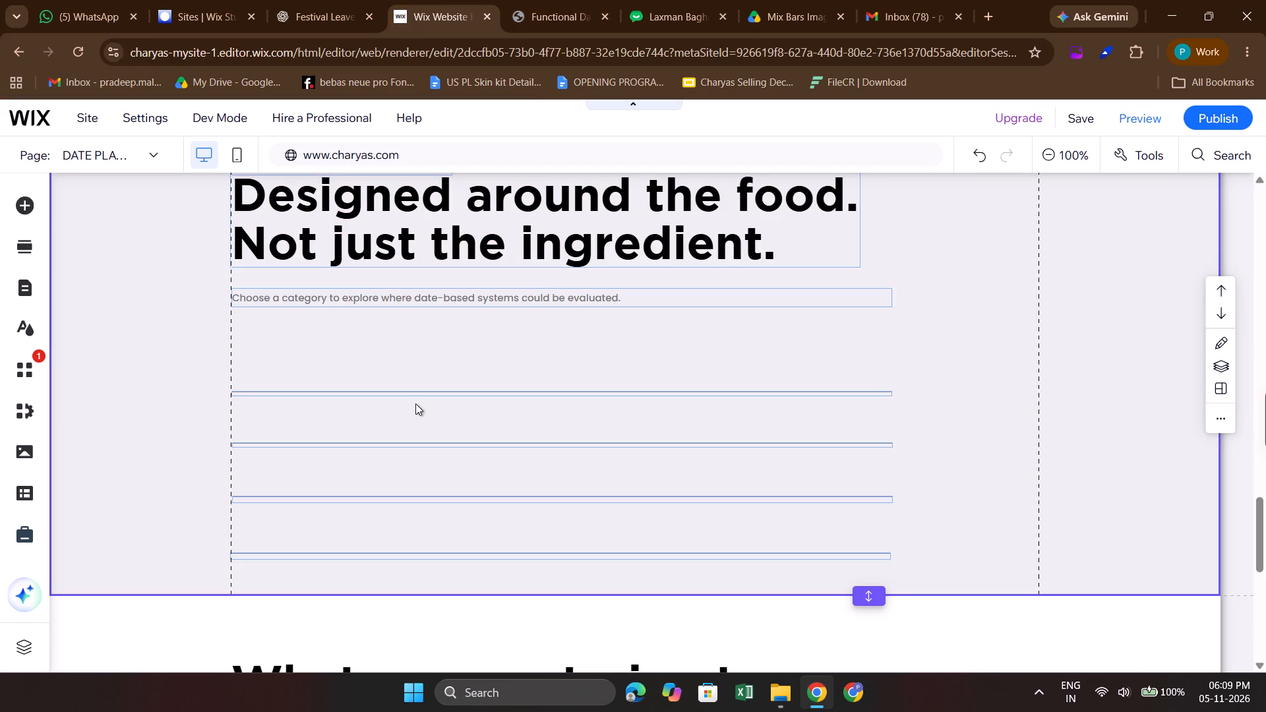
Delete the four remaining divider lines from the Application opportunities section, leaving only its headings and subtitle.
{"action": "left_click", "coordinate": [414, 394]}
{"action": "key", "text": "BackSpace"}
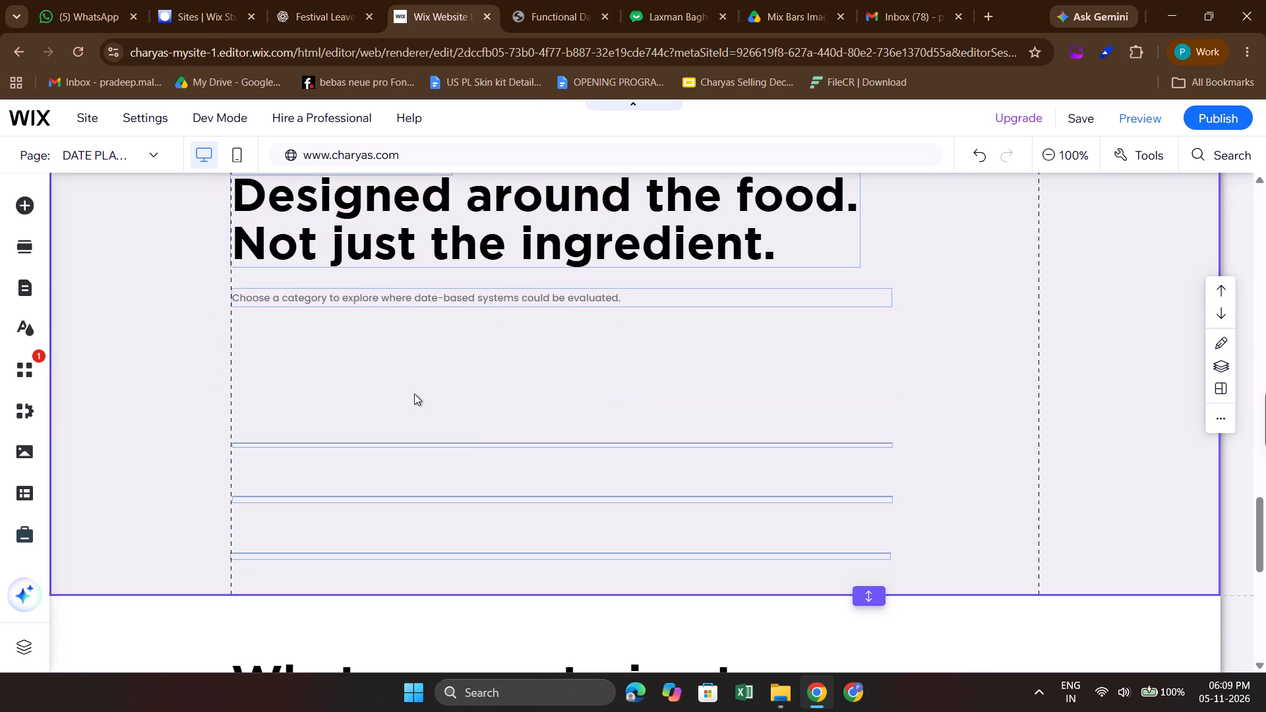
{"action": "left_click", "coordinate": [460, 442]}
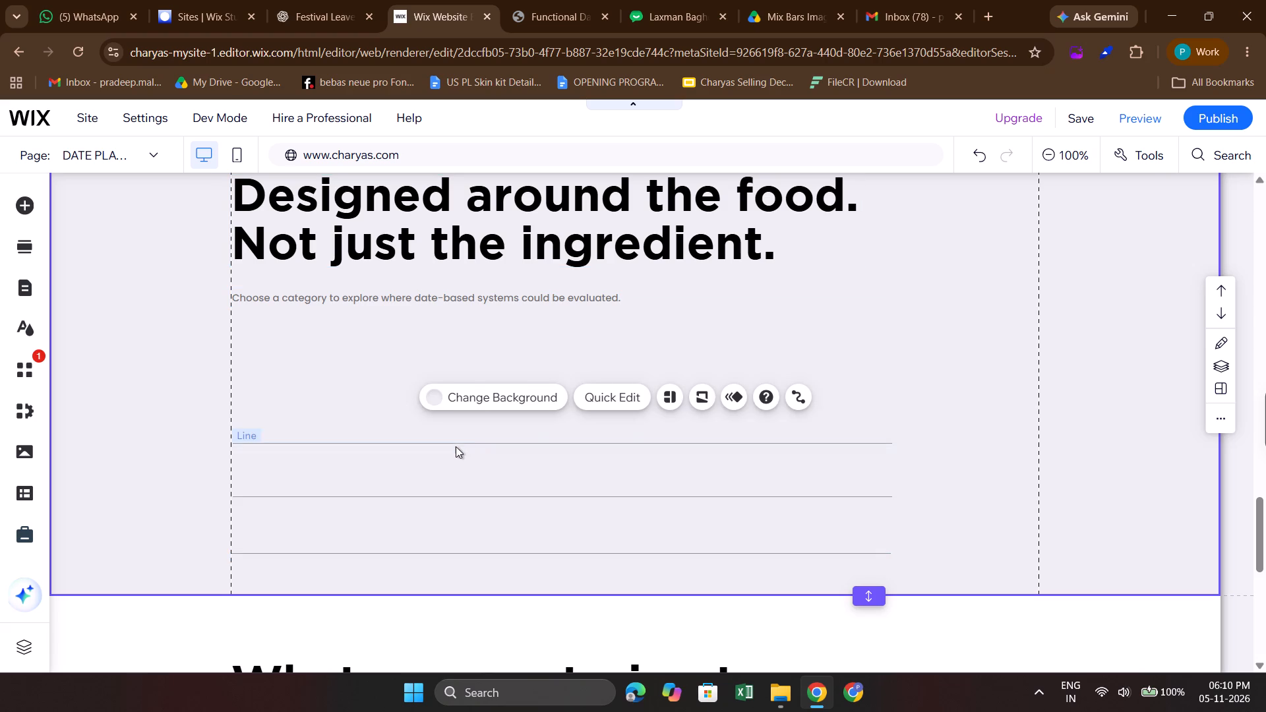
{"action": "left_click", "coordinate": [455, 448]}
{"action": "left_click", "coordinate": [460, 444]}
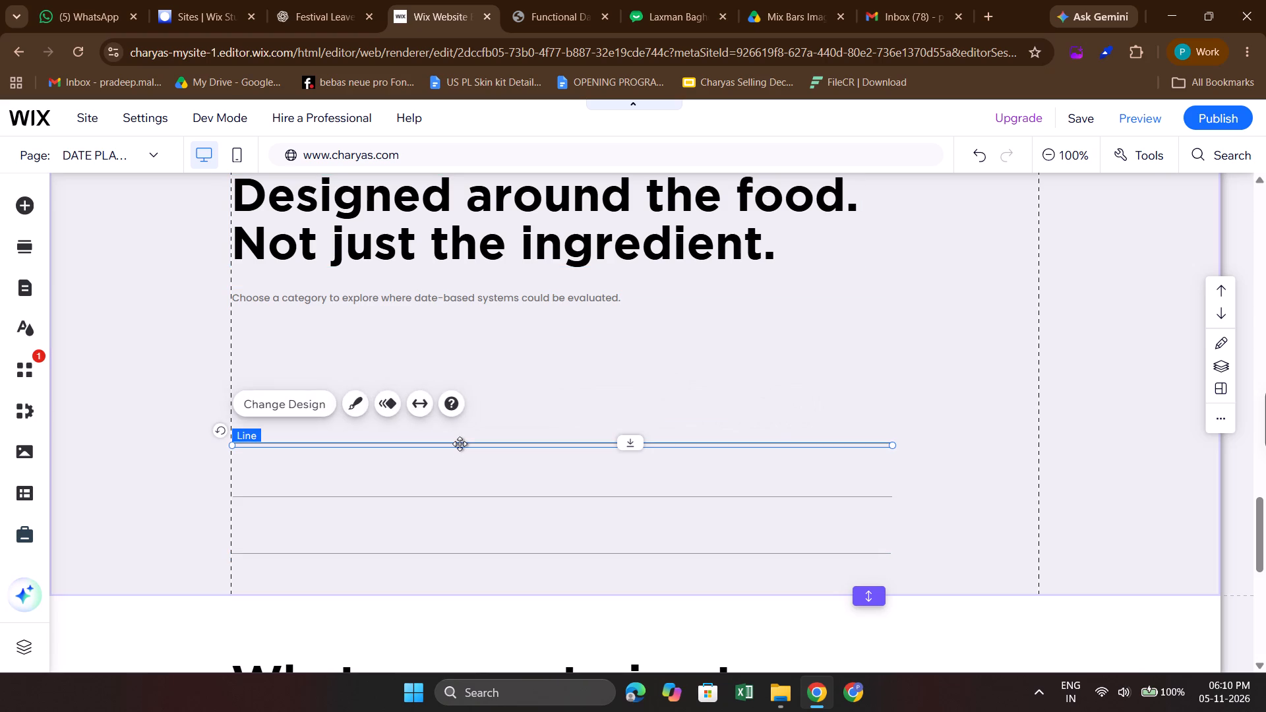
{"action": "key", "text": "BackSpace"}
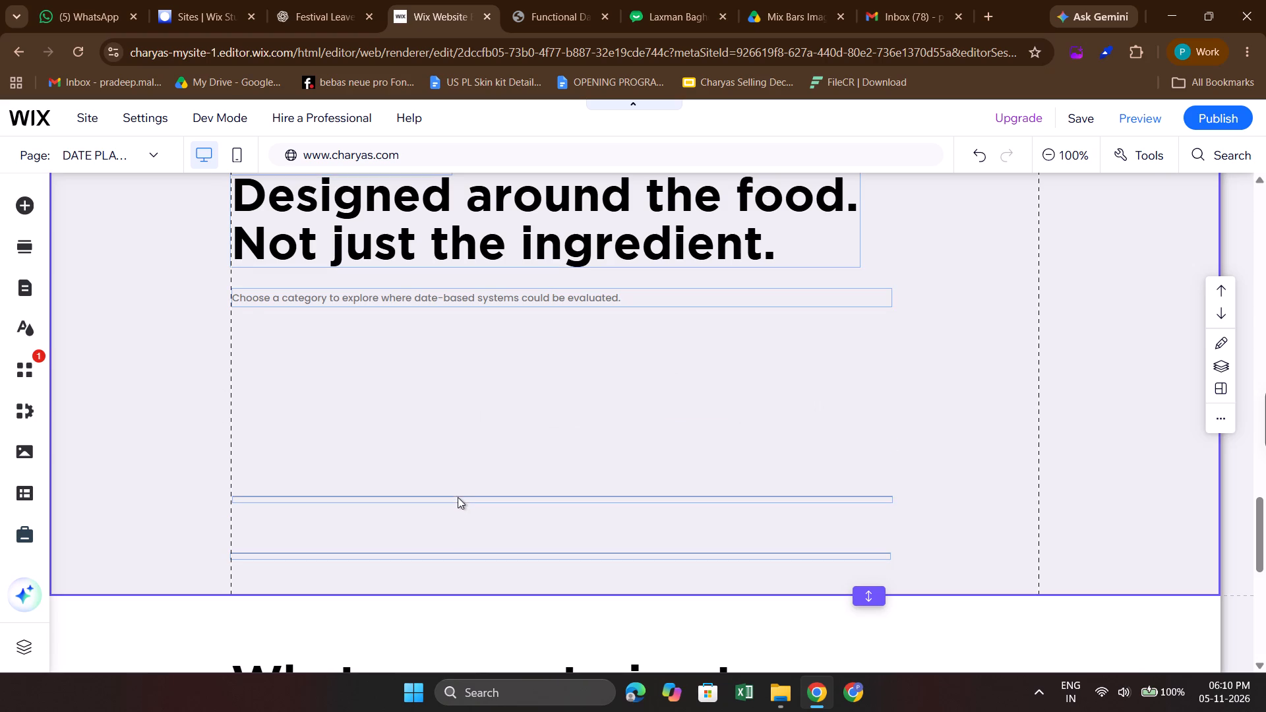
{"action": "left_click", "coordinate": [456, 500]}
{"action": "key", "text": "BackSpace"}
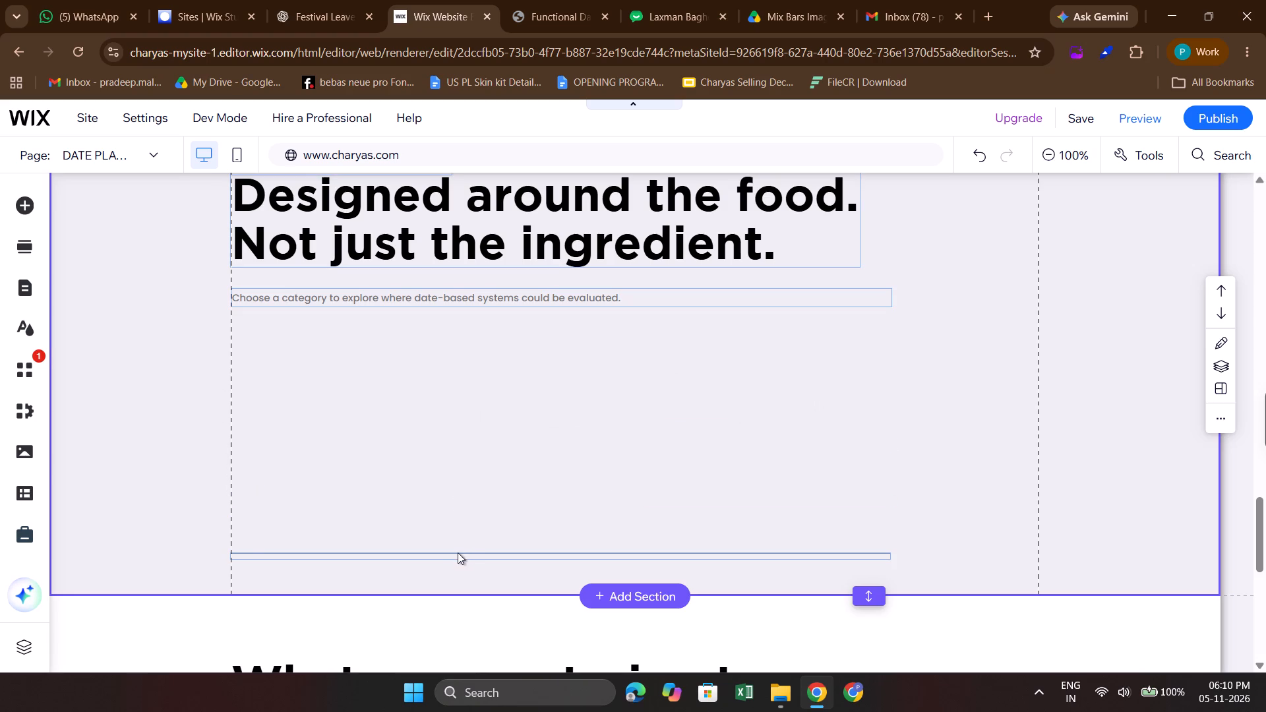
{"action": "left_click", "coordinate": [452, 554]}
{"action": "key", "text": "BackSpace"}
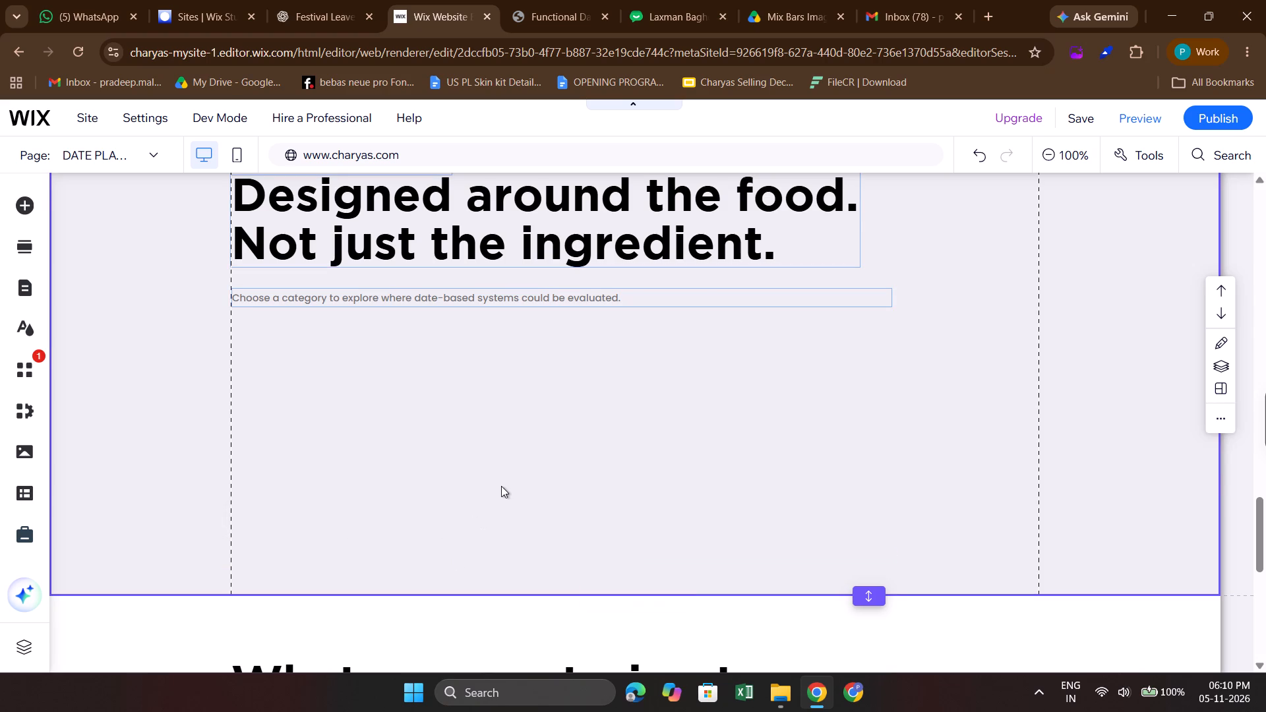
{"action": "scroll", "coordinate": [501, 486], "scroll_direction": "up", "scroll_amount": 1}
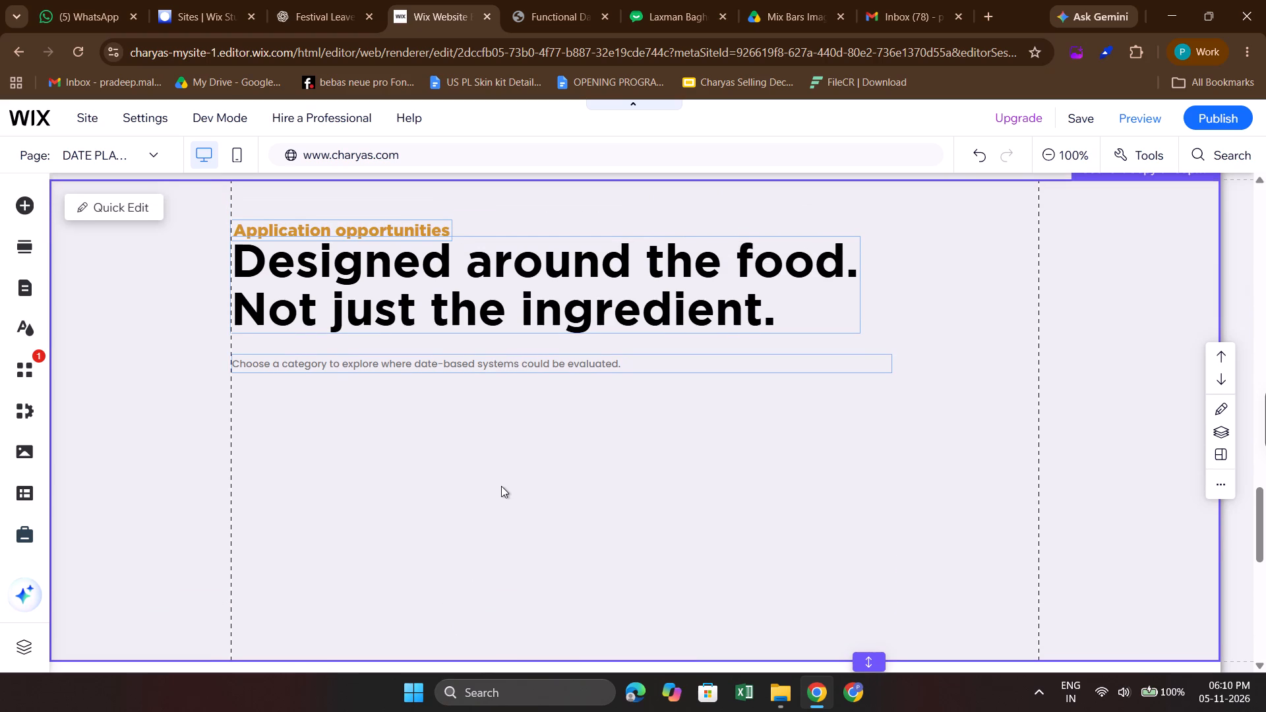
Check the application category cards below the Application Opportunities heading on the HTML reference page, and return to the Wix editor.
{"action": "left_click", "coordinate": [310, 0]}
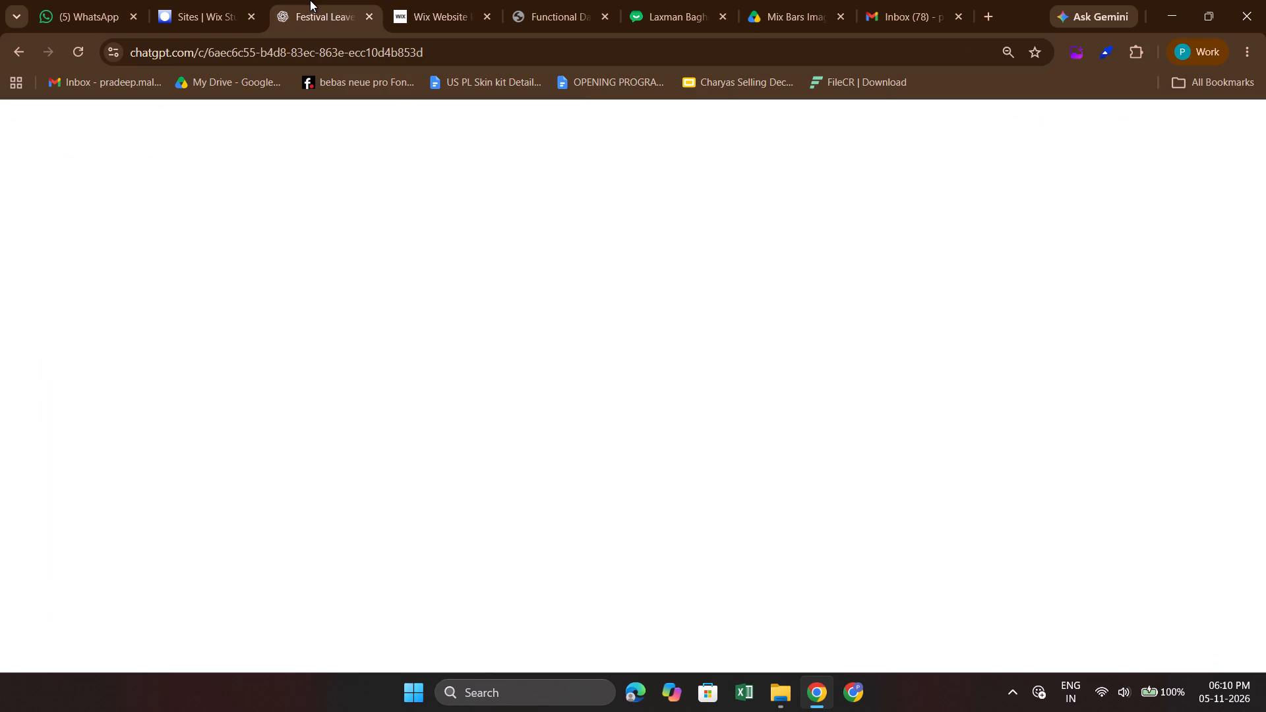
{"action": "left_click", "coordinate": [427, 0]}
{"action": "left_click", "coordinate": [529, 0]}
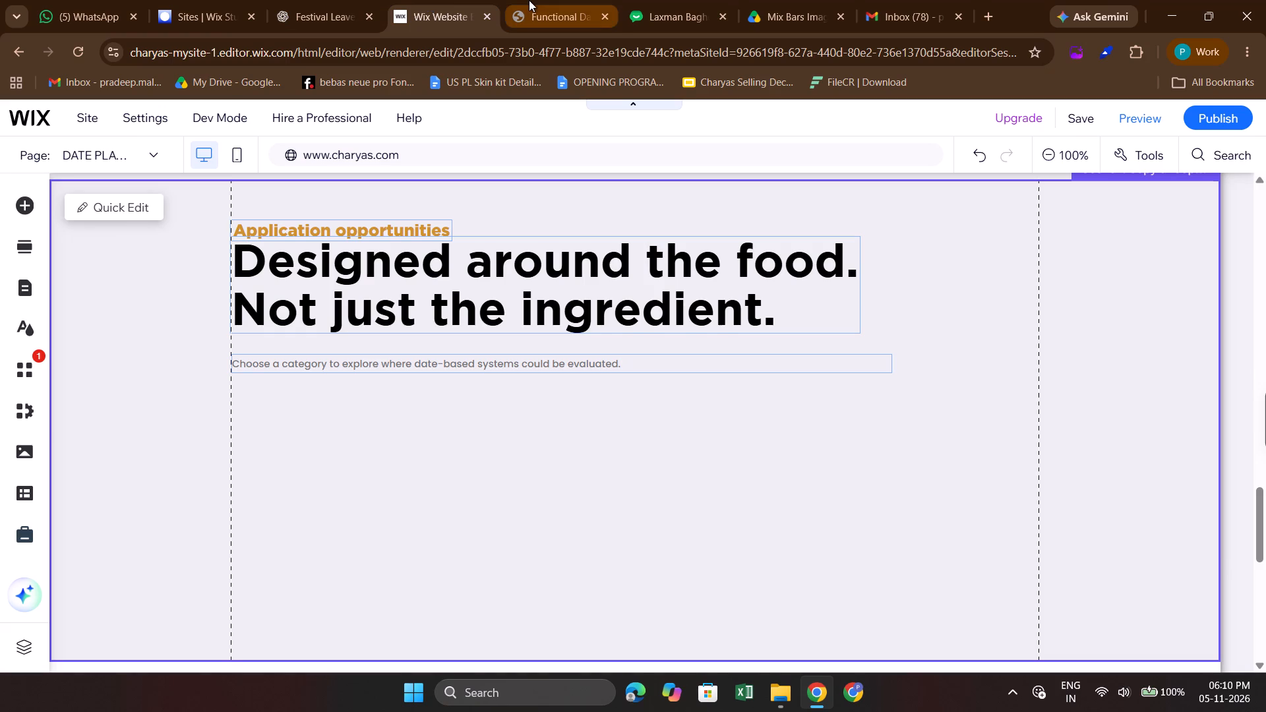
{"action": "scroll", "coordinate": [453, 417], "scroll_direction": "down", "scroll_amount": 1}
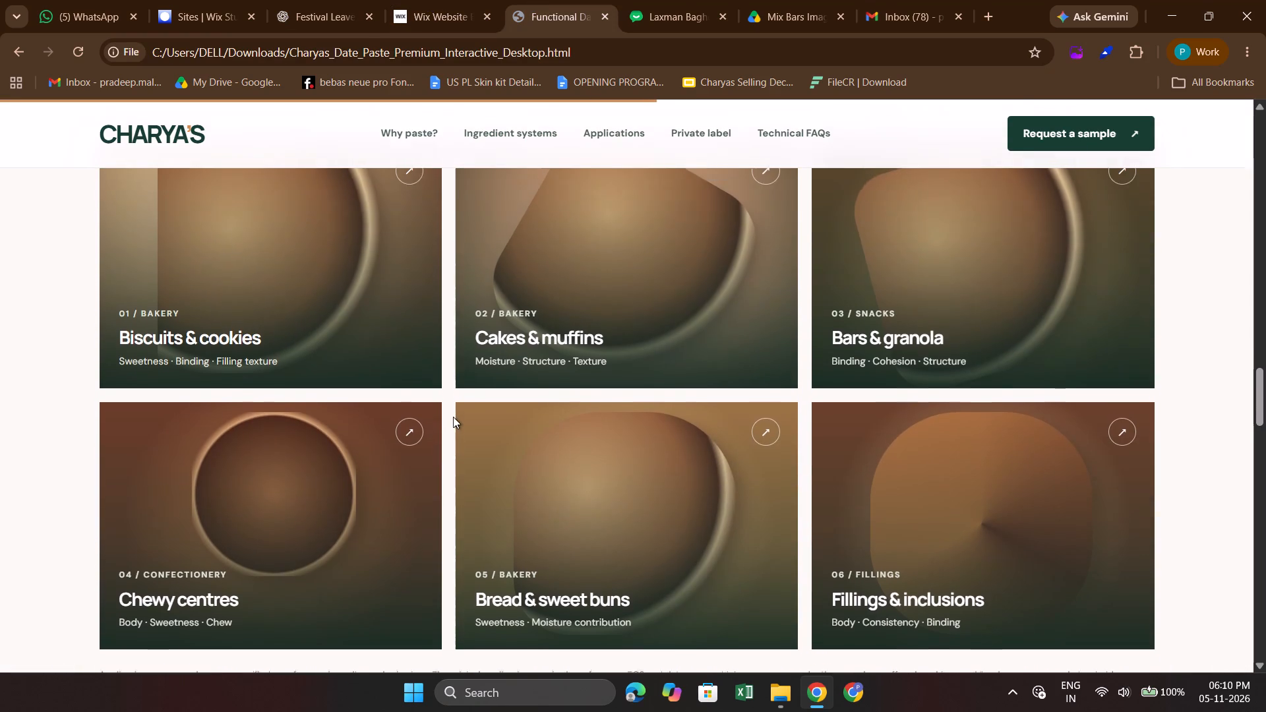
{"action": "scroll", "coordinate": [453, 417], "scroll_direction": "down", "scroll_amount": 1}
{"action": "left_click", "coordinate": [451, 2]}
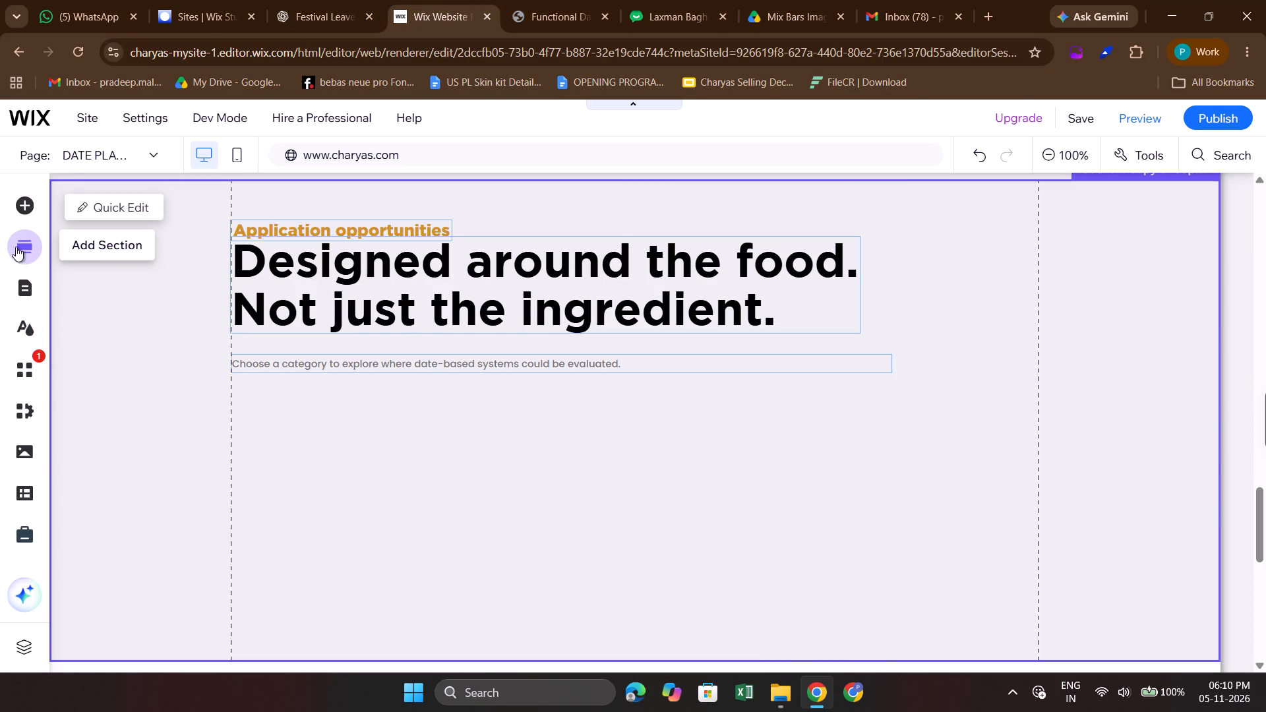
Browse the Interactive elements in the Wix library, comparing box slideshows, hover boxes, hover repeaters, pagination bars and tabs for the category layout.
{"action": "left_click", "coordinate": [31, 200]}
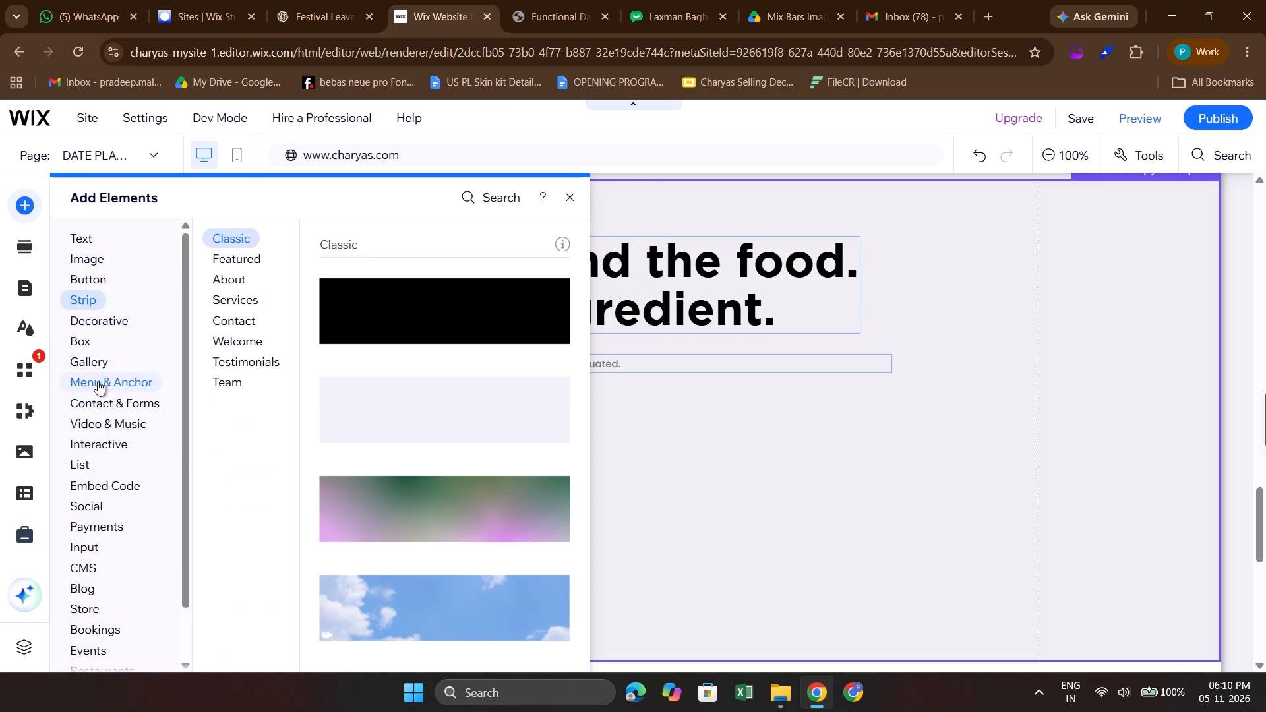
{"action": "left_click", "coordinate": [25, 251]}
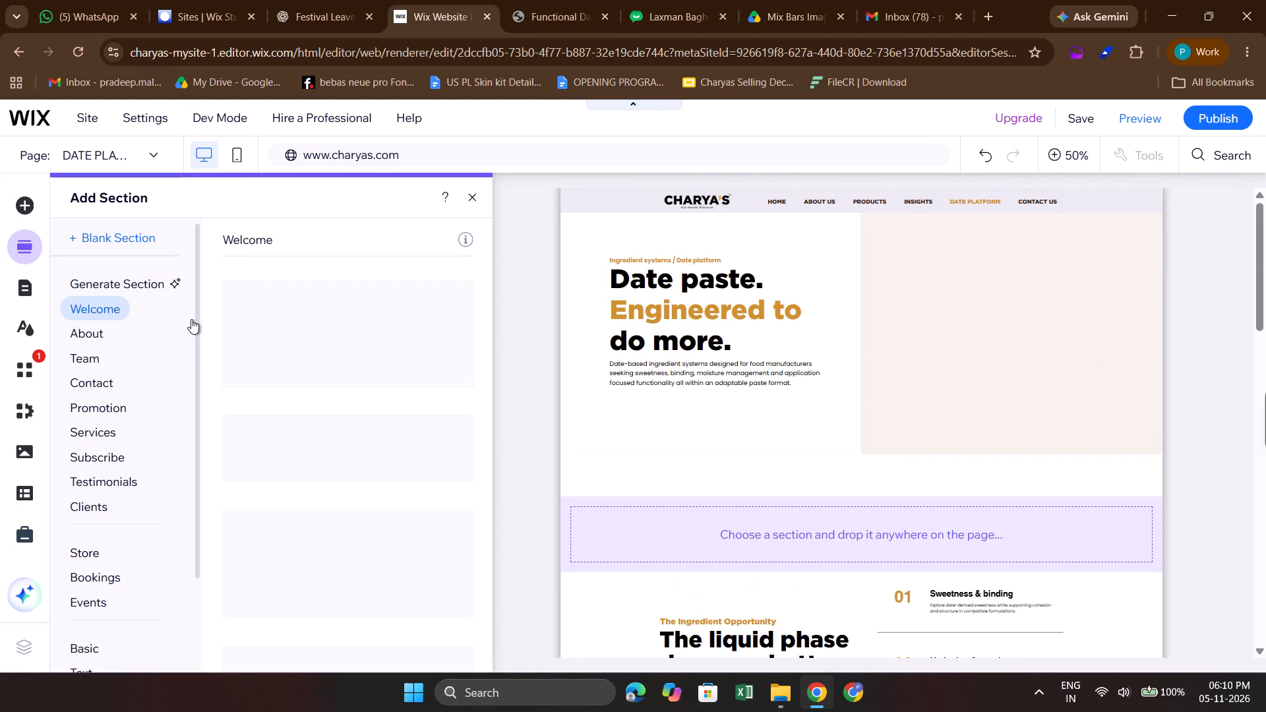
{"action": "left_click", "coordinate": [20, 206]}
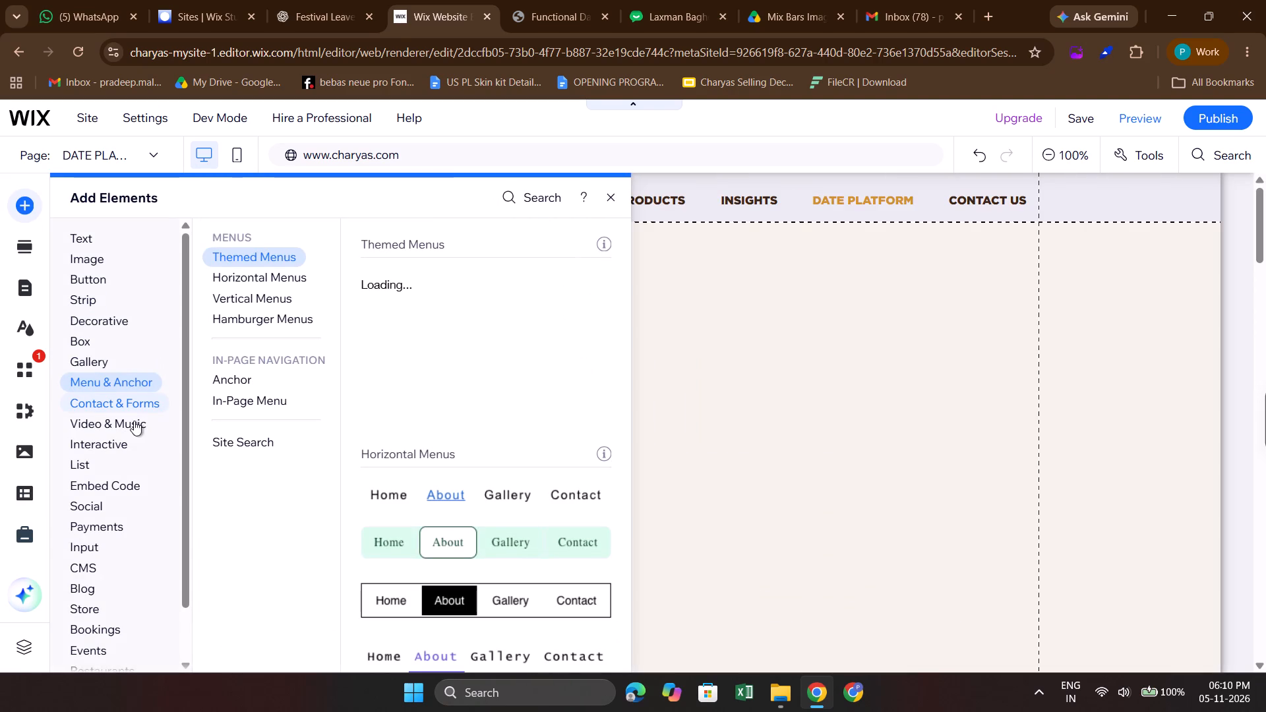
{"action": "left_click", "coordinate": [93, 442]}
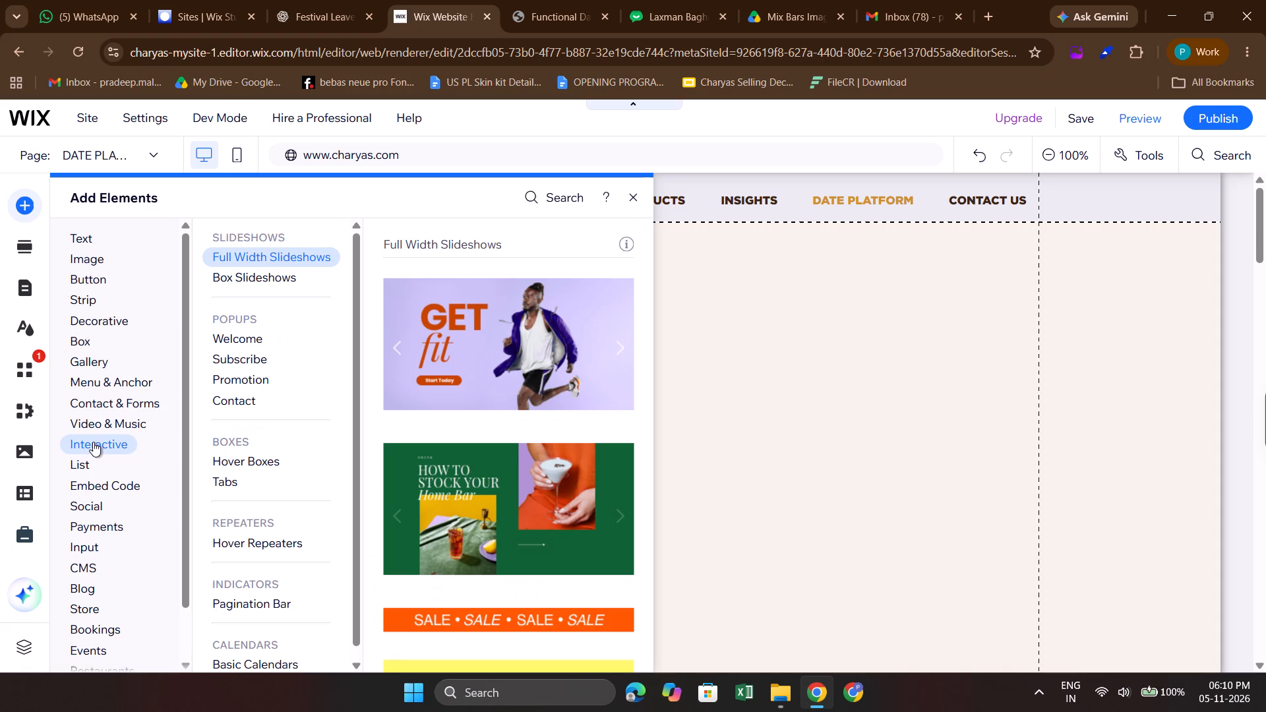
{"action": "left_click", "coordinate": [262, 280]}
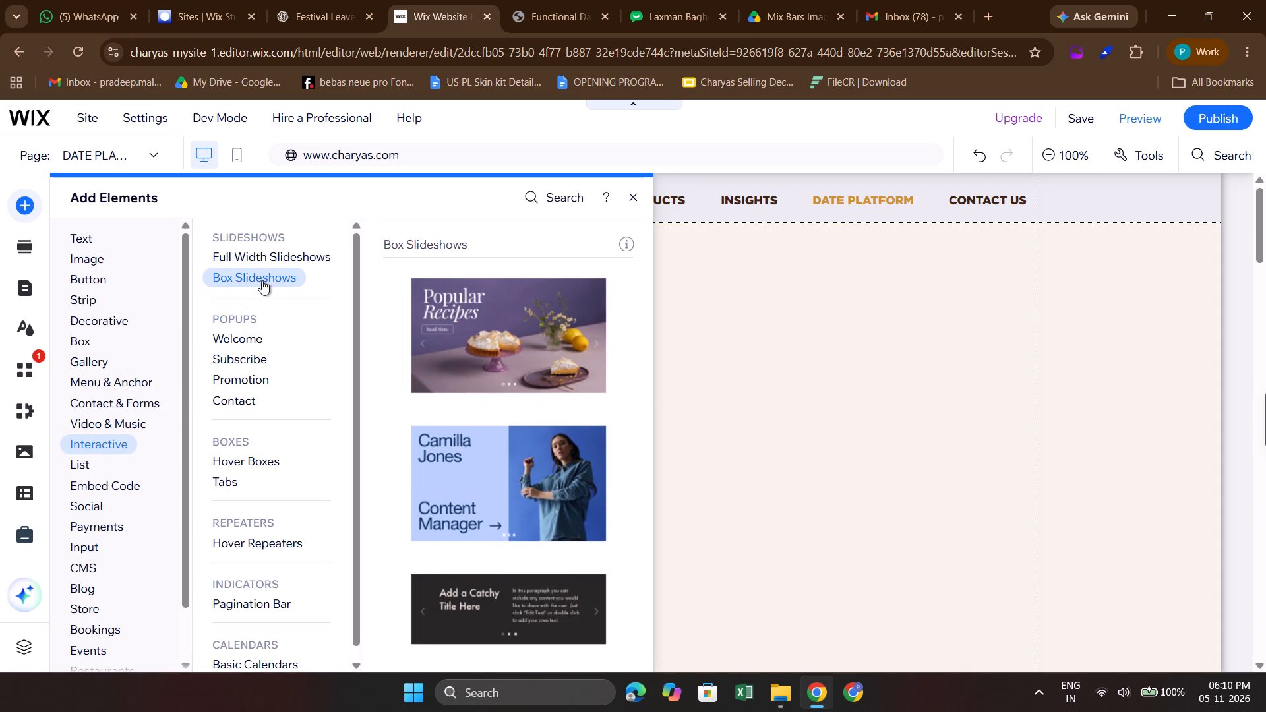
{"action": "scroll", "coordinate": [276, 527], "scroll_direction": "down", "scroll_amount": 1}
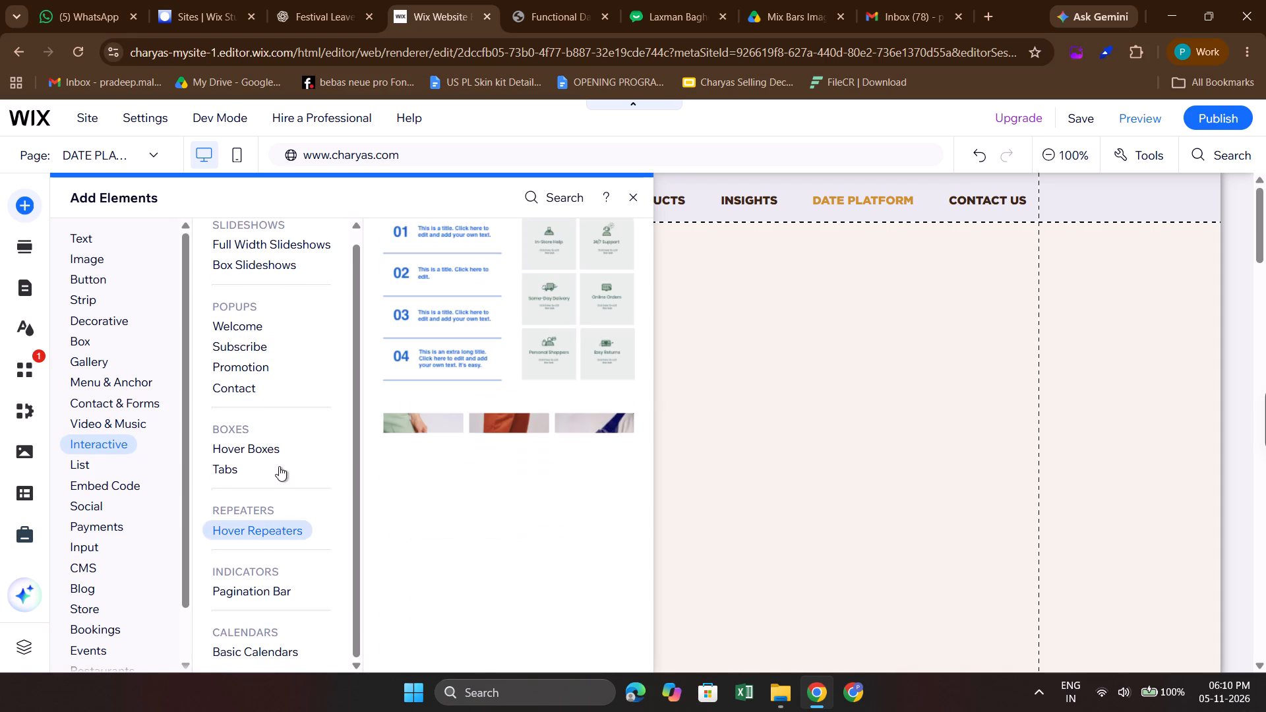
{"action": "left_click", "coordinate": [277, 446]}
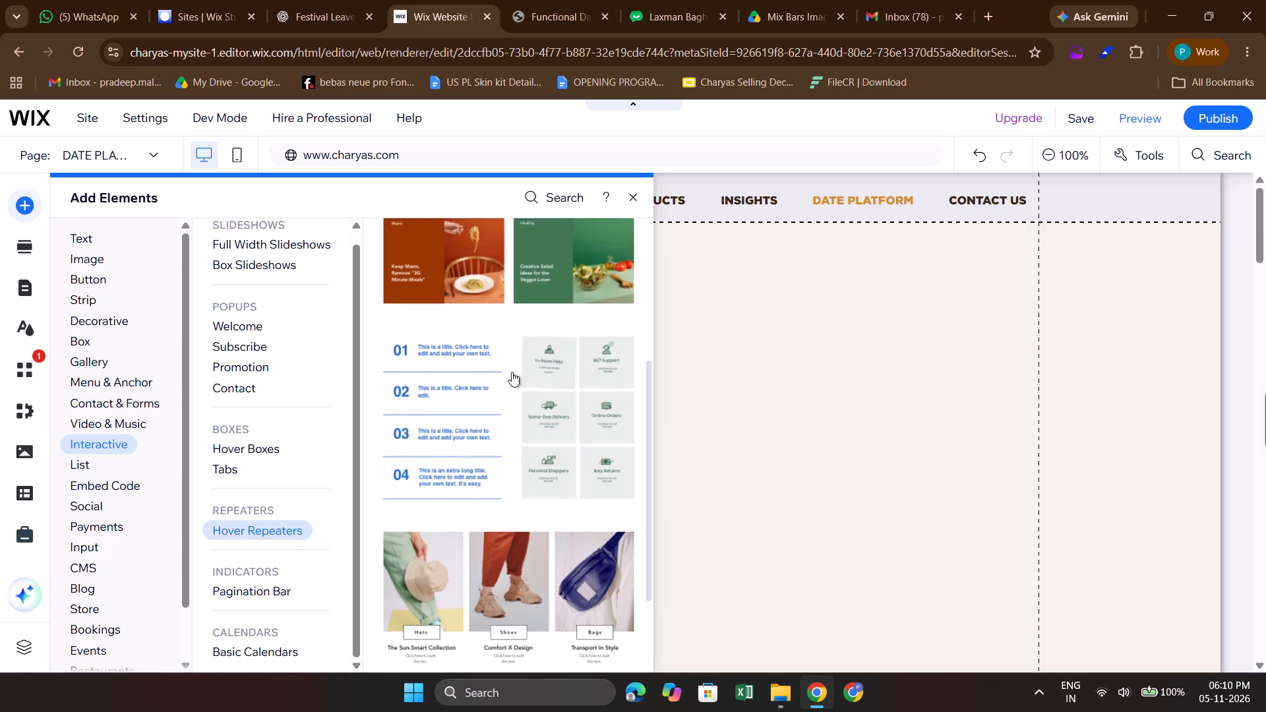
{"action": "scroll", "coordinate": [612, 363], "scroll_direction": "up", "scroll_amount": 1}
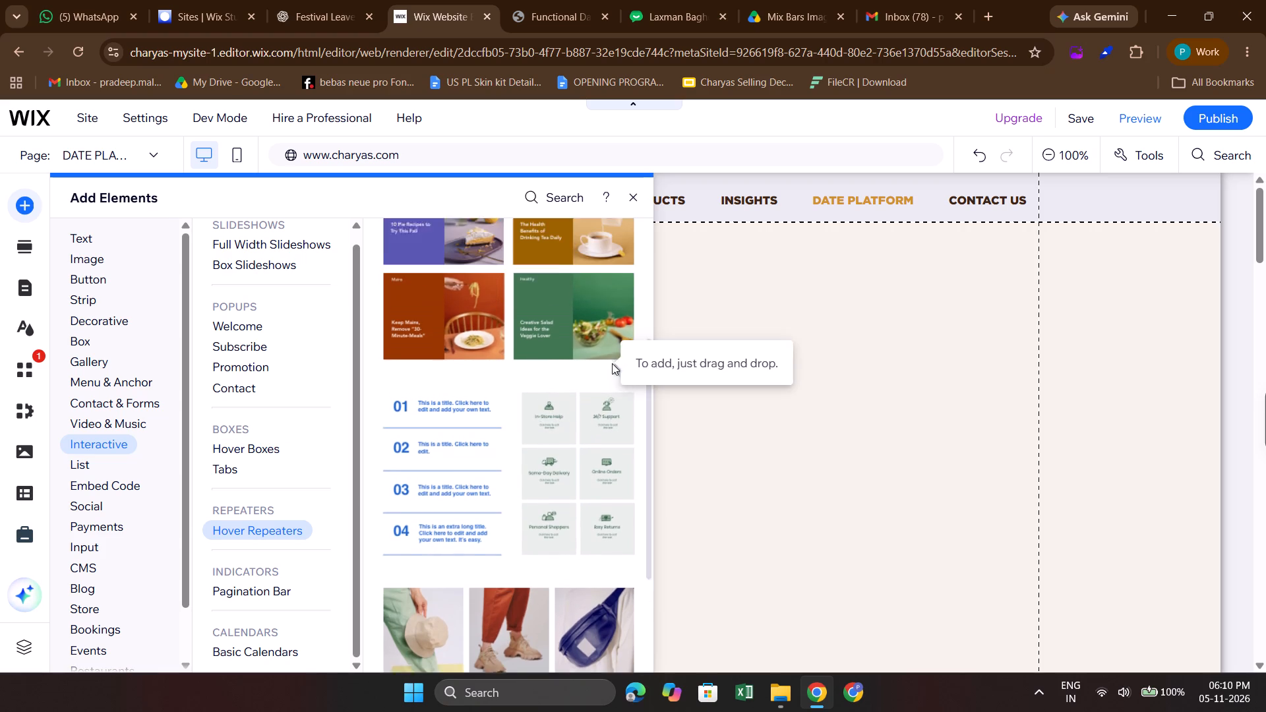
{"action": "scroll", "coordinate": [612, 363], "scroll_direction": "up", "scroll_amount": 1}
{"action": "scroll", "coordinate": [532, 356], "scroll_direction": "down", "scroll_amount": 2}
{"action": "scroll", "coordinate": [509, 436], "scroll_direction": "down", "scroll_amount": 1}
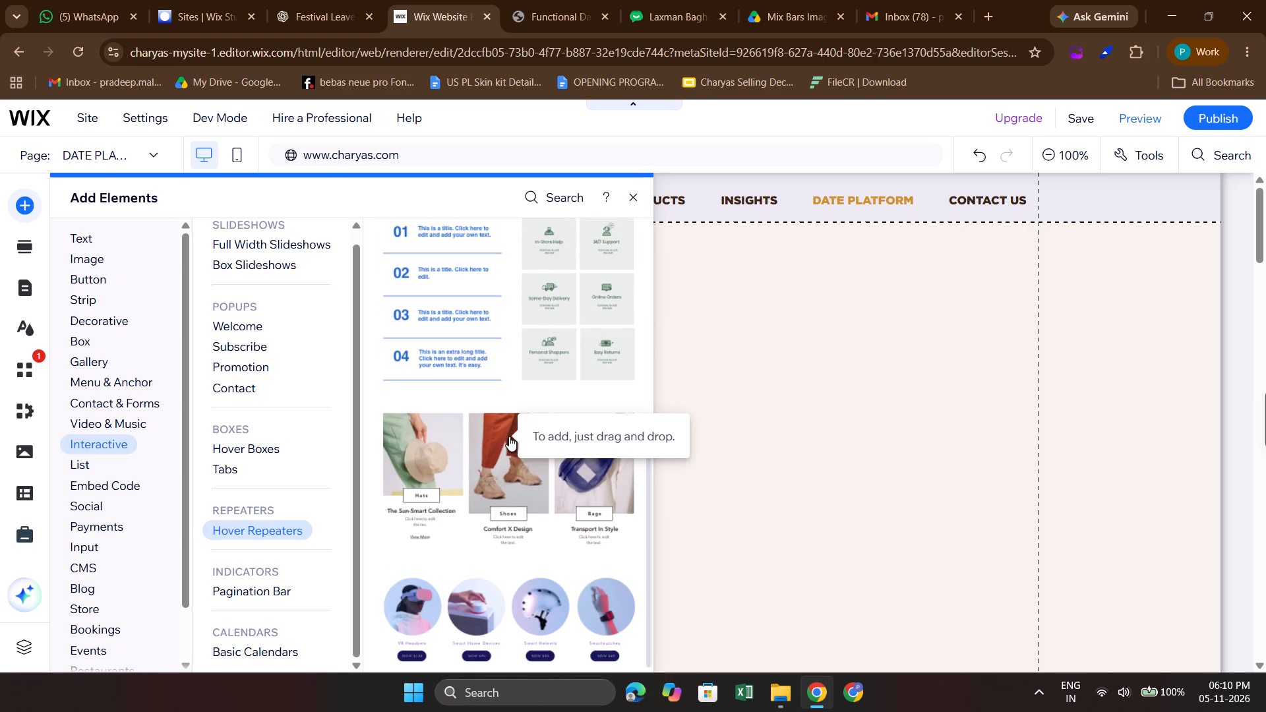
{"action": "scroll", "coordinate": [509, 436], "scroll_direction": "down", "scroll_amount": 3}
{"action": "scroll", "coordinate": [509, 436], "scroll_direction": "up", "scroll_amount": 6}
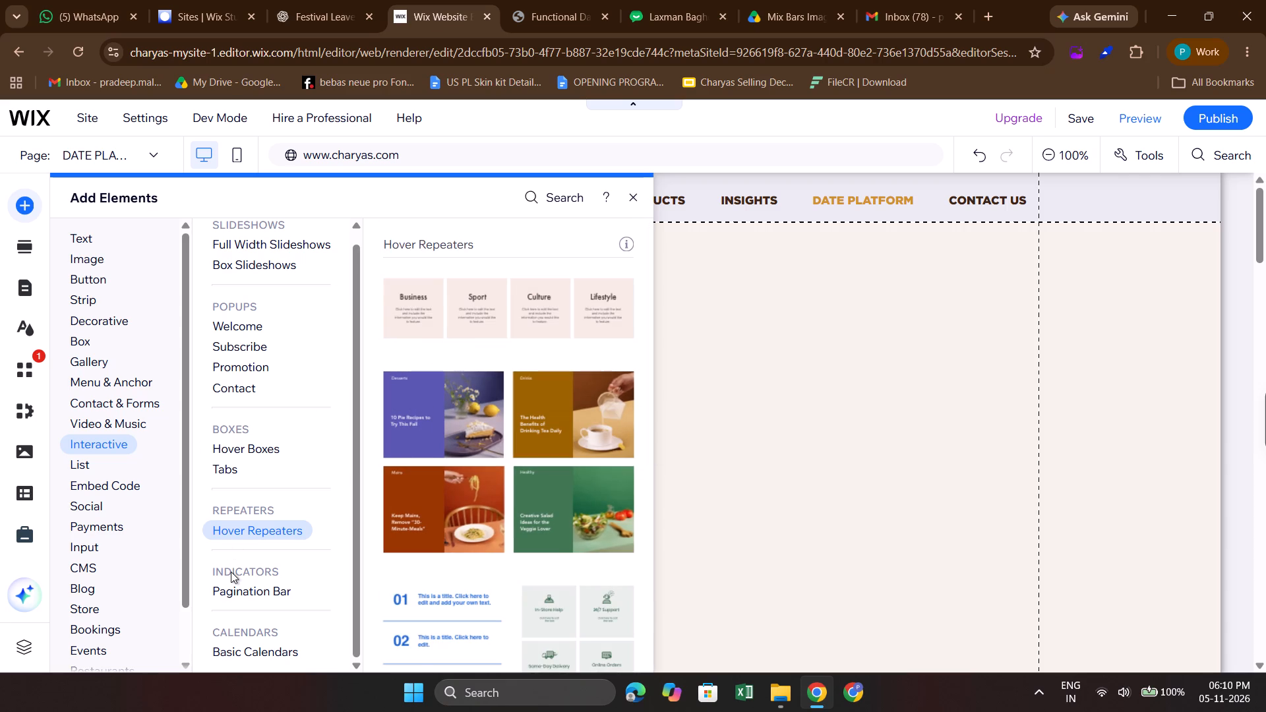
{"action": "left_click", "coordinate": [238, 585]}
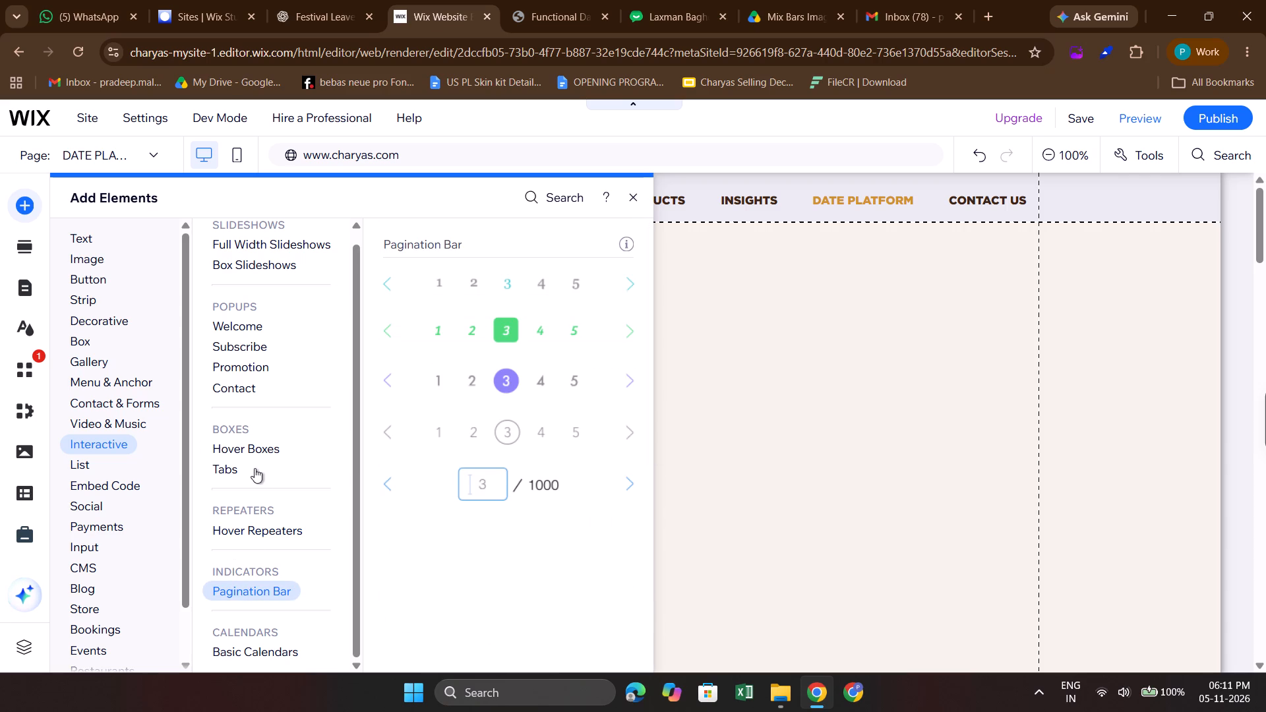
{"action": "left_click", "coordinate": [233, 469]}
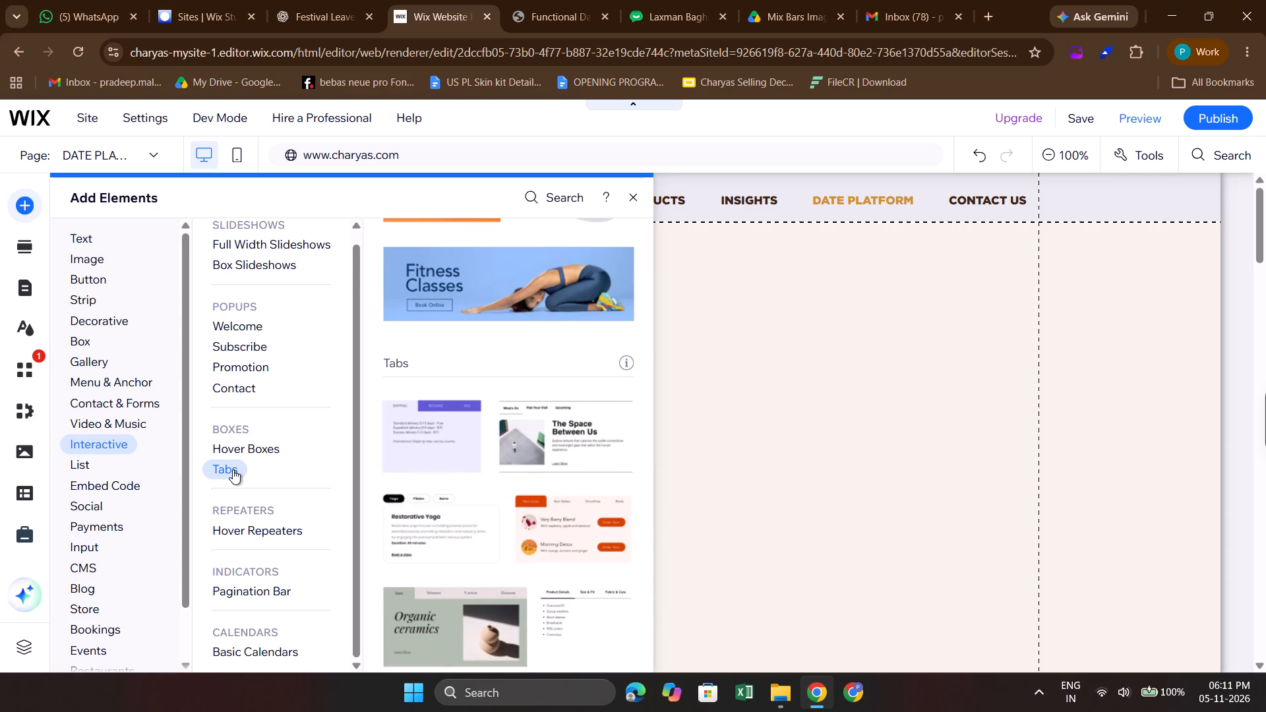
{"action": "scroll", "coordinate": [514, 541], "scroll_direction": "down", "scroll_amount": 2}
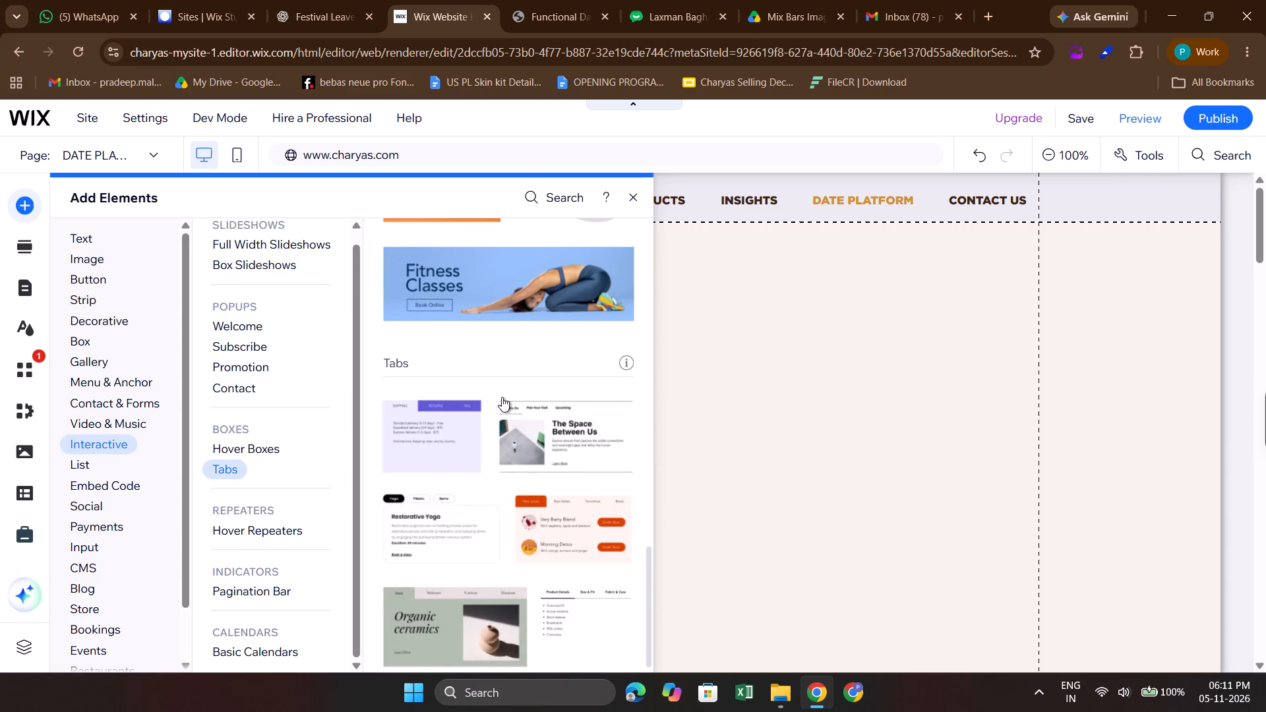
{"action": "scroll", "coordinate": [502, 397], "scroll_direction": "up", "scroll_amount": 1}
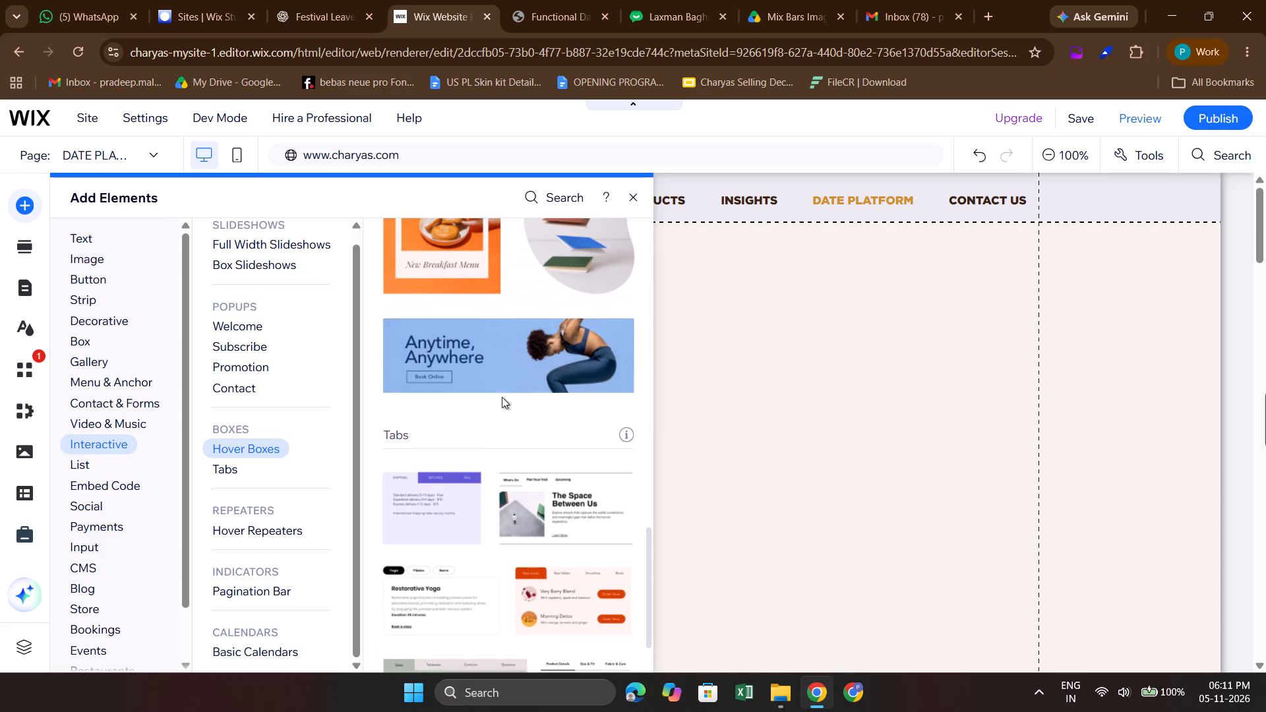
{"action": "scroll", "coordinate": [502, 397], "scroll_direction": "up", "scroll_amount": 2}
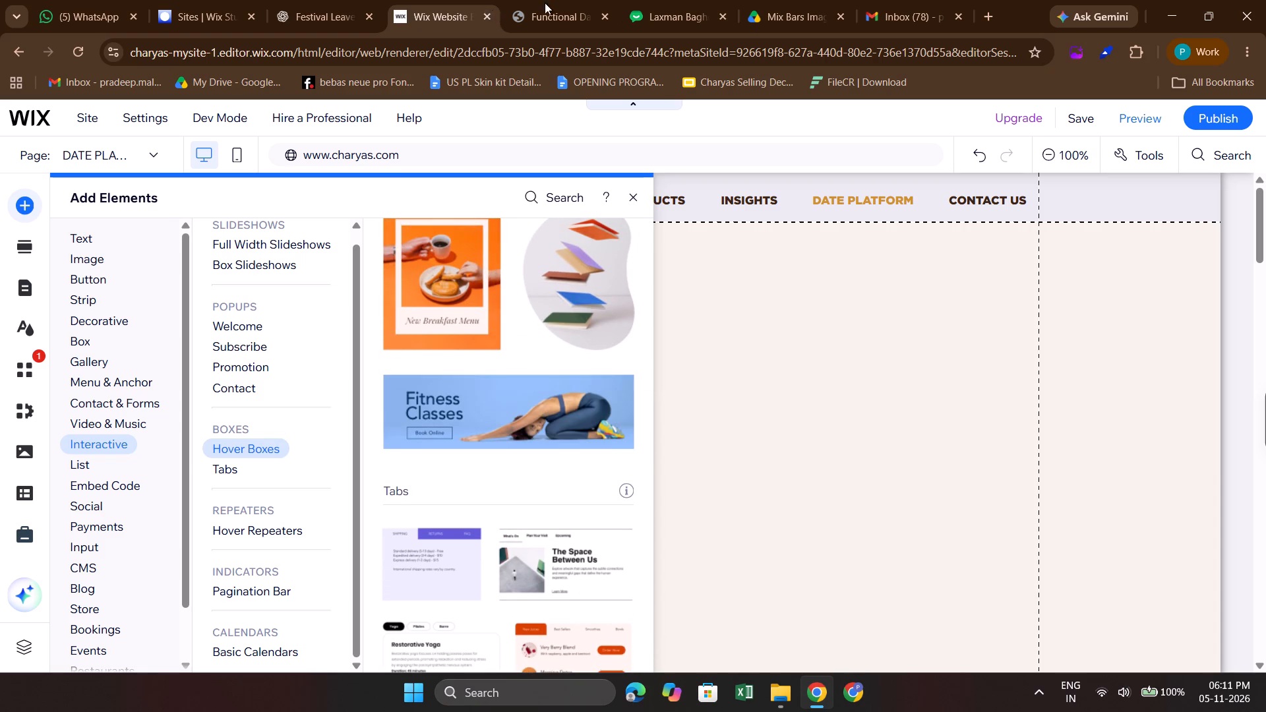
Check the category filter on the reference page and add the Wix Tabs element with What's On, Plan Your Visit and Upcoming.
{"action": "left_click", "coordinate": [551, 1]}
{"action": "scroll", "coordinate": [544, 361], "scroll_direction": "up", "scroll_amount": 1}
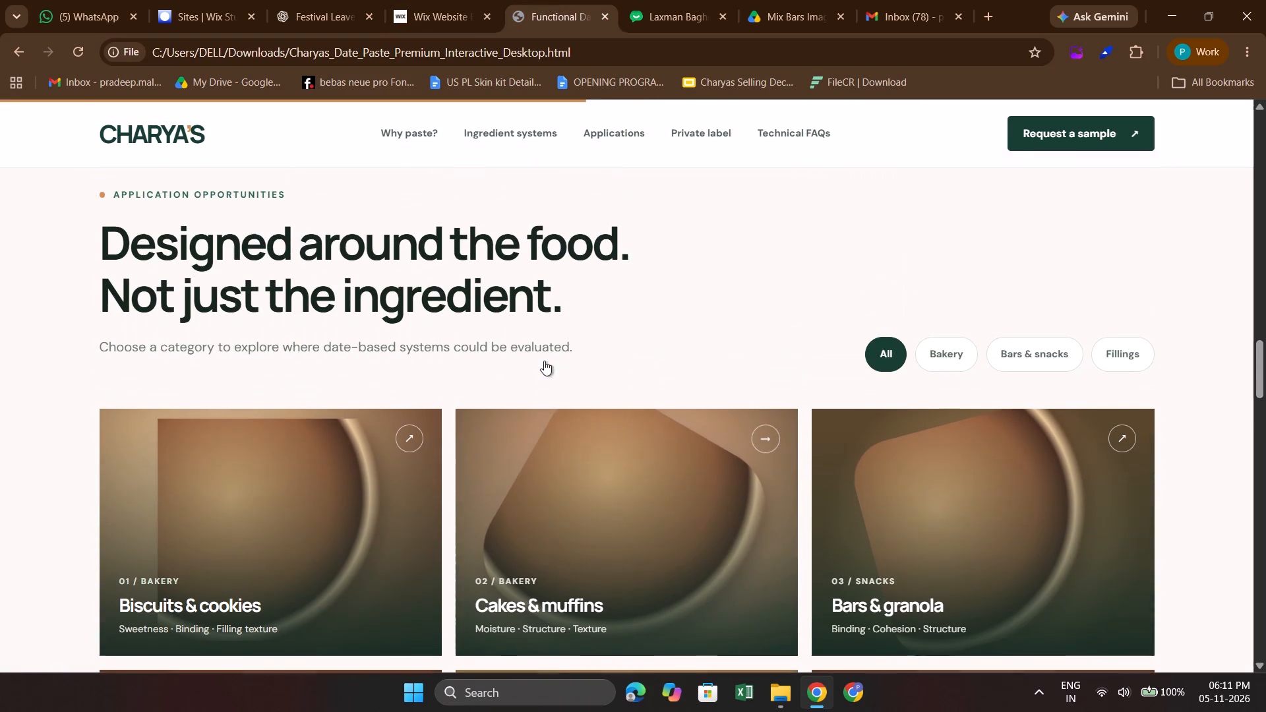
{"action": "scroll", "coordinate": [544, 361], "scroll_direction": "up", "scroll_amount": 1}
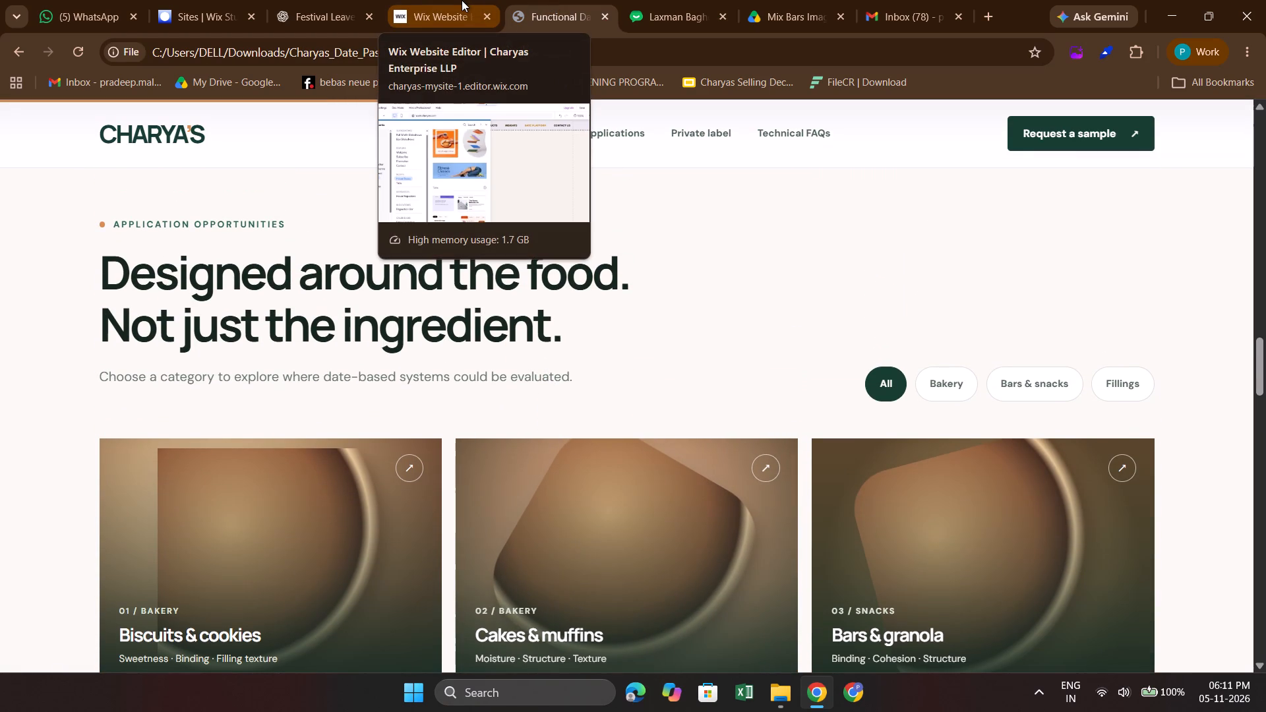
{"action": "left_click", "coordinate": [462, 0]}
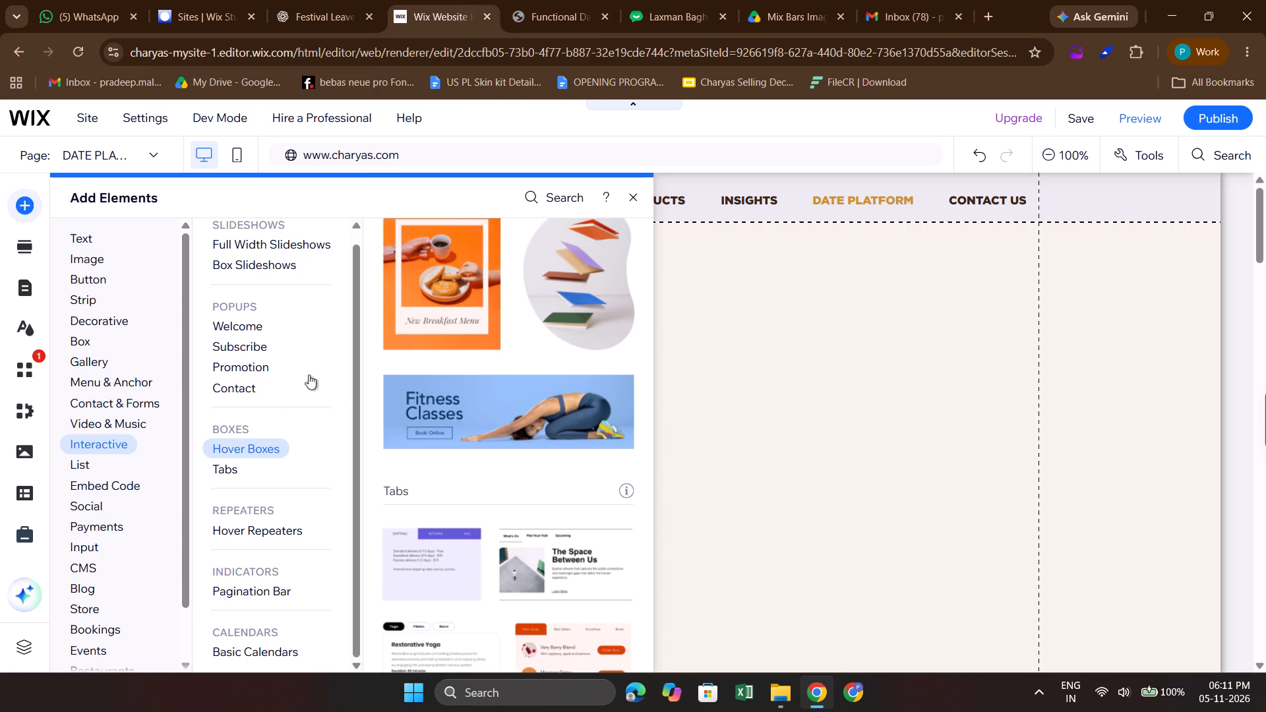
{"action": "scroll", "coordinate": [498, 466], "scroll_direction": "down", "scroll_amount": 1}
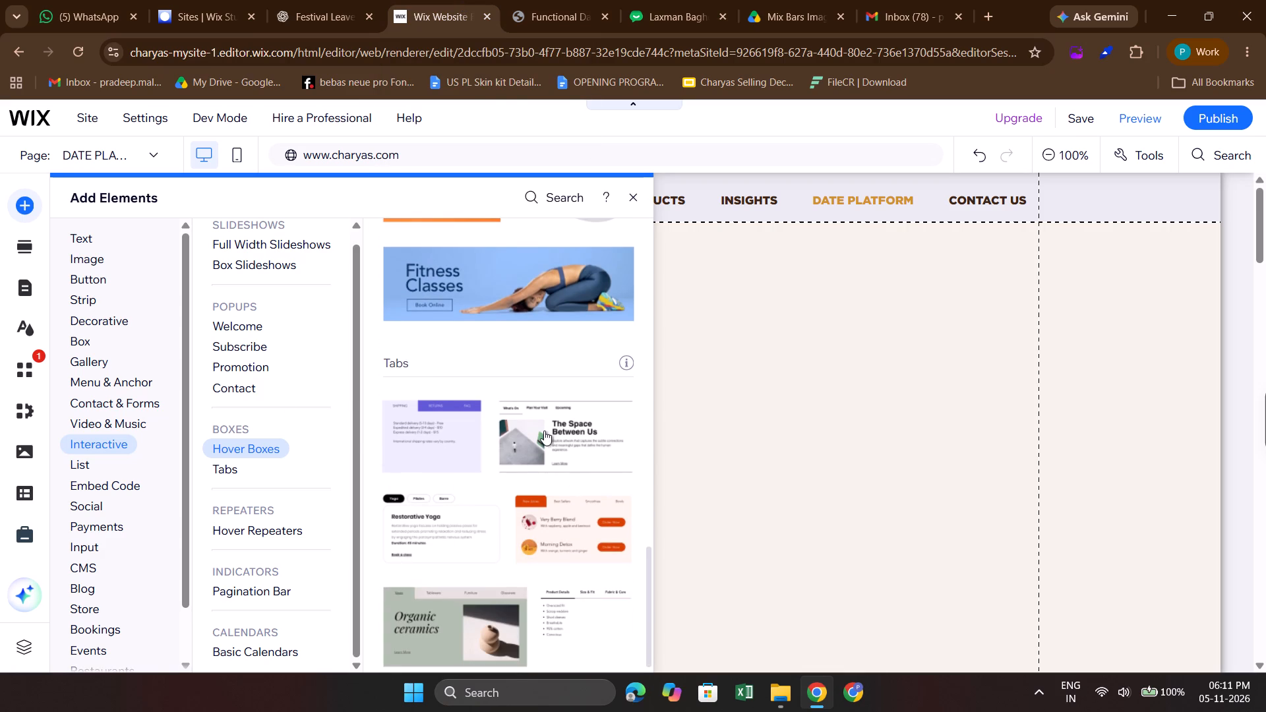
{"action": "scroll", "coordinate": [544, 430], "scroll_direction": "up", "scroll_amount": 3}
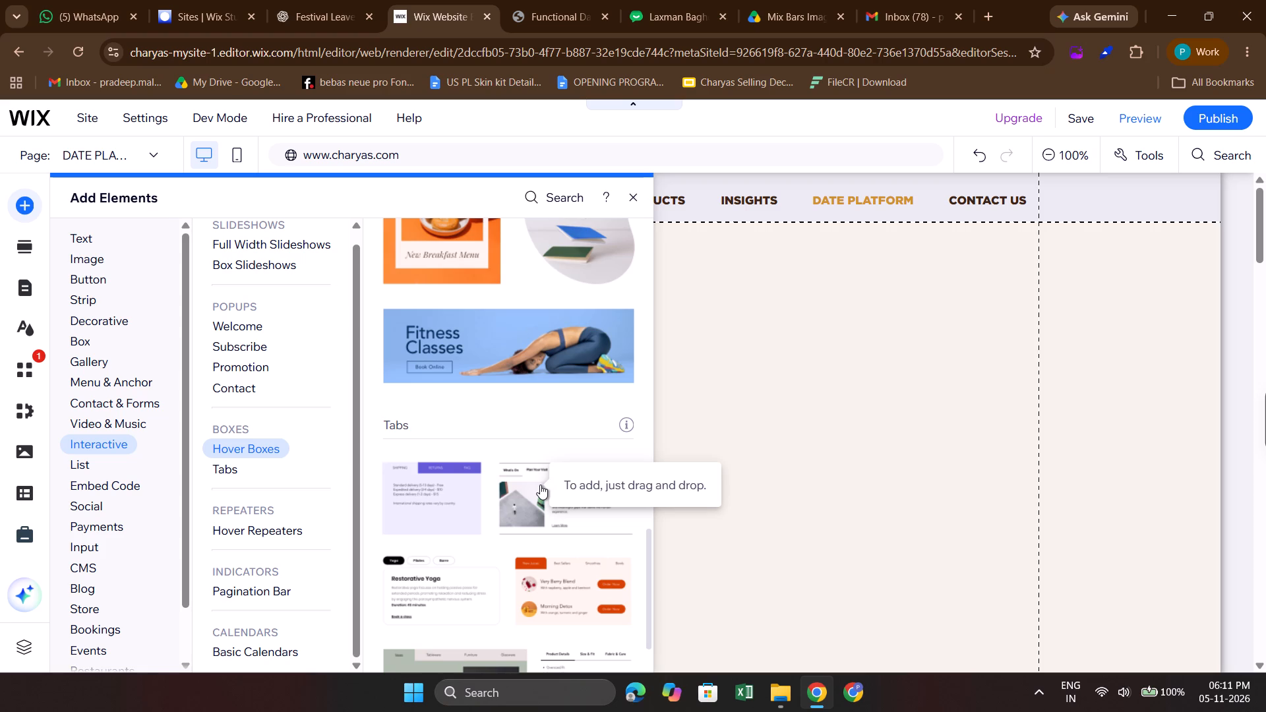
{"action": "left_click", "coordinate": [540, 485]}
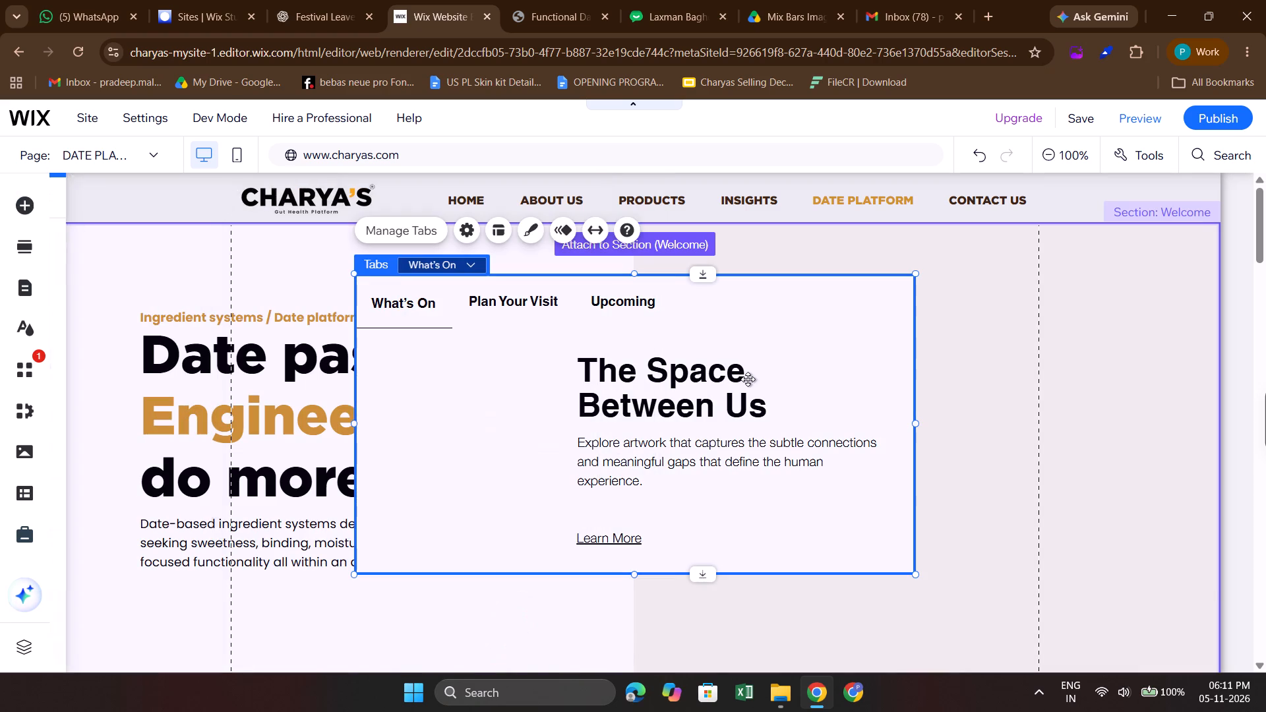
Move the Tabs element down the page into the Application opportunities section, just below the subtitle and aligned with the left gridline.
{"action": "scroll", "coordinate": [748, 379], "scroll_direction": "up", "scroll_amount": 1}
{"action": "left_click_drag", "start_coordinate": [779, 309], "coordinate": [775, 593]}
{"action": "scroll", "coordinate": [809, 420], "scroll_direction": "down", "scroll_amount": 5}
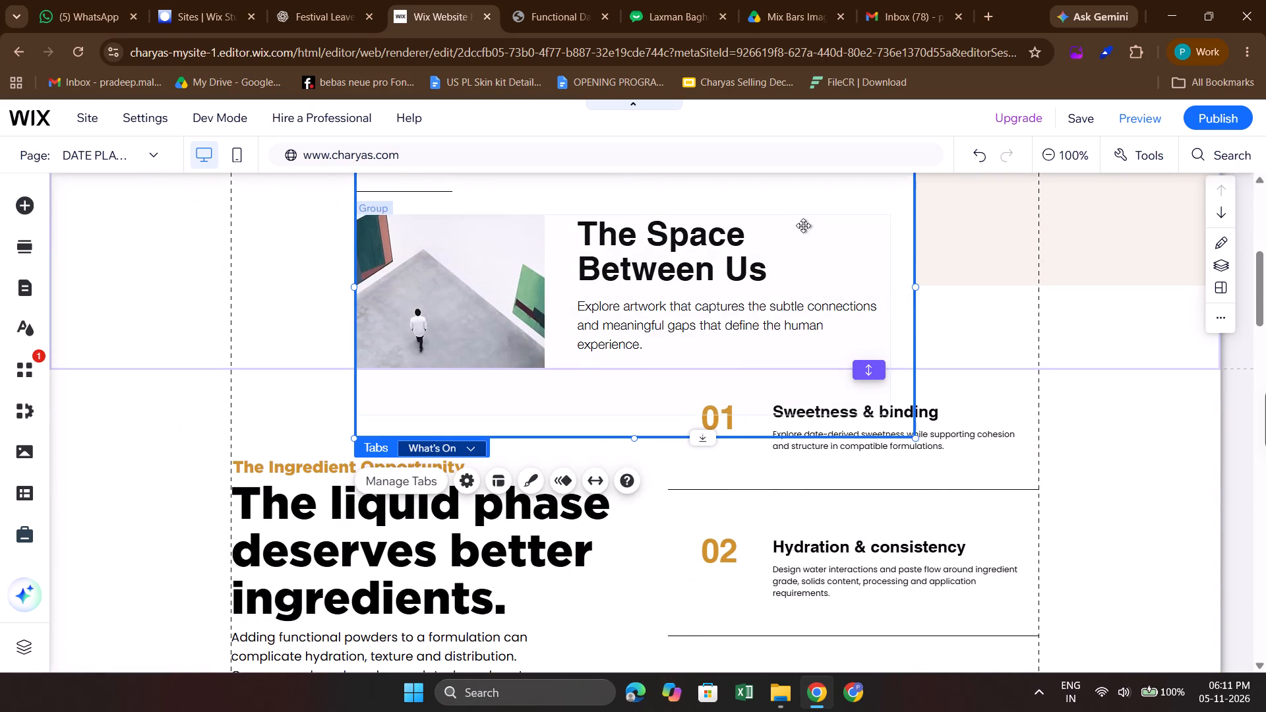
{"action": "left_click_drag", "start_coordinate": [803, 225], "coordinate": [729, 608]}
{"action": "scroll", "coordinate": [729, 608], "scroll_direction": "down", "scroll_amount": 2}
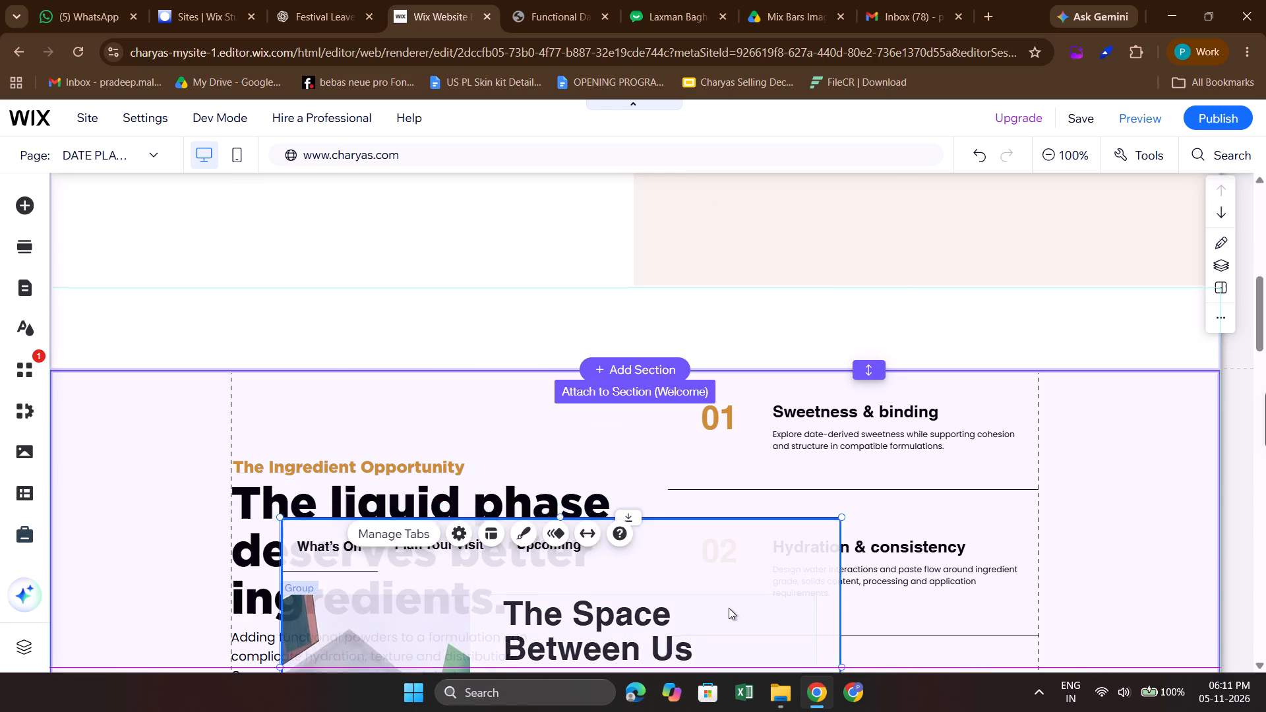
{"action": "scroll", "coordinate": [729, 608], "scroll_direction": "down", "scroll_amount": 2}
{"action": "left_click_drag", "start_coordinate": [742, 282], "coordinate": [652, 576]}
{"action": "scroll", "coordinate": [652, 576], "scroll_direction": "down", "scroll_amount": 2}
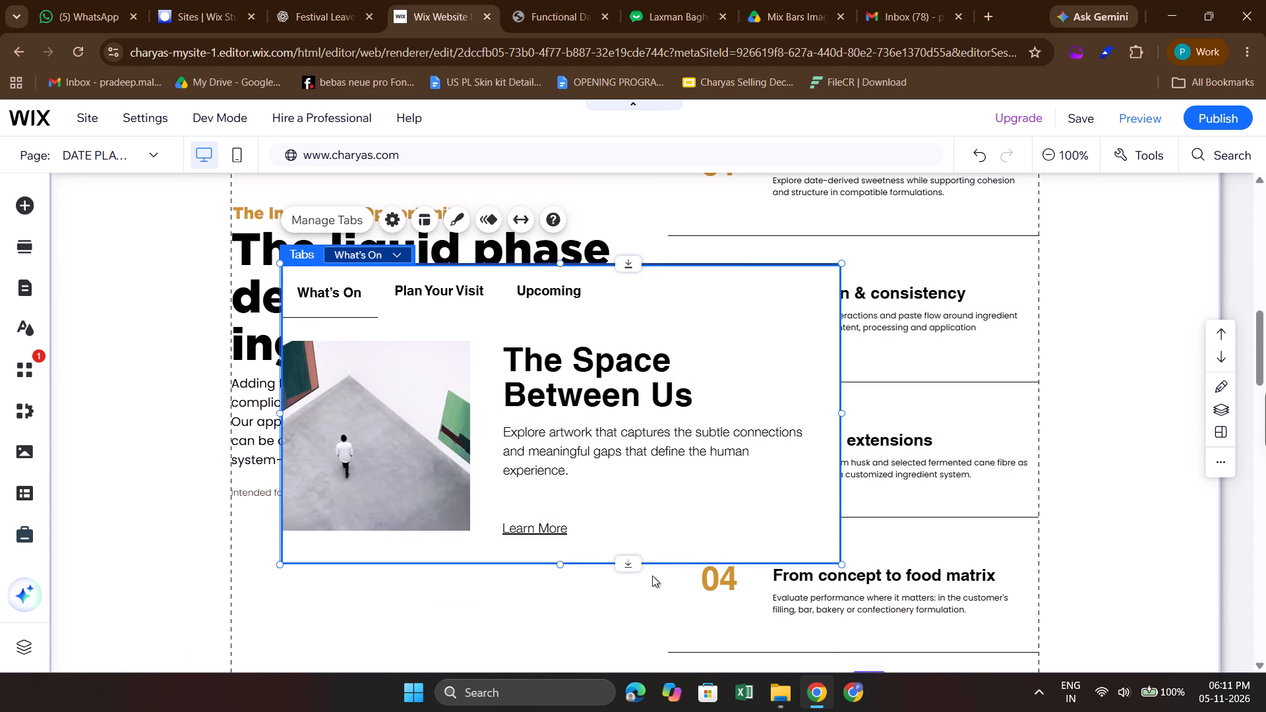
{"action": "scroll", "coordinate": [652, 576], "scroll_direction": "down", "scroll_amount": 1}
{"action": "scroll", "coordinate": [652, 576], "scroll_direction": "up", "scroll_amount": 1}
{"action": "scroll", "coordinate": [698, 407], "scroll_direction": "down", "scroll_amount": 3}
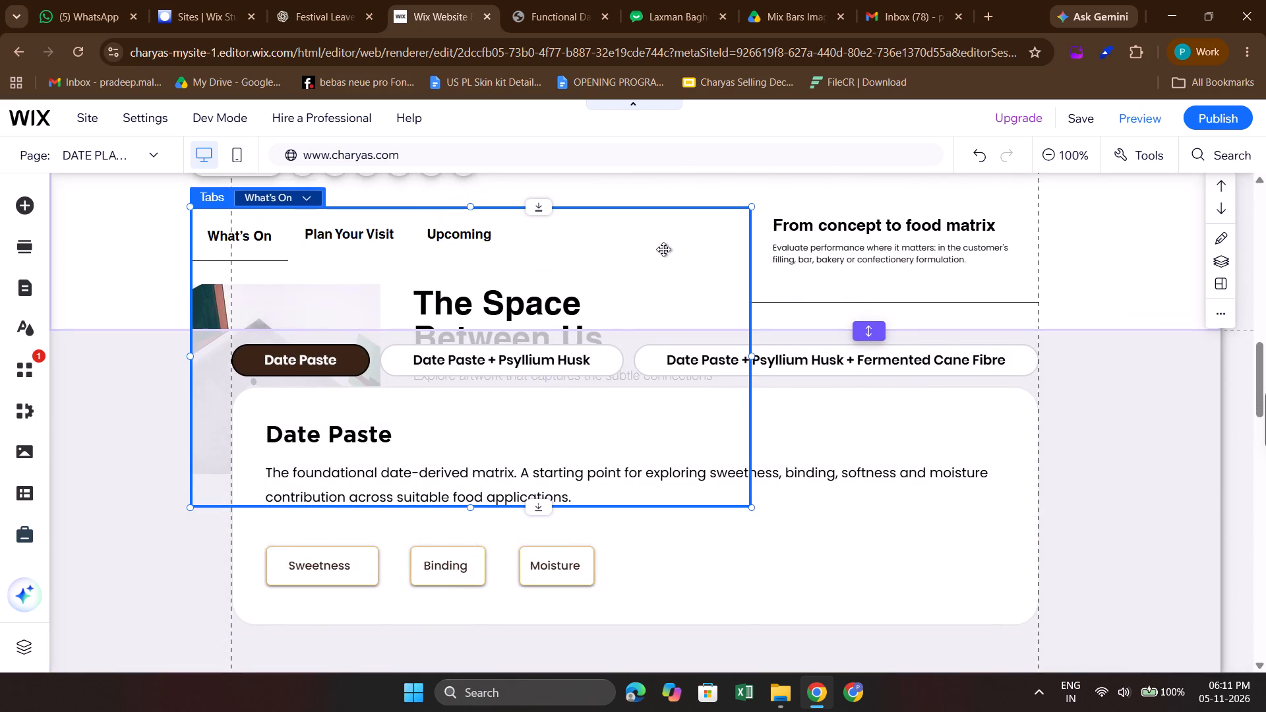
{"action": "left_click_drag", "start_coordinate": [660, 248], "coordinate": [668, 449]}
{"action": "scroll", "coordinate": [668, 449], "scroll_direction": "down", "scroll_amount": 2}
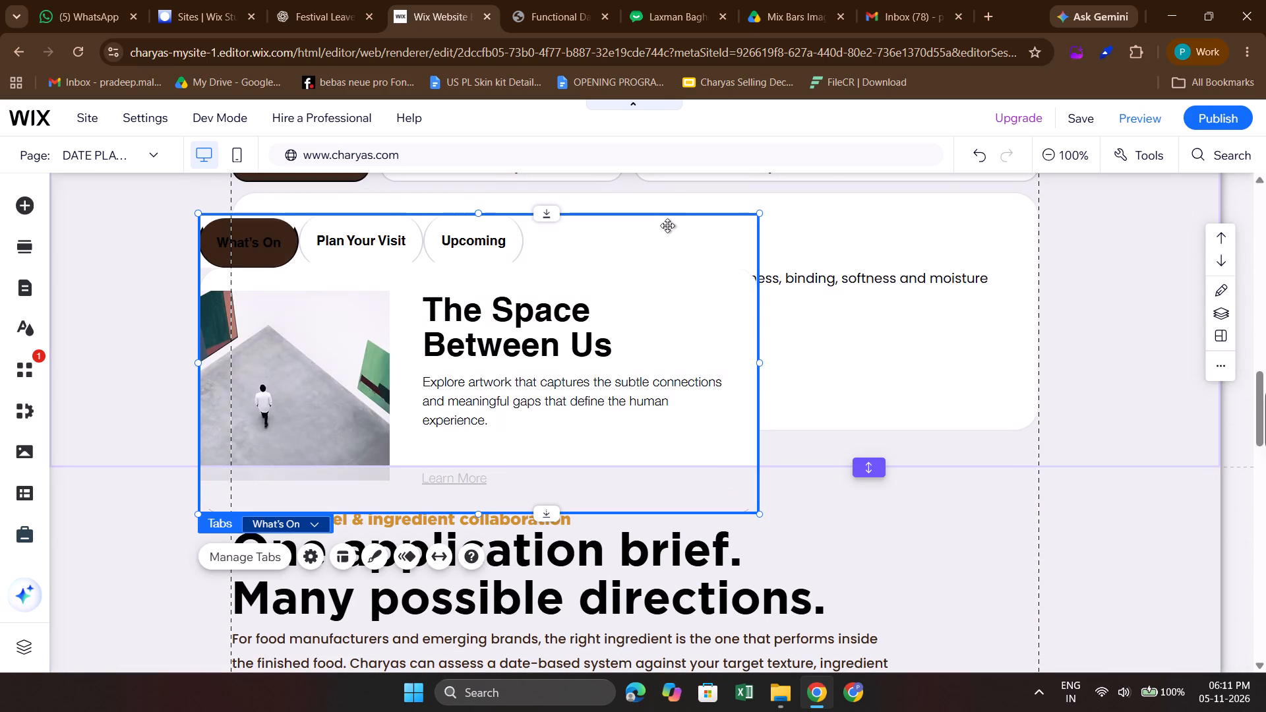
{"action": "left_click_drag", "start_coordinate": [667, 229], "coordinate": [644, 440]}
{"action": "scroll", "coordinate": [644, 440], "scroll_direction": "down", "scroll_amount": 4}
{"action": "scroll", "coordinate": [644, 440], "scroll_direction": "up", "scroll_amount": 1}
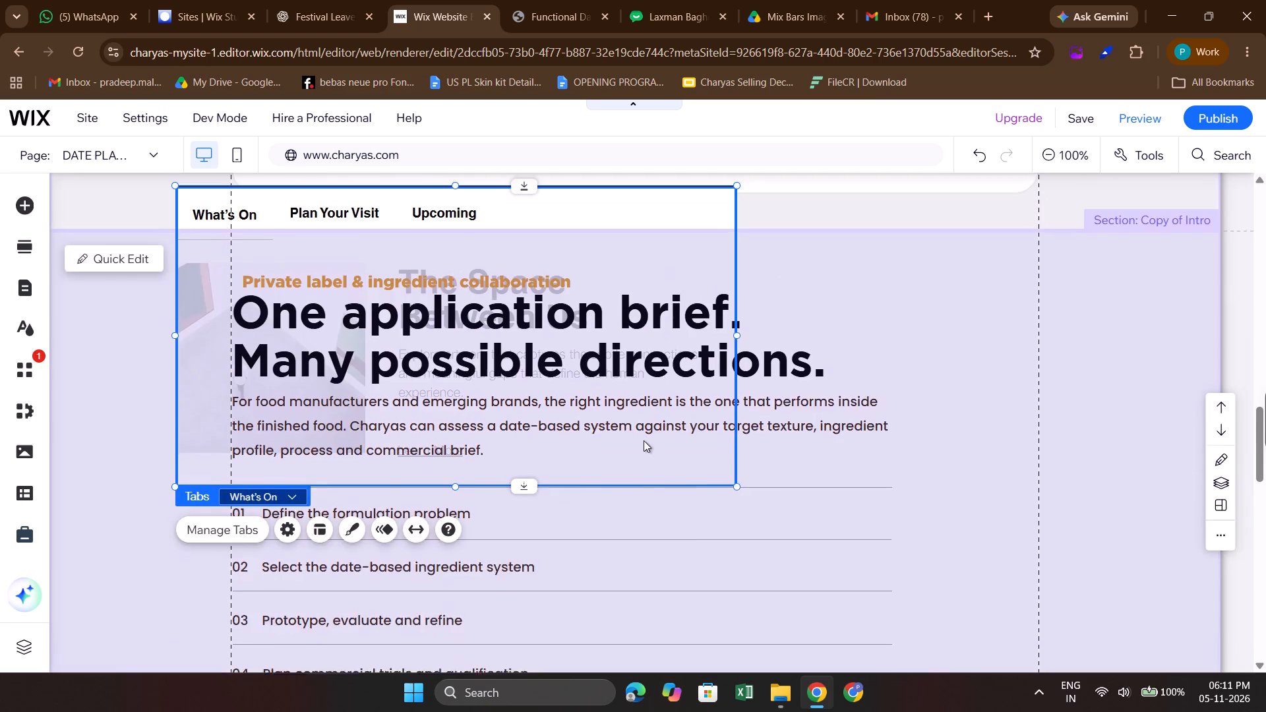
{"action": "scroll", "coordinate": [644, 440], "scroll_direction": "up", "scroll_amount": 1}
{"action": "left_click_drag", "start_coordinate": [655, 223], "coordinate": [646, 532]}
{"action": "scroll", "coordinate": [646, 532], "scroll_direction": "down", "scroll_amount": 5}
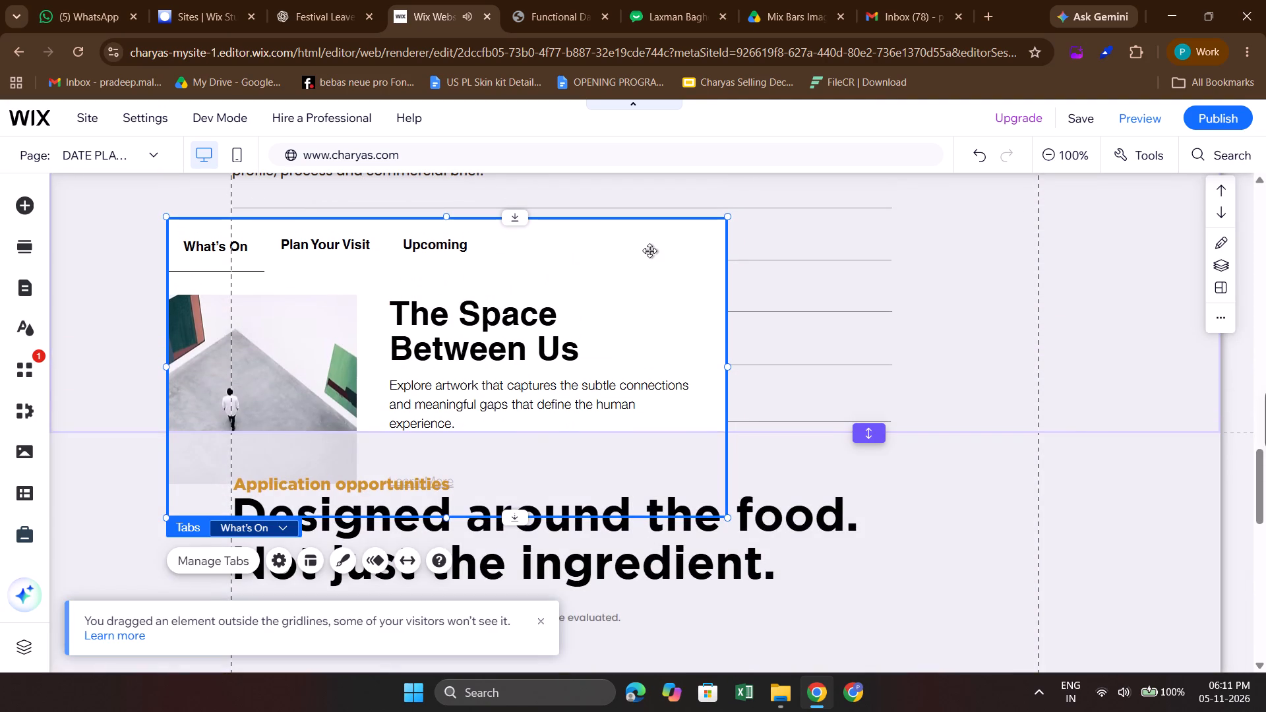
{"action": "left_click_drag", "start_coordinate": [649, 251], "coordinate": [677, 473]}
{"action": "scroll", "coordinate": [677, 473], "scroll_direction": "down", "scroll_amount": 2}
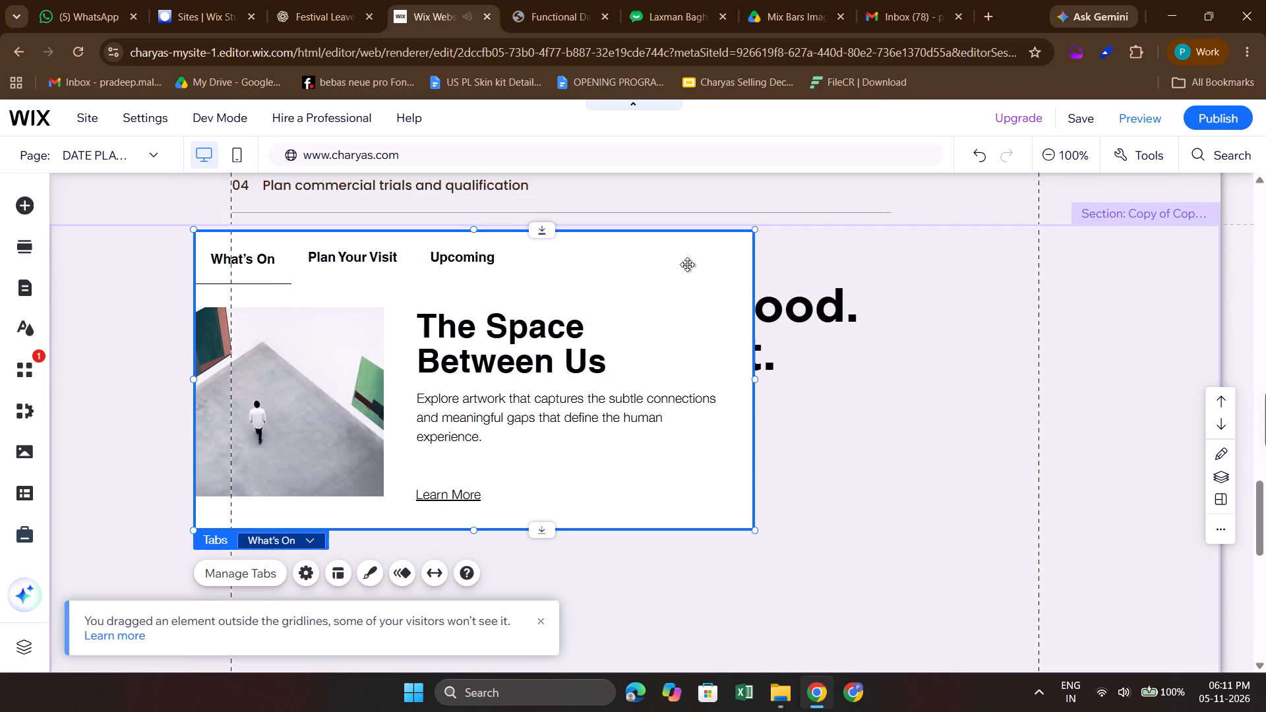
{"action": "left_click_drag", "start_coordinate": [687, 264], "coordinate": [717, 475]}
{"action": "scroll", "coordinate": [717, 475], "scroll_direction": "down", "scroll_amount": 2}
{"action": "left_click_drag", "start_coordinate": [721, 306], "coordinate": [733, 294]}
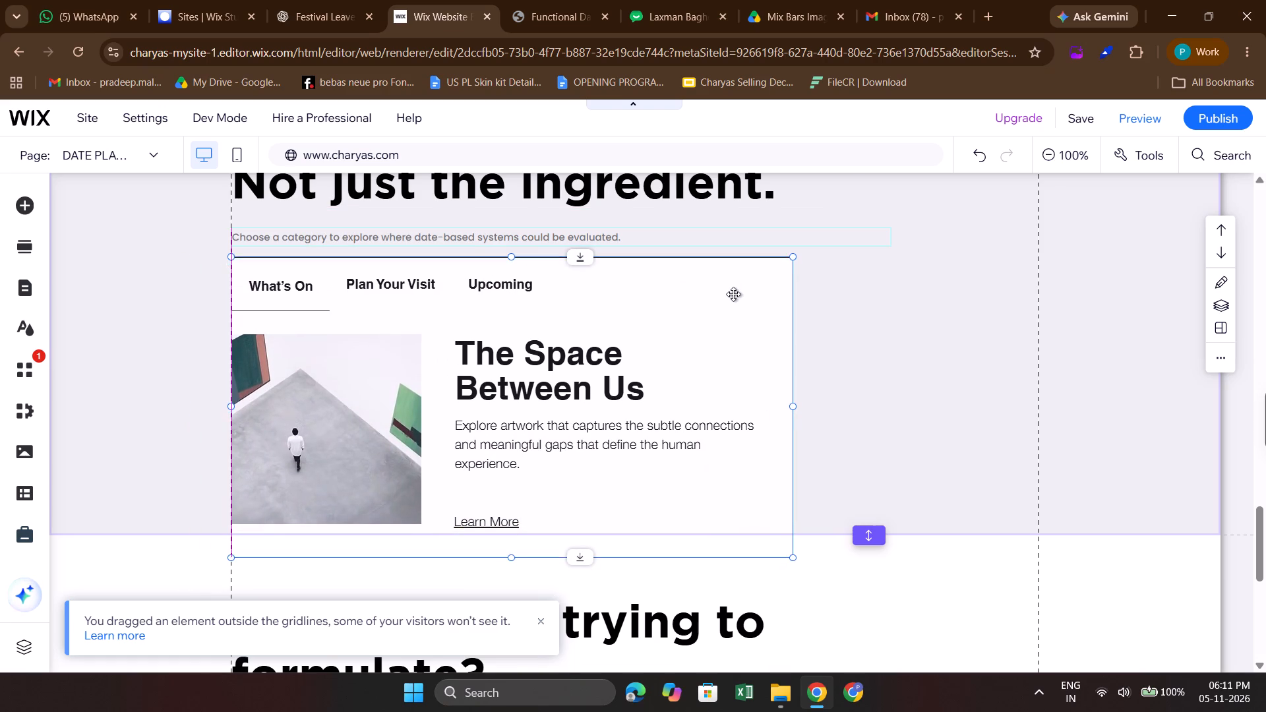
Extend the Application opportunities section's bottom edge downward by about 85 px to make room for the Tabs element.
{"action": "left_click_drag", "start_coordinate": [868, 533], "coordinate": [895, 638]}
{"action": "scroll", "coordinate": [926, 475], "scroll_direction": "down", "scroll_amount": 2}
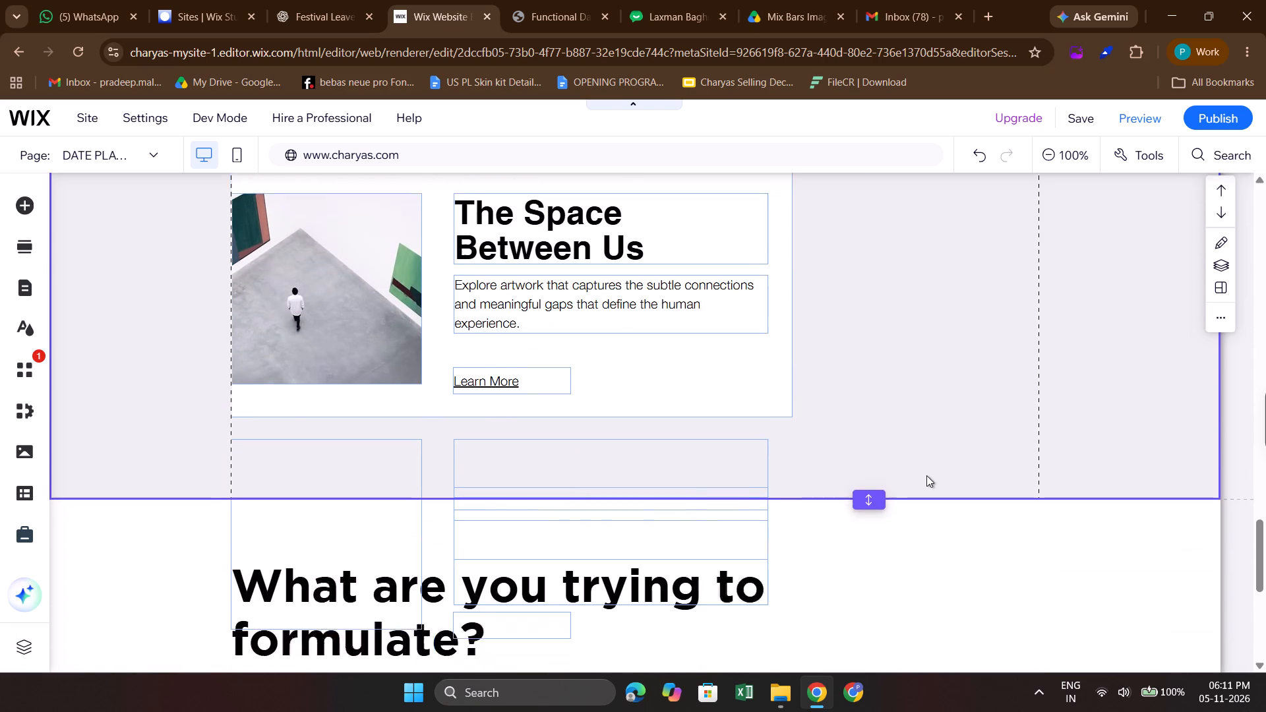
Inspect the area beneath the Tabs element and its boundary with the "What are you trying to formulate?" section.
{"action": "scroll", "coordinate": [926, 475], "scroll_direction": "down", "scroll_amount": 1}
{"action": "left_click", "coordinate": [948, 305]}
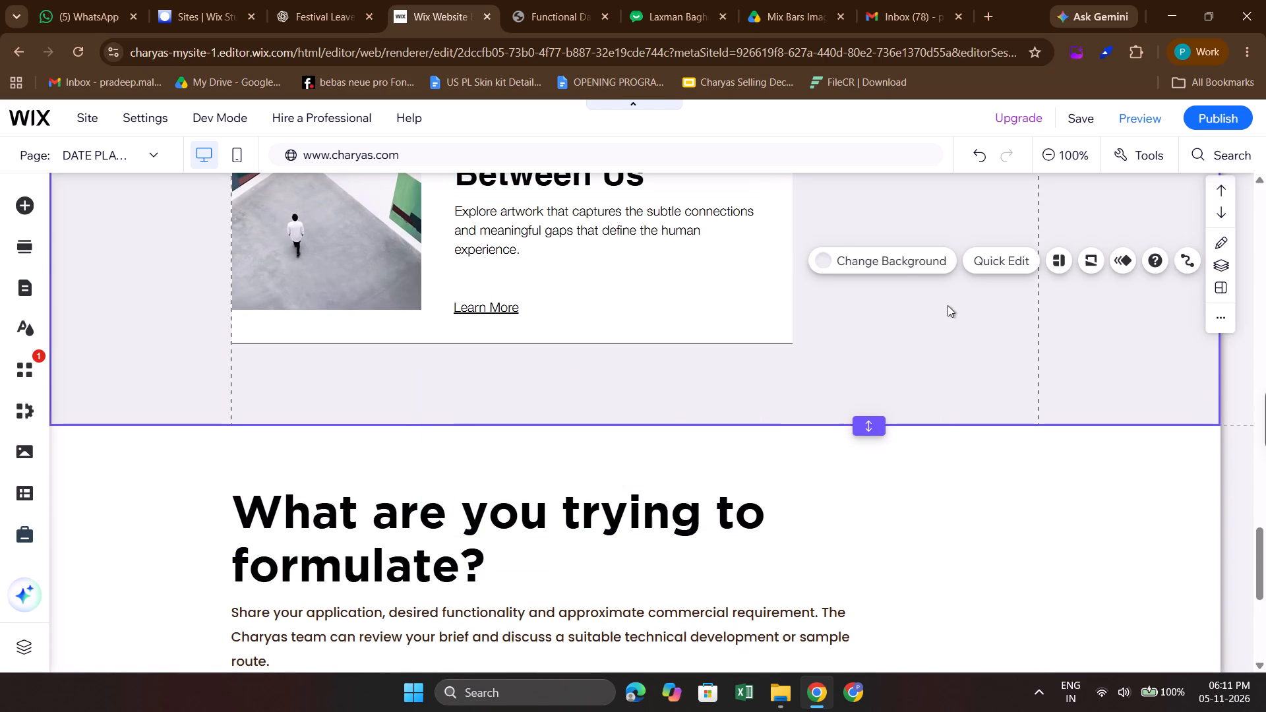
{"action": "scroll", "coordinate": [948, 305], "scroll_direction": "up", "scroll_amount": 1}
{"action": "left_click", "coordinate": [496, 483]}
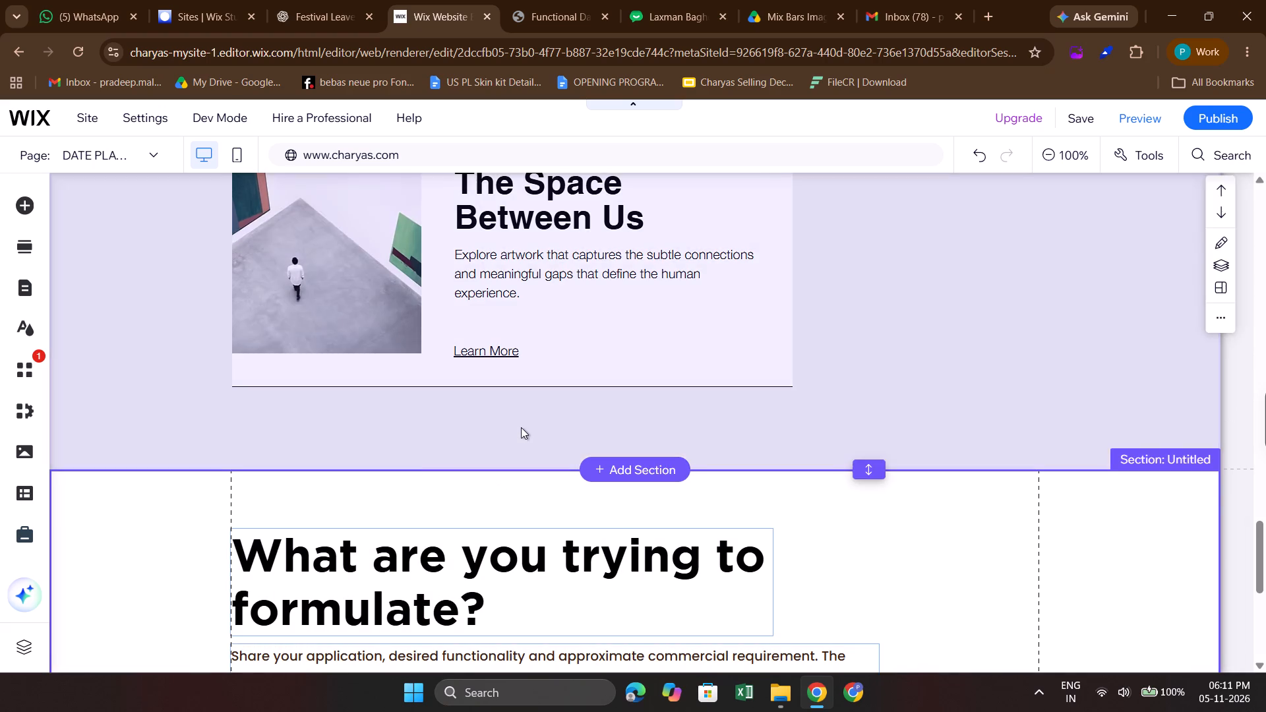
{"action": "left_click", "coordinate": [521, 427]}
{"action": "scroll", "coordinate": [521, 427], "scroll_direction": "up", "scroll_amount": 3}
{"action": "scroll", "coordinate": [563, 520], "scroll_direction": "down", "scroll_amount": 2}
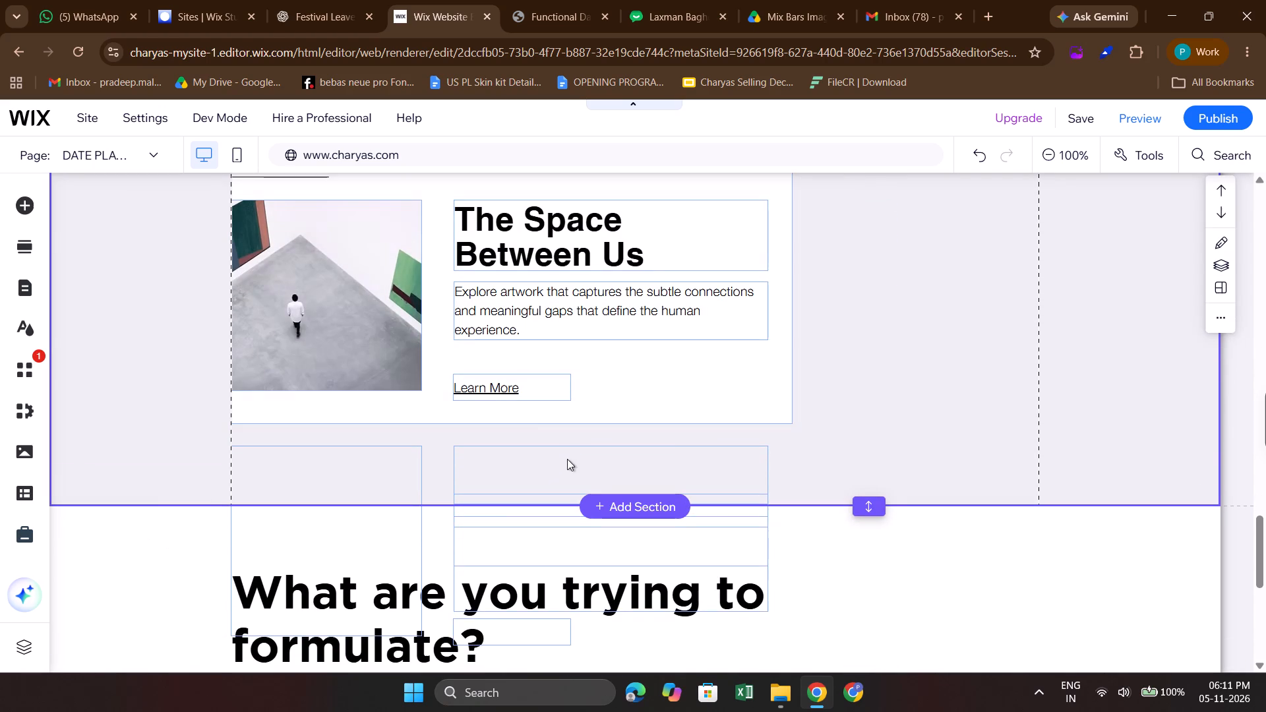
{"action": "left_click", "coordinate": [567, 459]}
{"action": "left_click", "coordinate": [529, 490]}
{"action": "left_click", "coordinate": [503, 550]}
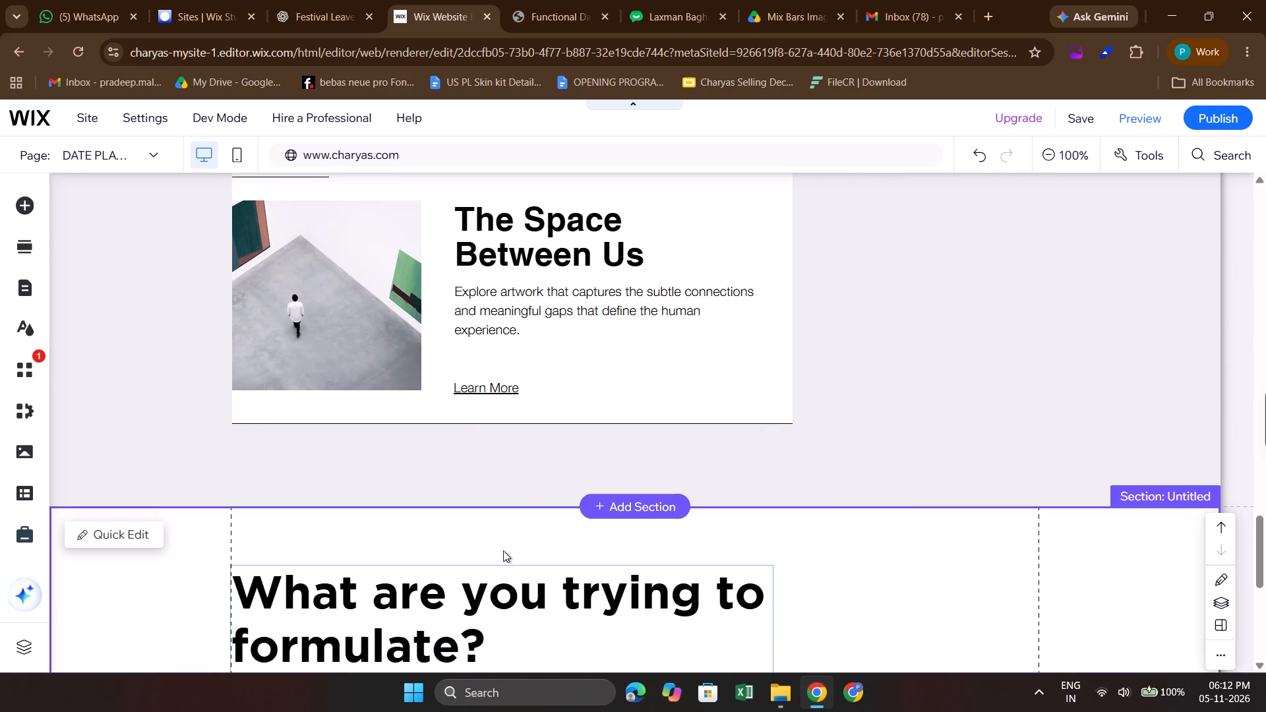
{"action": "left_click", "coordinate": [562, 448]}
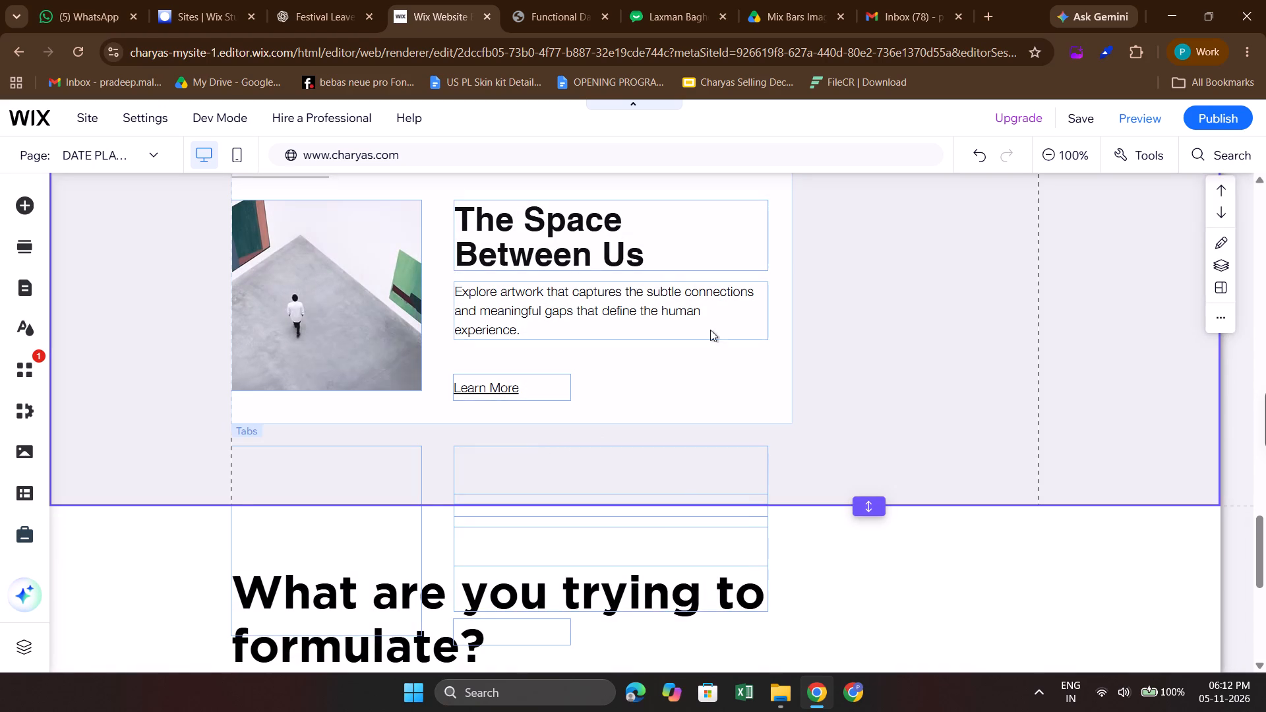
{"action": "left_click", "coordinate": [382, 583]}
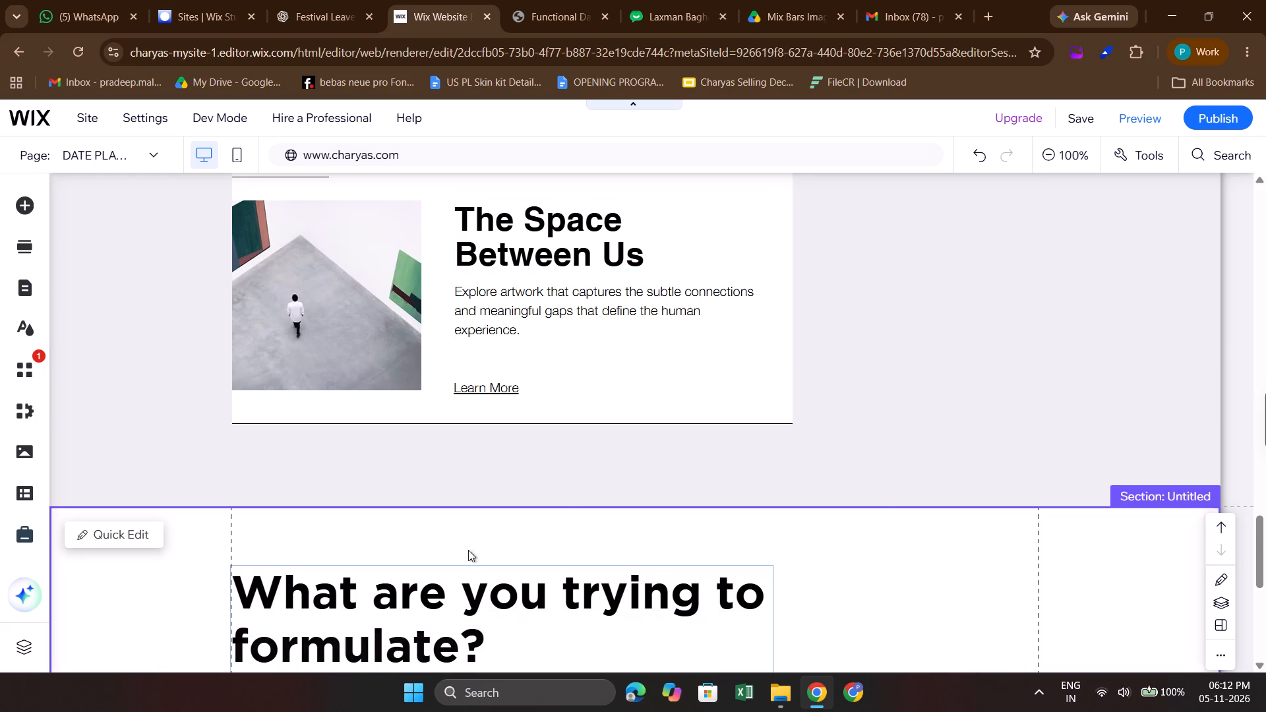
Move the Tabs element down by about 33 px to widen the gap below the subtitle, keeping it aligned with the left gridline.
{"action": "scroll", "coordinate": [566, 505], "scroll_direction": "up", "scroll_amount": 2}
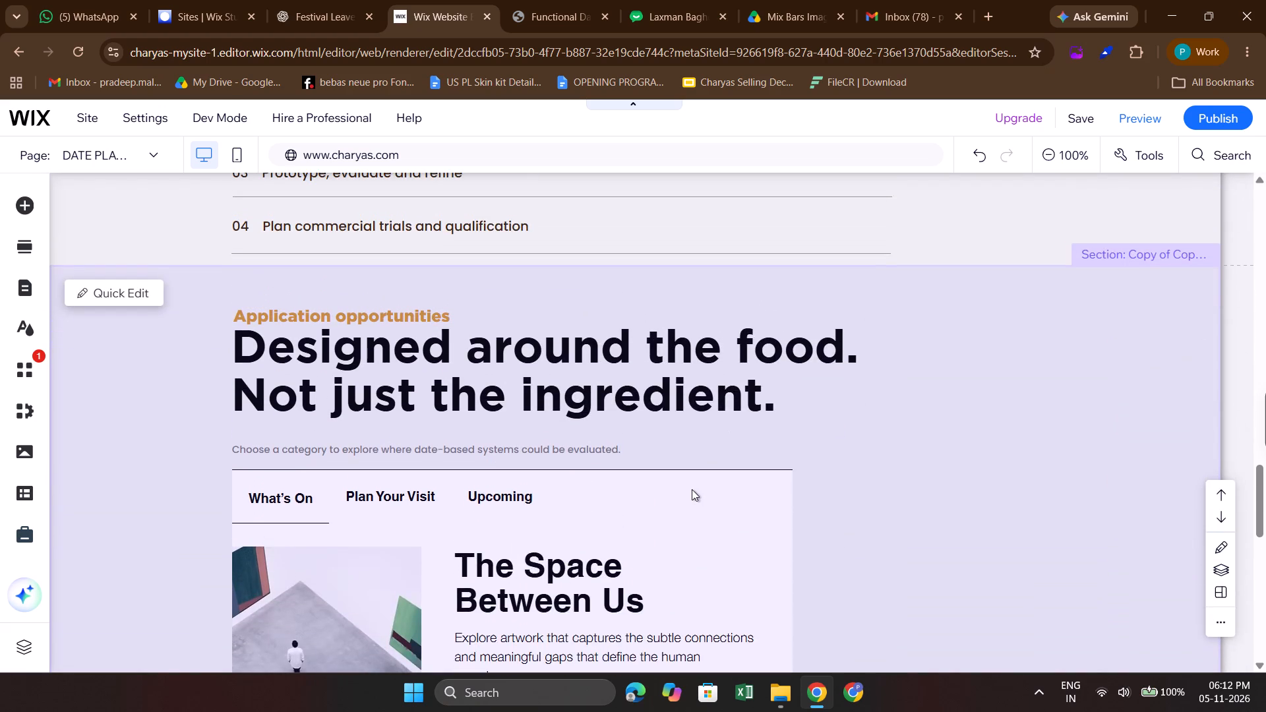
{"action": "scroll", "coordinate": [692, 489], "scroll_direction": "down", "scroll_amount": 1}
{"action": "left_click", "coordinate": [753, 409]}
{"action": "left_click", "coordinate": [743, 415]}
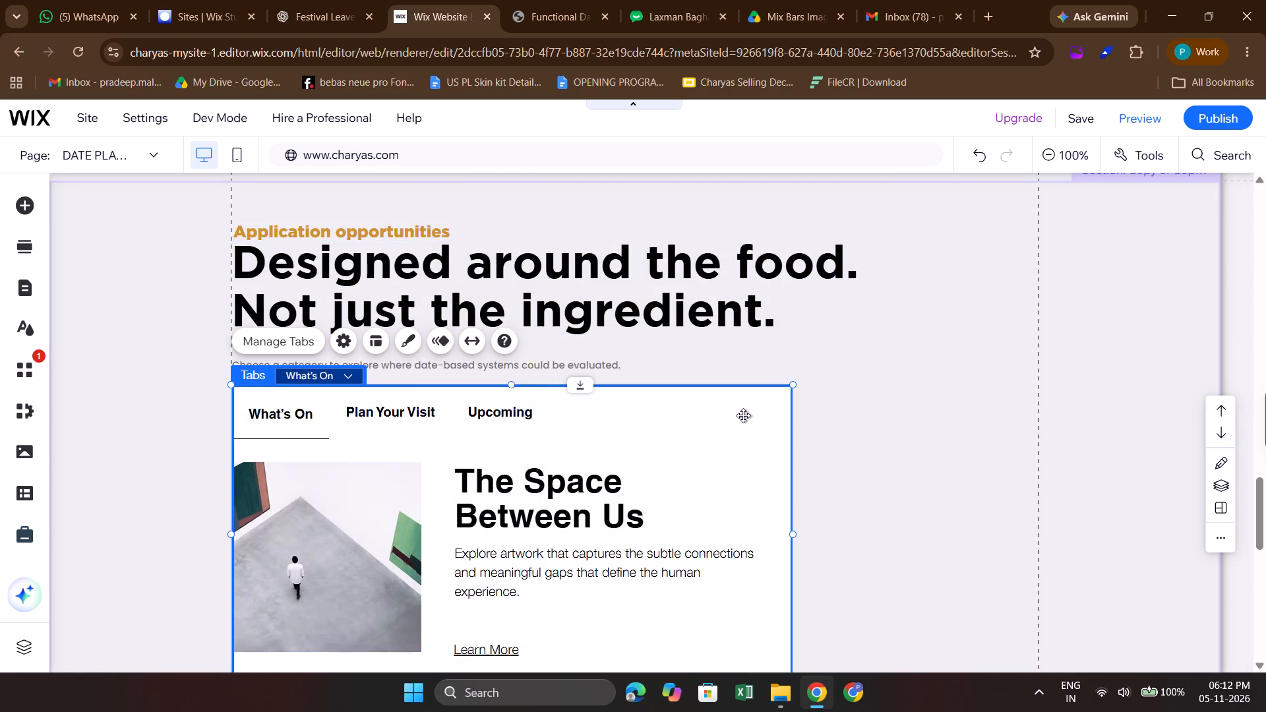
{"action": "scroll", "coordinate": [743, 415], "scroll_direction": "down", "scroll_amount": 1}
{"action": "left_click", "coordinate": [927, 438]}
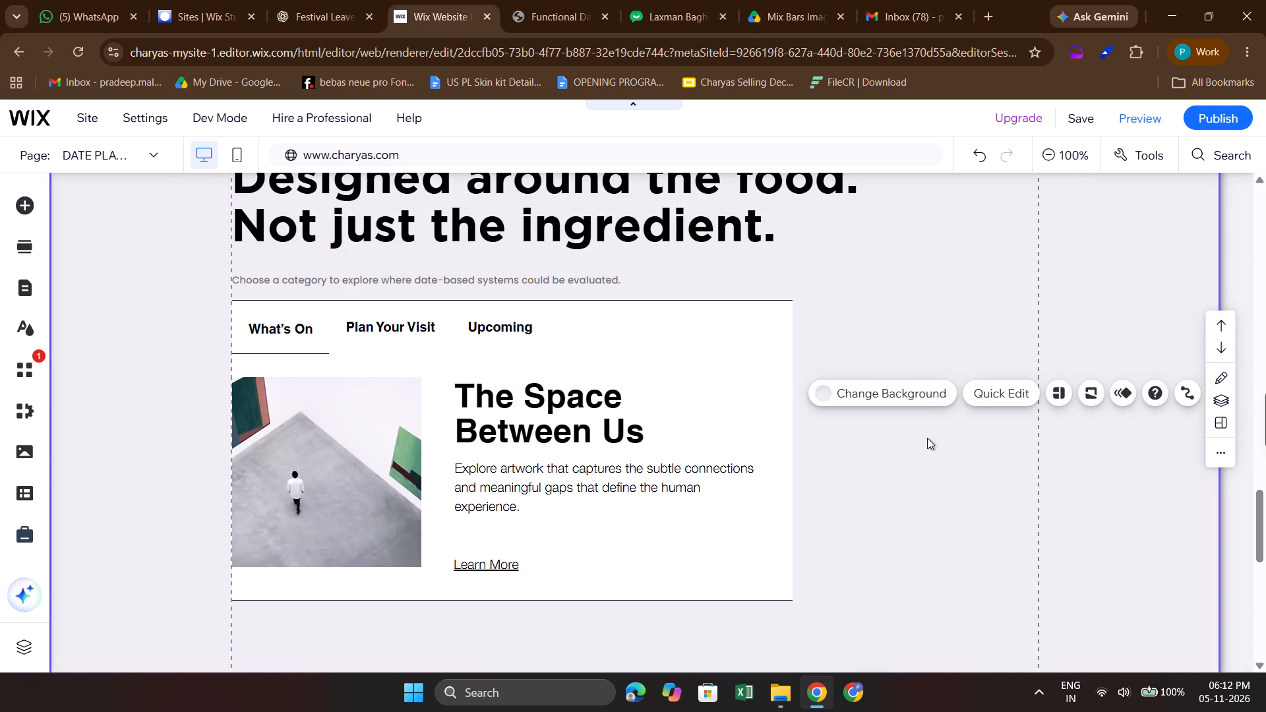
{"action": "left_click", "coordinate": [759, 378]}
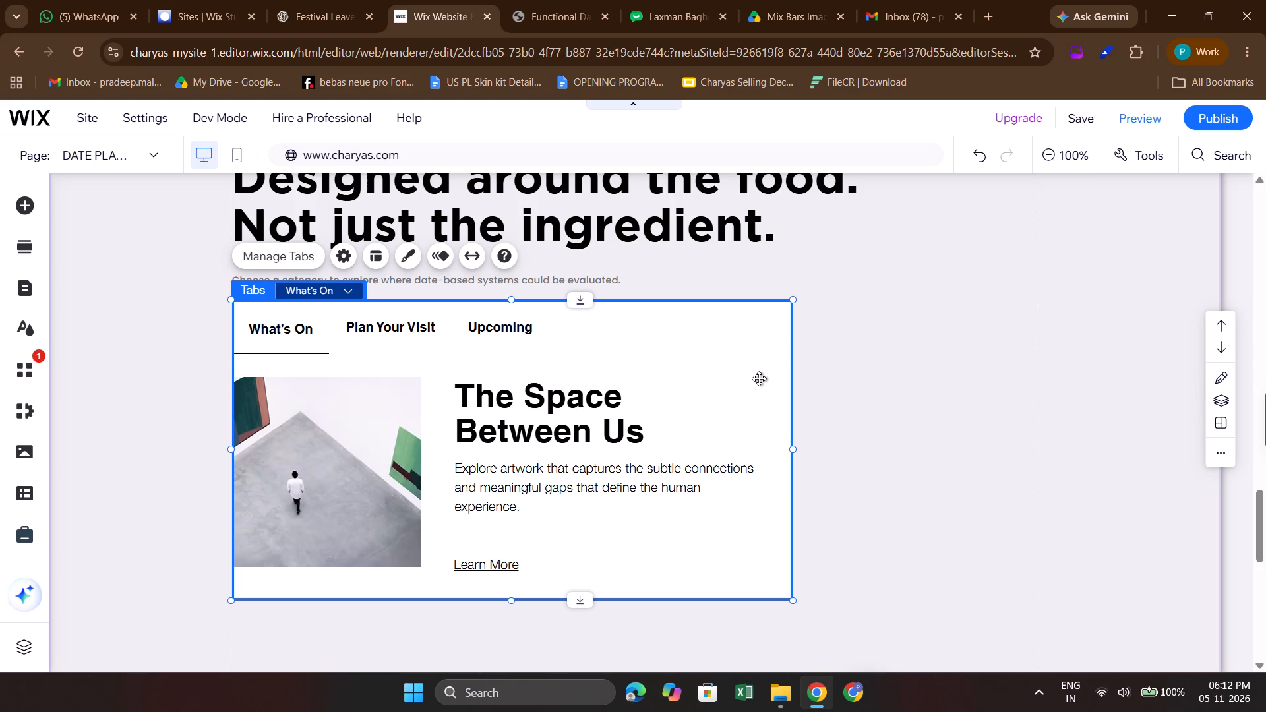
{"action": "left_click_drag", "start_coordinate": [759, 378], "coordinate": [765, 421]}
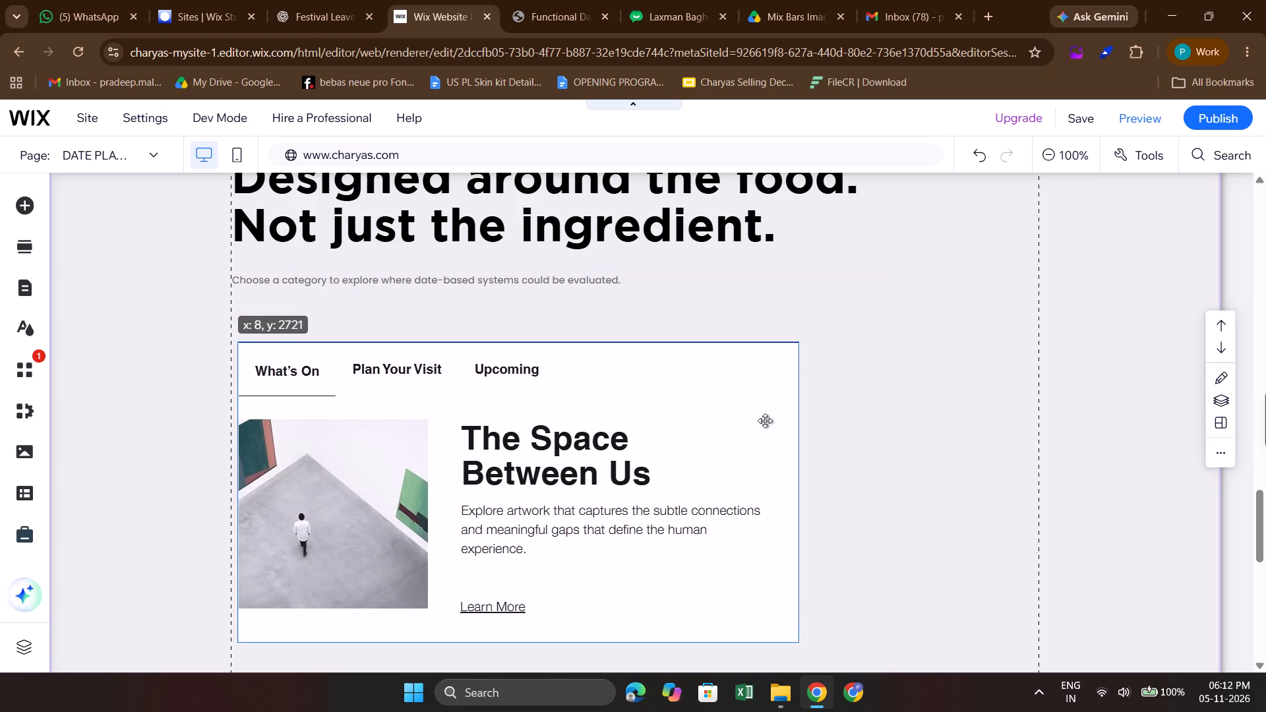
{"action": "left_click_drag", "start_coordinate": [765, 421], "coordinate": [761, 419]}
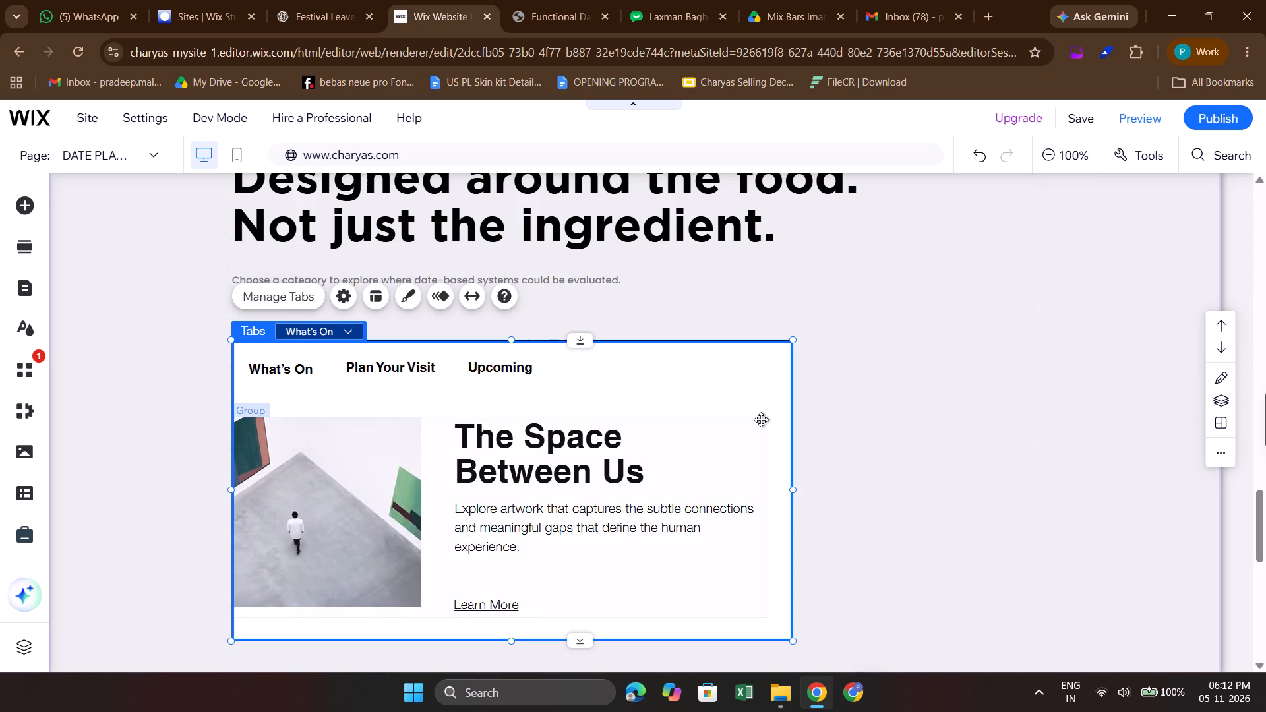
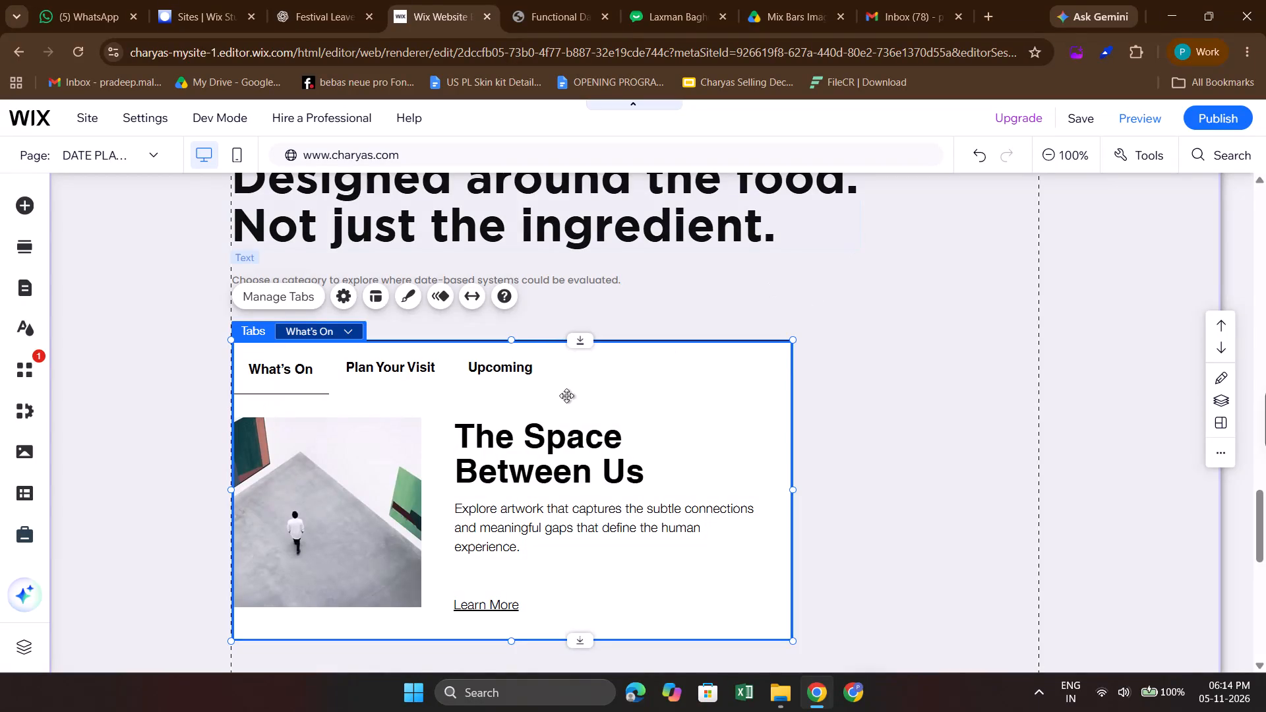
Widen the Tabs element so its right edge reaches the right gridline, keeping its left edge in place.
{"action": "left_click", "coordinate": [498, 378]}
{"action": "left_click", "coordinate": [486, 372]}
{"action": "left_click_drag", "start_coordinate": [793, 490], "coordinate": [913, 483]}
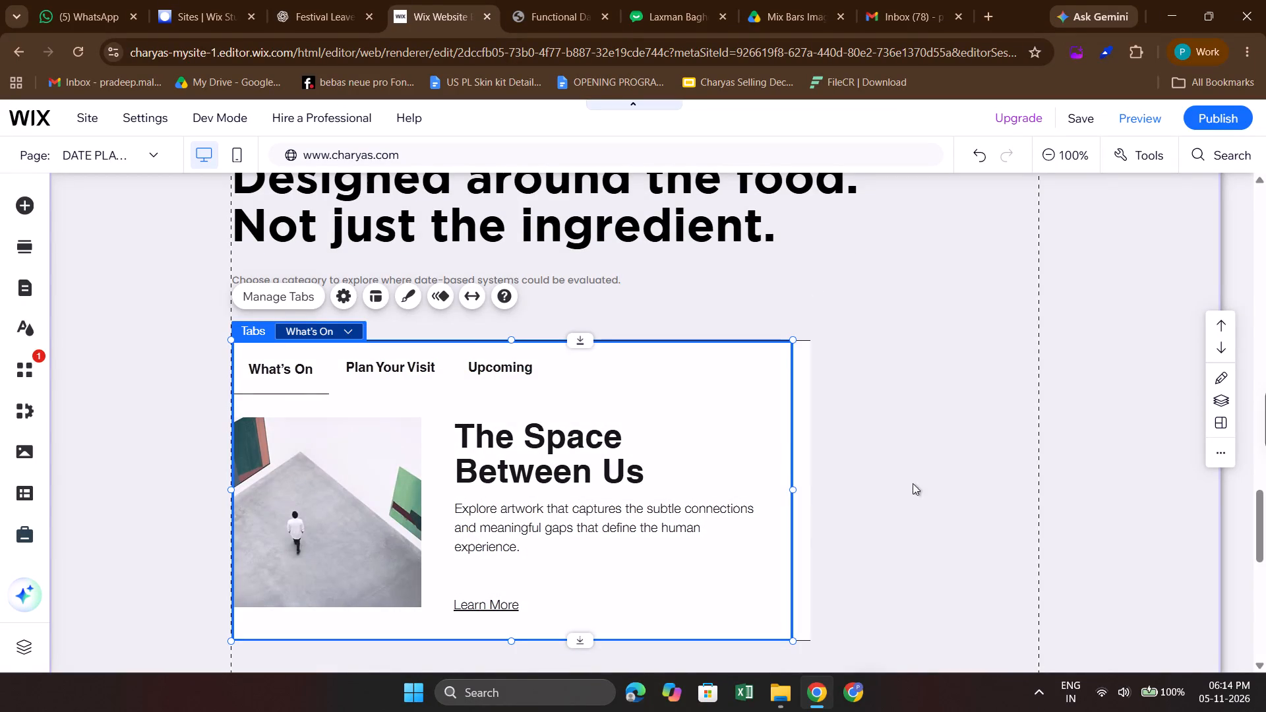
{"action": "left_click_drag", "start_coordinate": [913, 483], "coordinate": [1027, 496]}
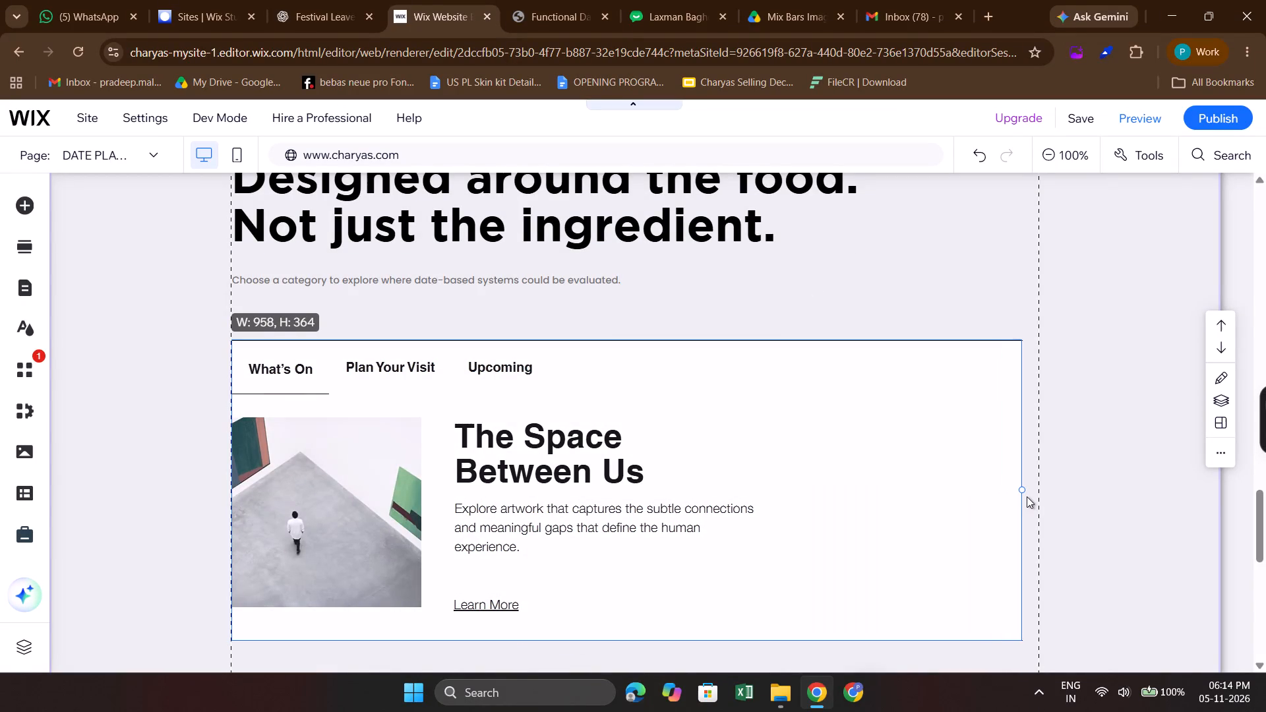
{"action": "left_click_drag", "start_coordinate": [1027, 496], "coordinate": [1039, 498]}
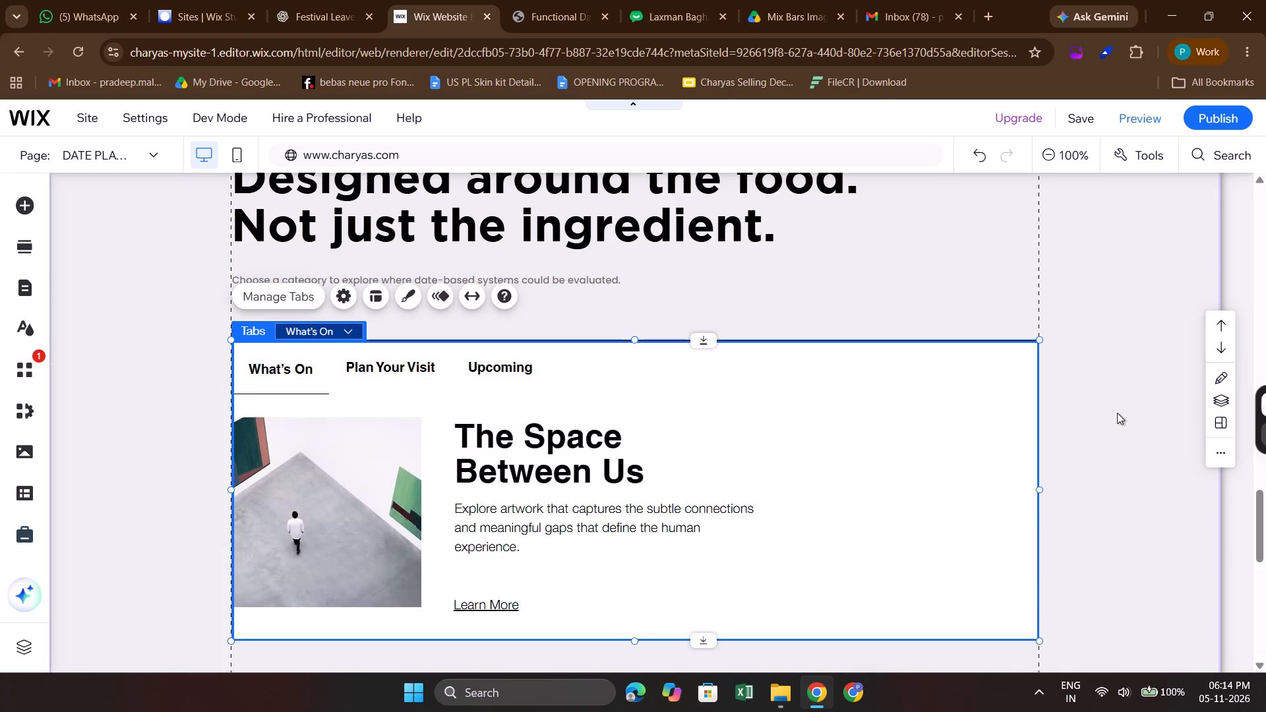
{"action": "left_click", "coordinate": [1117, 413]}
{"action": "scroll", "coordinate": [1117, 413], "scroll_direction": "down", "scroll_amount": 2}
{"action": "scroll", "coordinate": [917, 451], "scroll_direction": "up", "scroll_amount": 1}
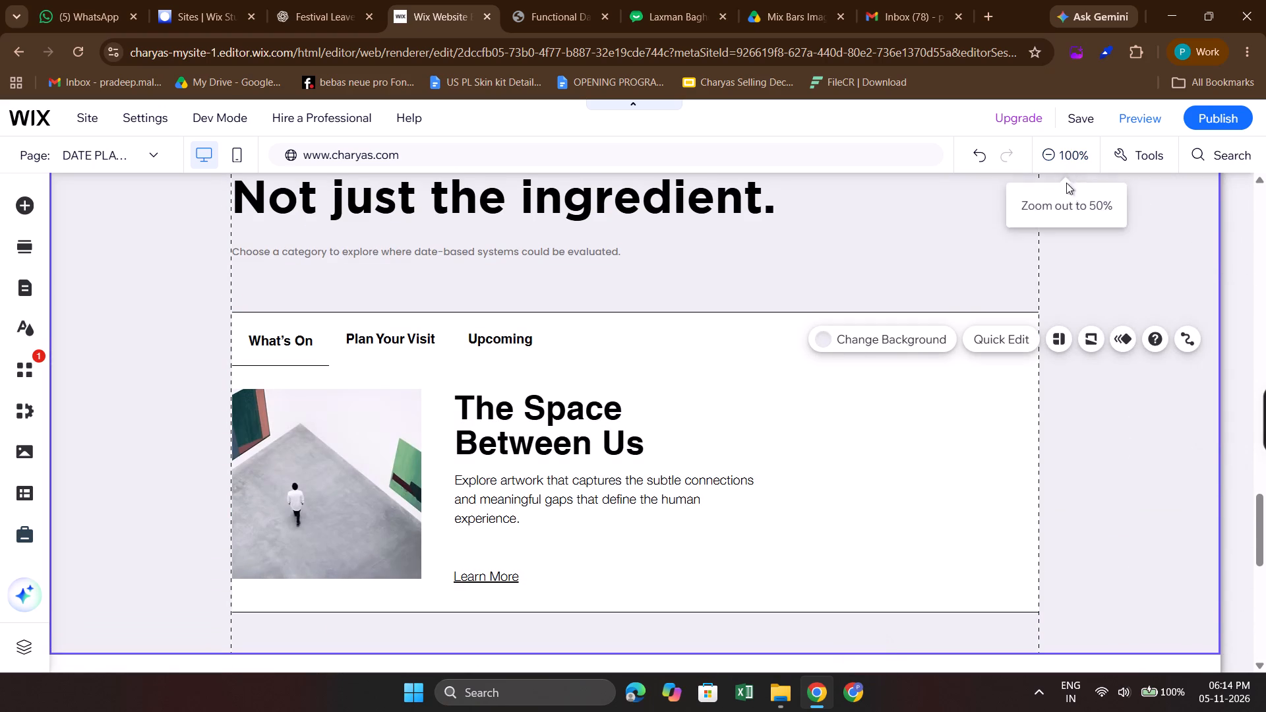
{"action": "left_click", "coordinate": [1102, 269]}
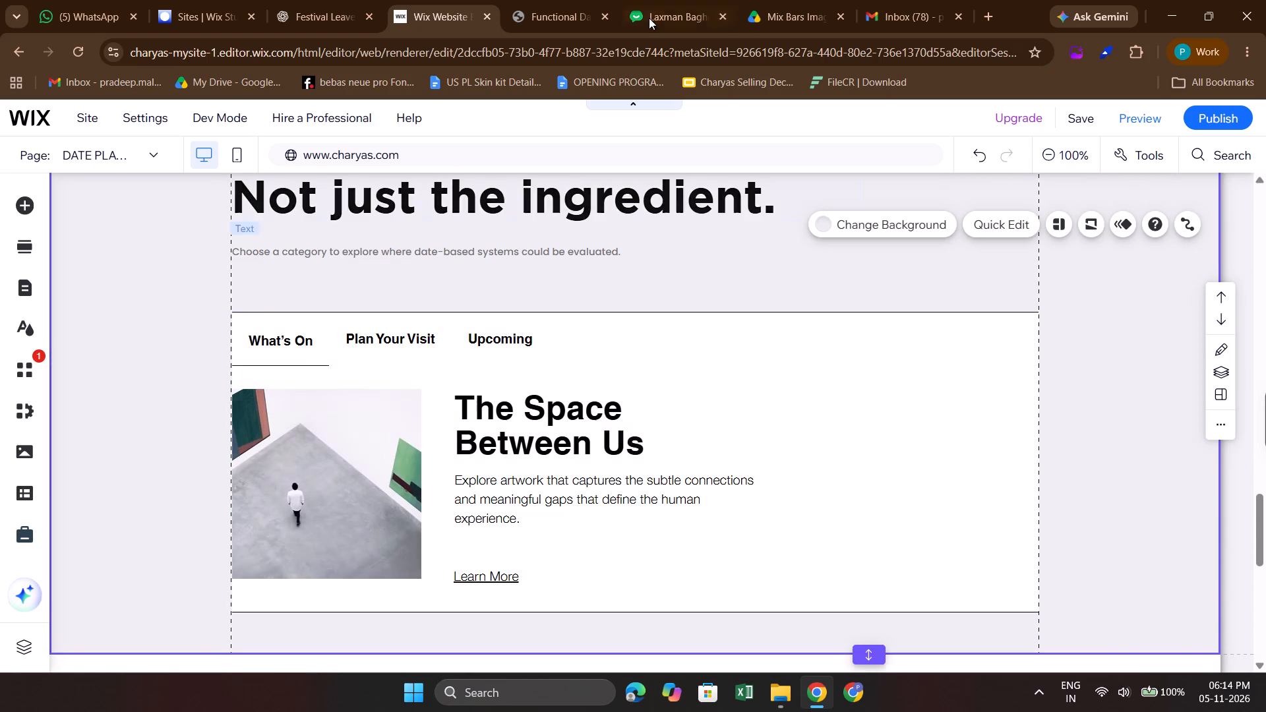
Check the card grid in the HTML reference and extend the Application opportunities section's bottom edge downward by about 190 px.
{"action": "left_click", "coordinate": [528, 0]}
{"action": "scroll", "coordinate": [558, 308], "scroll_direction": "down", "scroll_amount": 1}
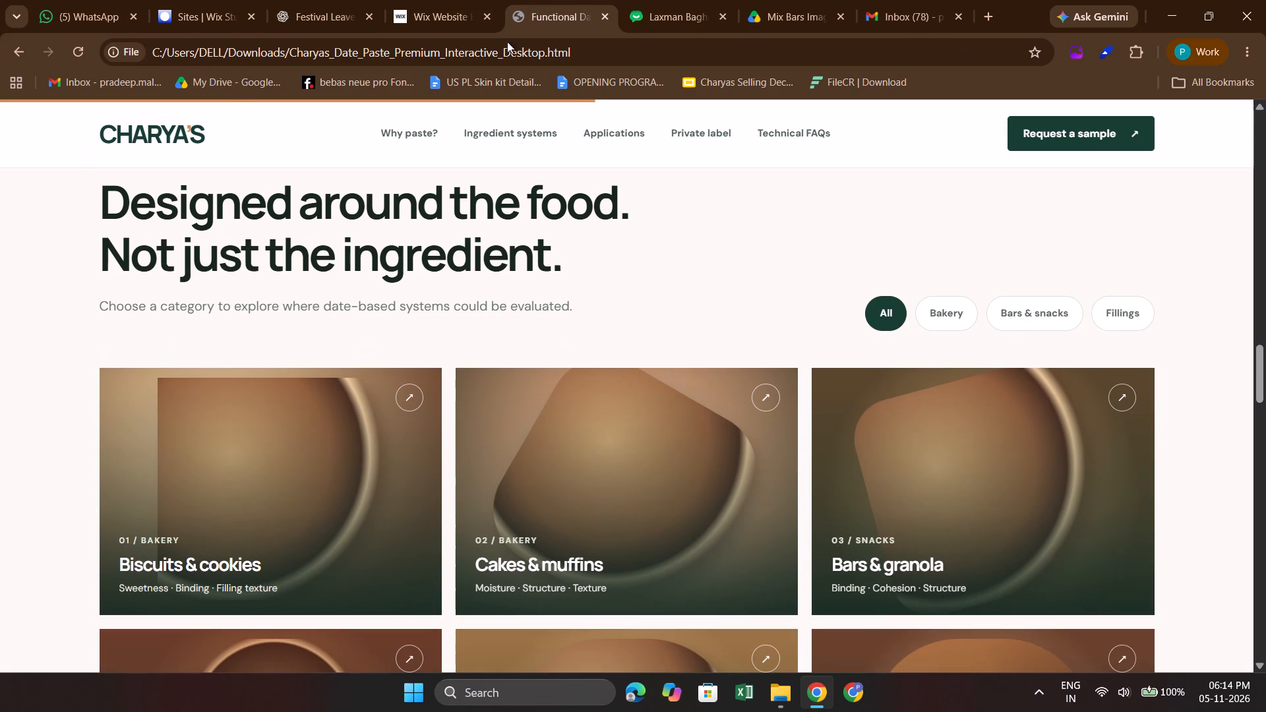
{"action": "left_click", "coordinate": [471, 0]}
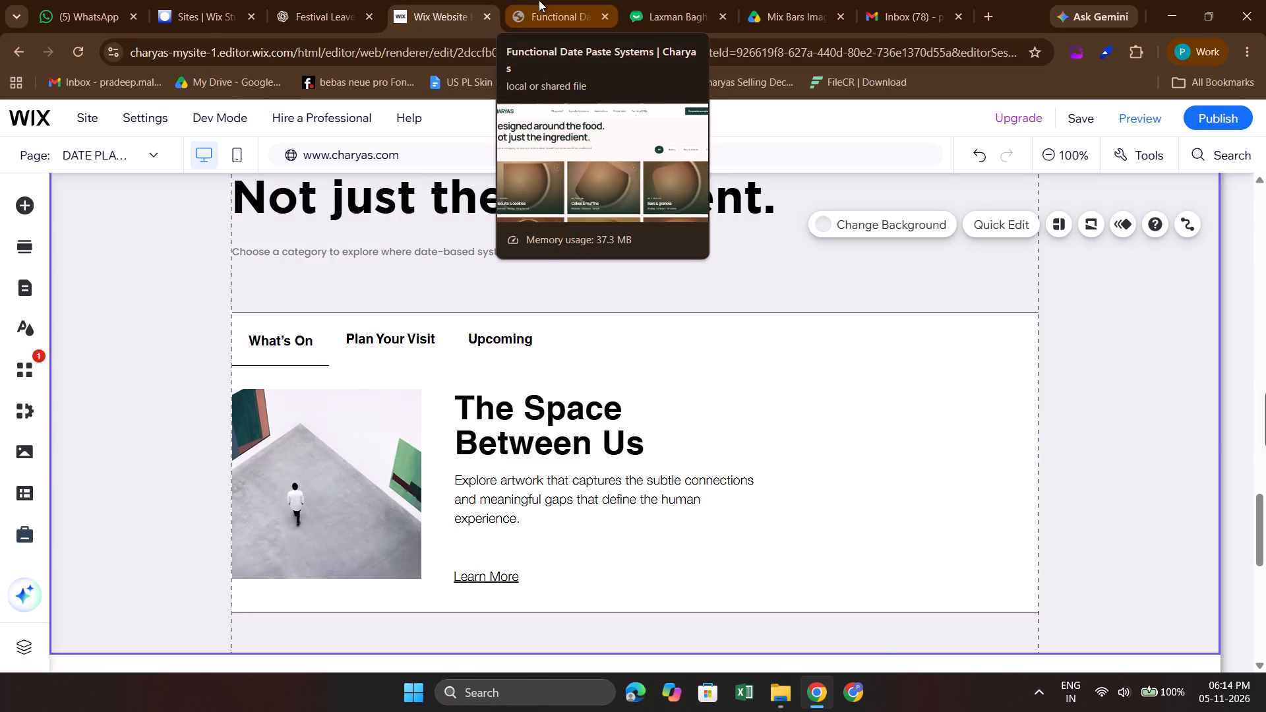
{"action": "scroll", "coordinate": [475, 430], "scroll_direction": "down", "scroll_amount": 1}
{"action": "left_click", "coordinate": [397, 357]}
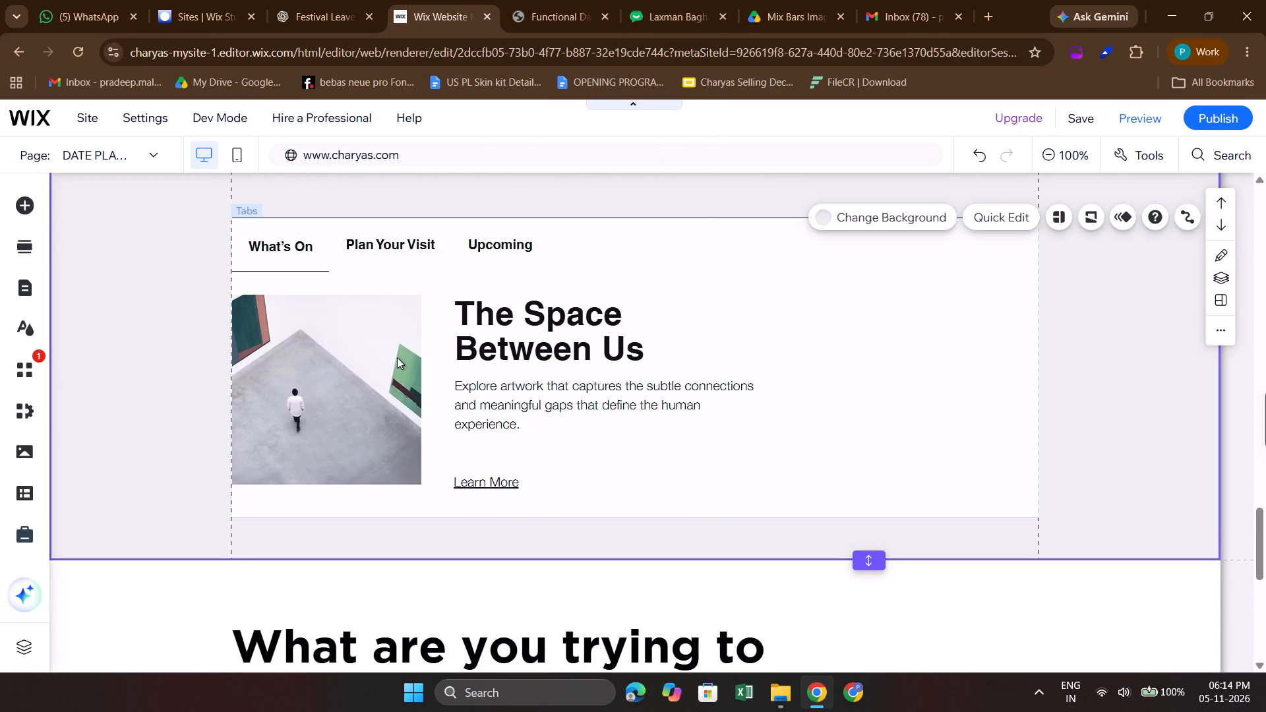
{"action": "scroll", "coordinate": [733, 288], "scroll_direction": "down", "scroll_amount": 1}
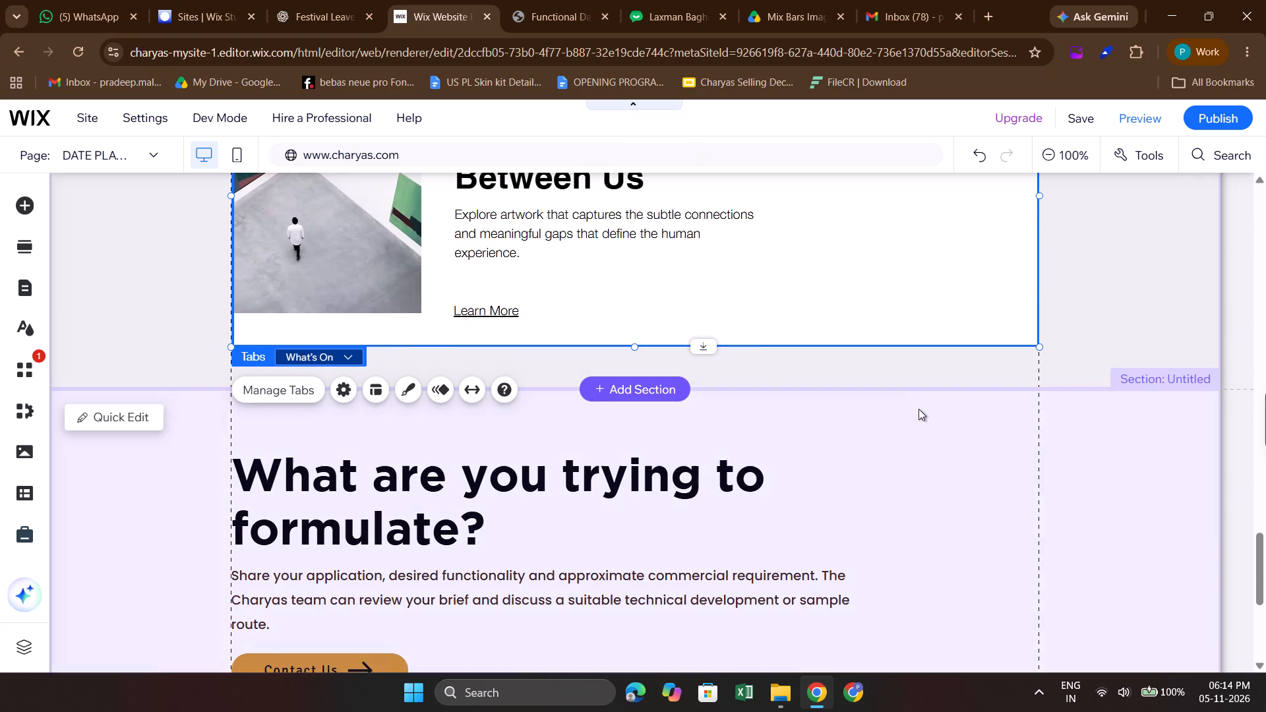
{"action": "left_click_drag", "start_coordinate": [872, 388], "coordinate": [876, 623]}
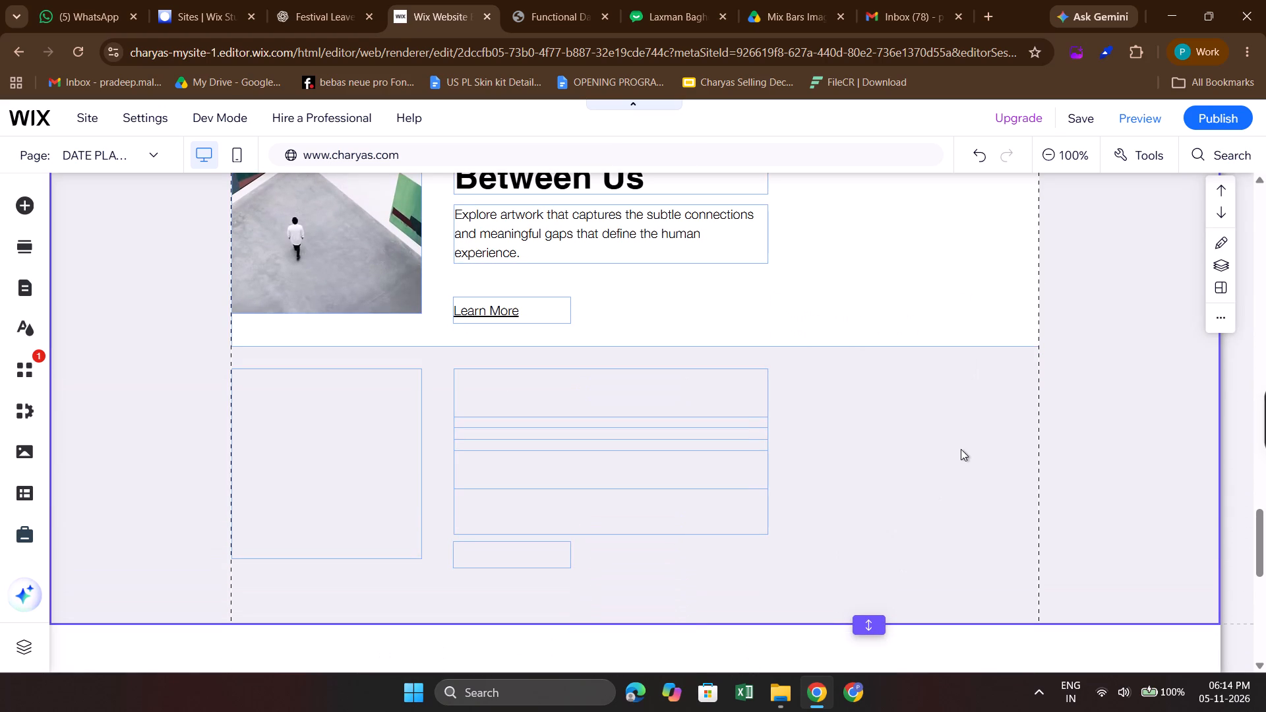
{"action": "left_click", "coordinate": [628, 440]}
Examine the existing Date Paste tabs higher up the page as a model for the new Tabs element.
{"action": "scroll", "coordinate": [491, 450], "scroll_direction": "up", "scroll_amount": 1}
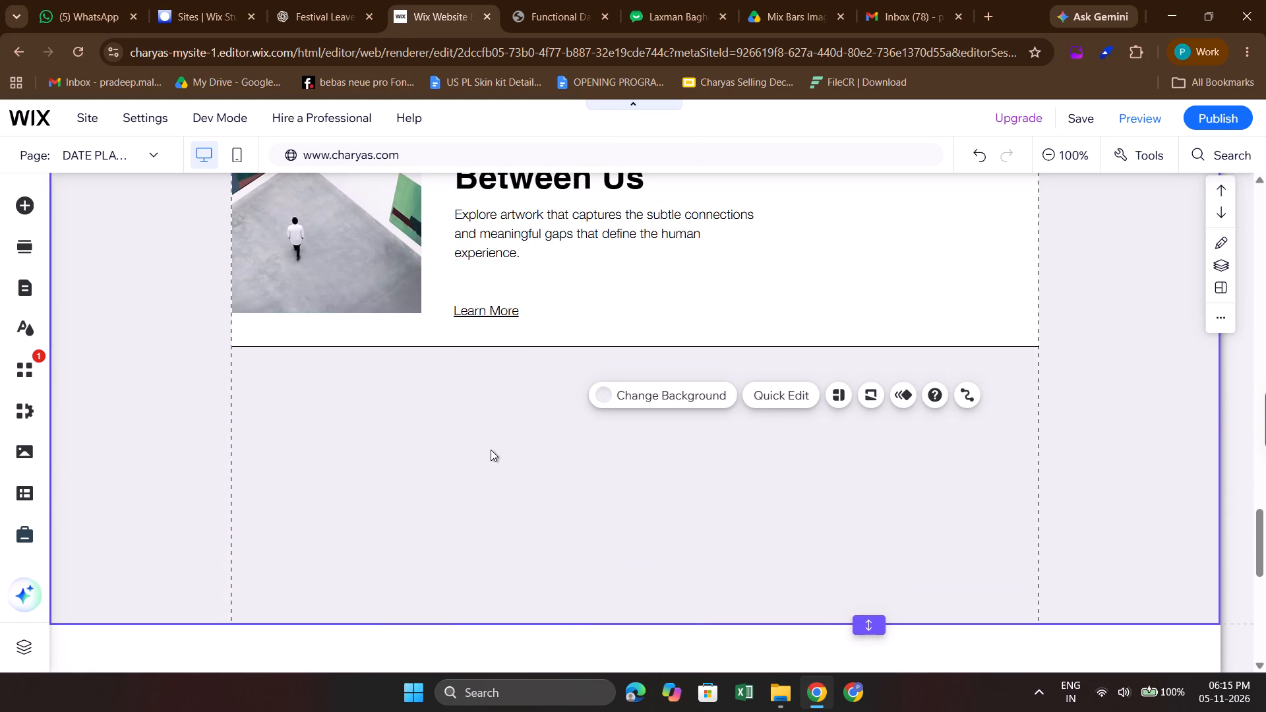
{"action": "scroll", "coordinate": [491, 450], "scroll_direction": "up", "scroll_amount": 1}
{"action": "triple_click", "coordinate": [471, 576]}
{"action": "scroll", "coordinate": [471, 576], "scroll_direction": "down", "scroll_amount": 1}
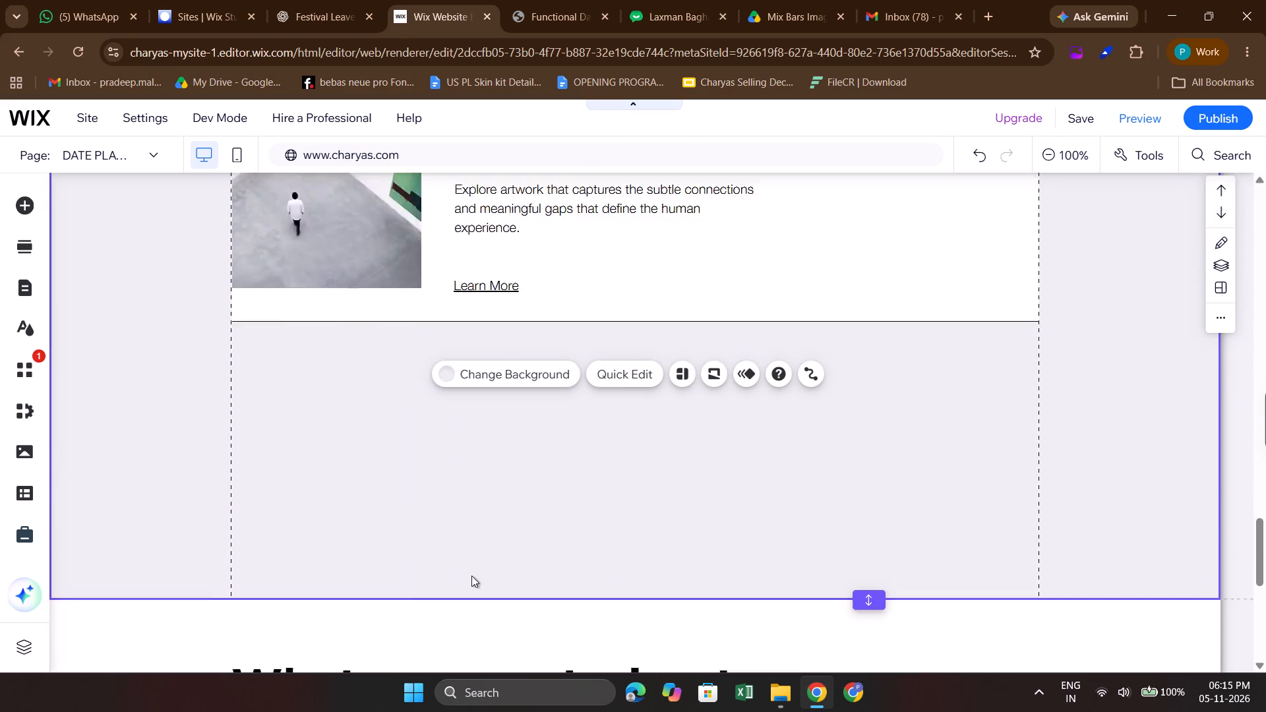
{"action": "scroll", "coordinate": [471, 576], "scroll_direction": "down", "scroll_amount": 5}
{"action": "scroll", "coordinate": [471, 576], "scroll_direction": "up", "scroll_amount": 5}
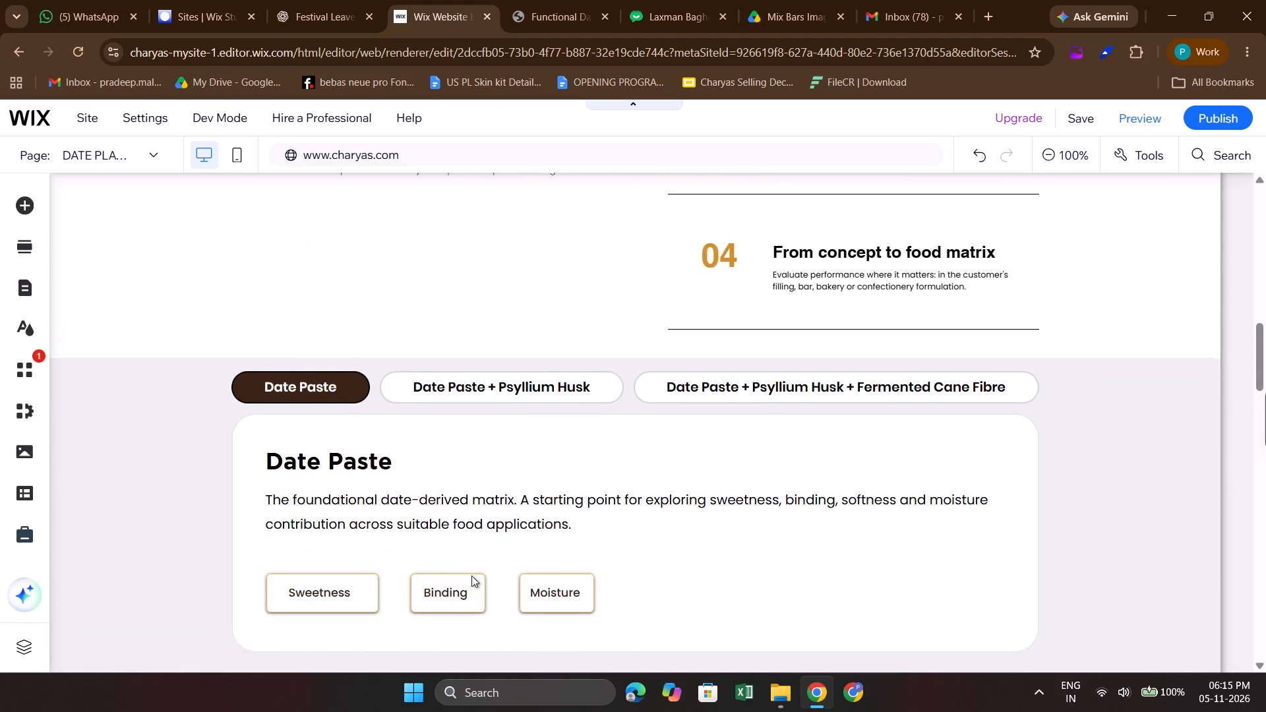
{"action": "scroll", "coordinate": [471, 576], "scroll_direction": "up", "scroll_amount": 6}
{"action": "scroll", "coordinate": [569, 455], "scroll_direction": "down", "scroll_amount": 8}
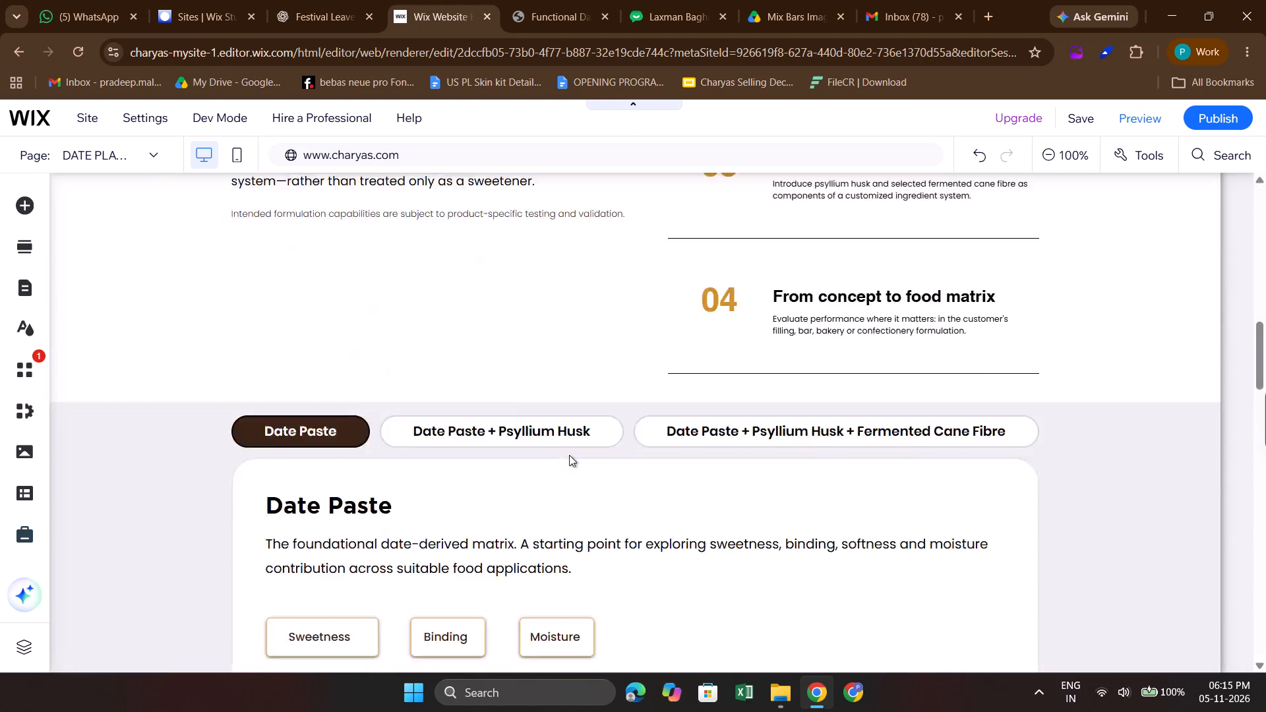
{"action": "scroll", "coordinate": [569, 455], "scroll_direction": "down", "scroll_amount": 10}
{"action": "scroll", "coordinate": [569, 455], "scroll_direction": "up", "scroll_amount": 5}
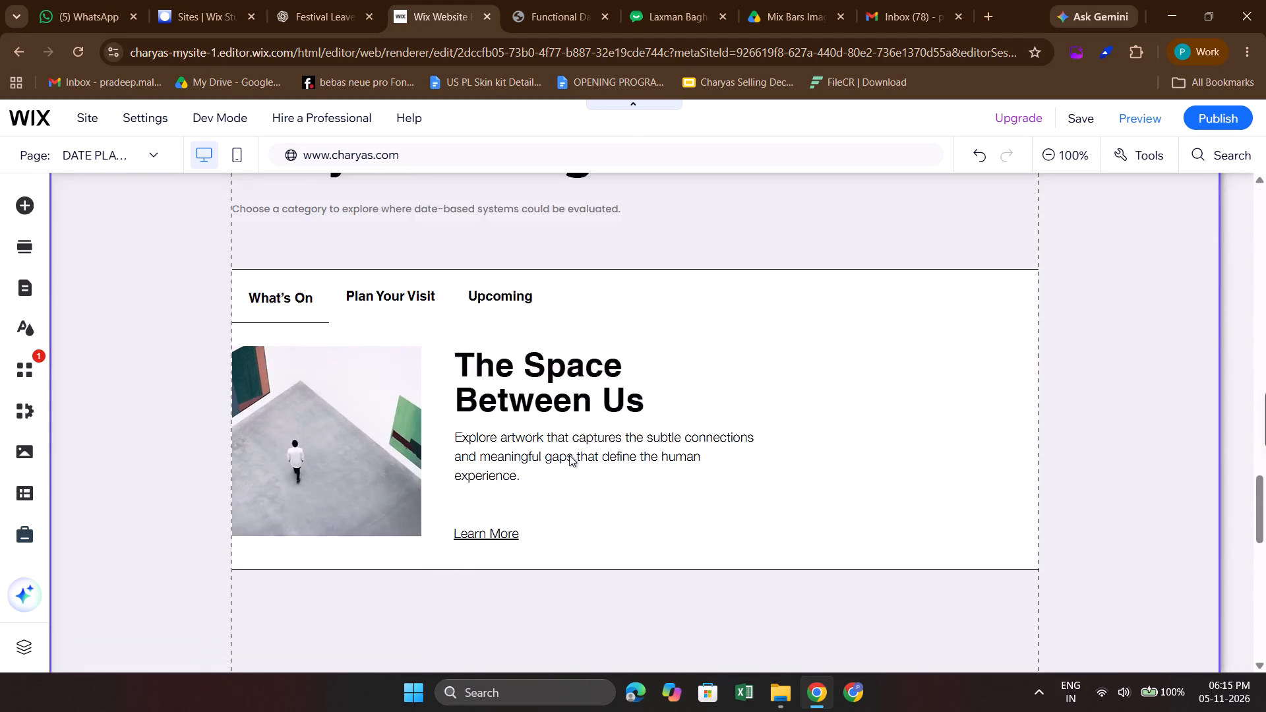
{"action": "scroll", "coordinate": [569, 455], "scroll_direction": "up", "scroll_amount": 1}
Rename the "What's On" tab as "All", following the category filter in the HTML reference.
{"action": "left_click", "coordinate": [284, 341]}
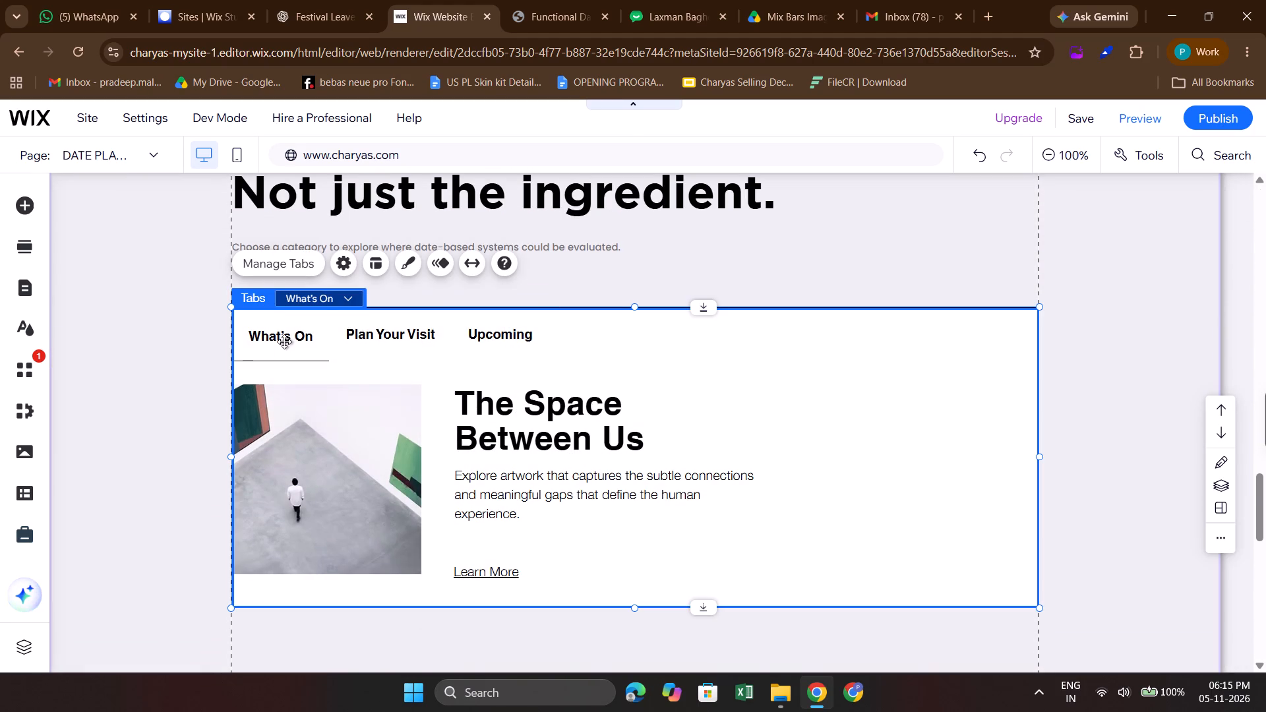
{"action": "left_click", "coordinate": [325, 305]}
{"action": "left_click", "coordinate": [342, 295]}
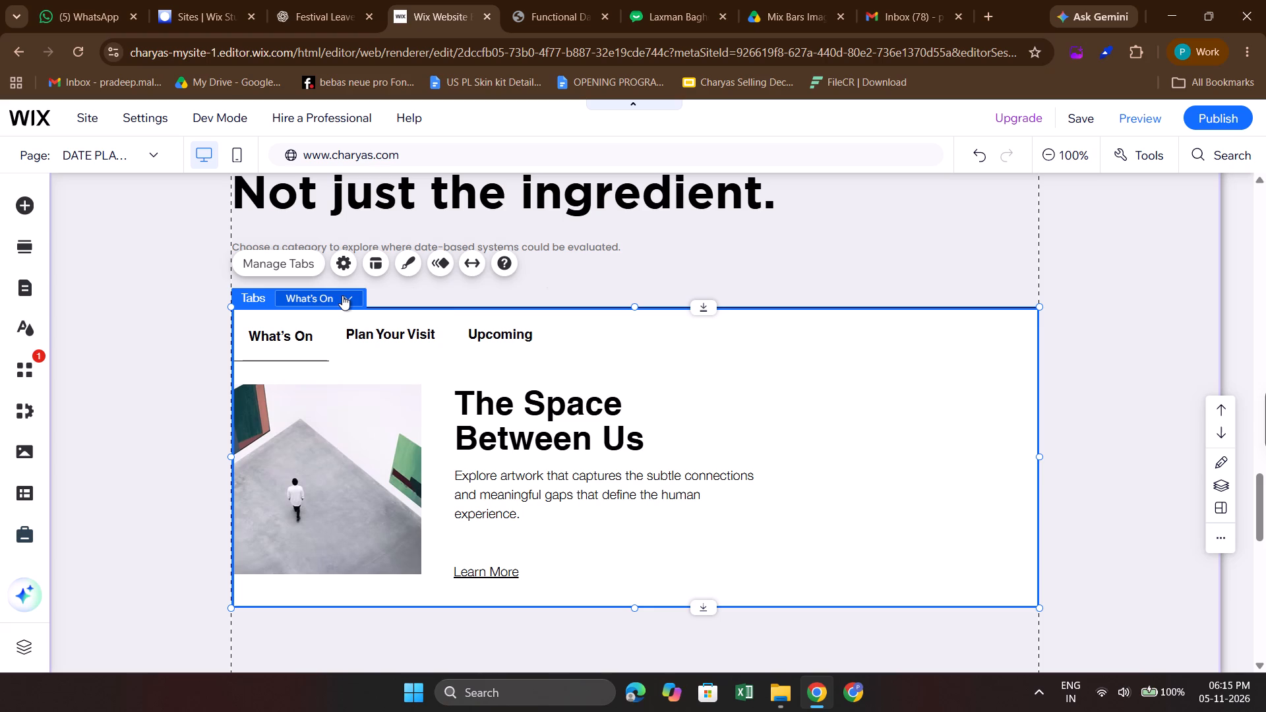
{"action": "left_click", "coordinate": [311, 265]}
{"action": "left_click", "coordinate": [292, 266]}
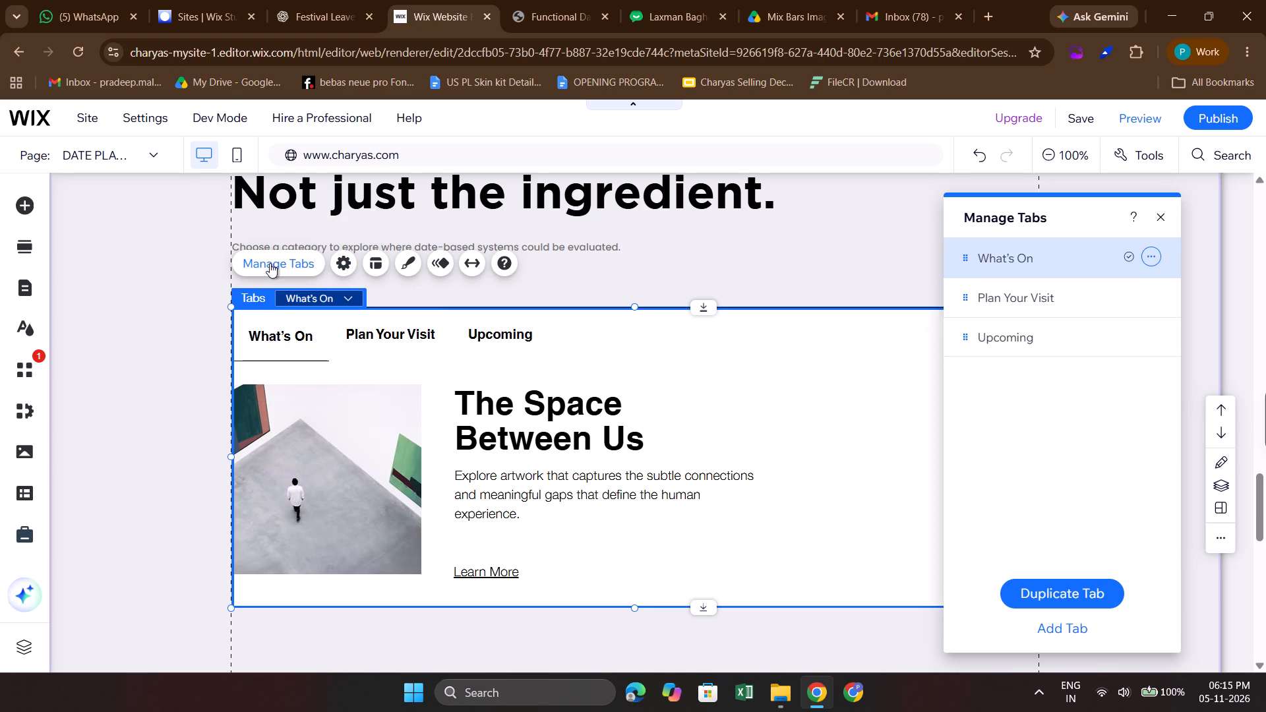
{"action": "left_click", "coordinate": [1152, 255]}
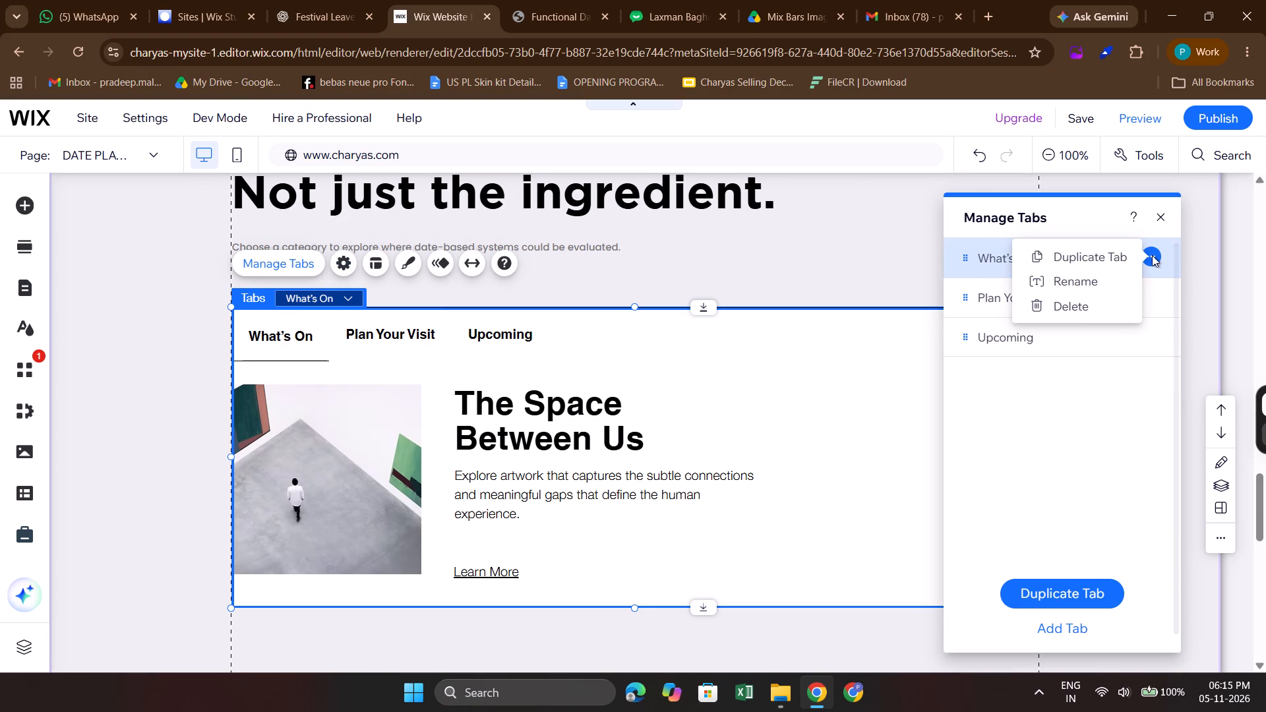
{"action": "left_click", "coordinate": [553, 0]}
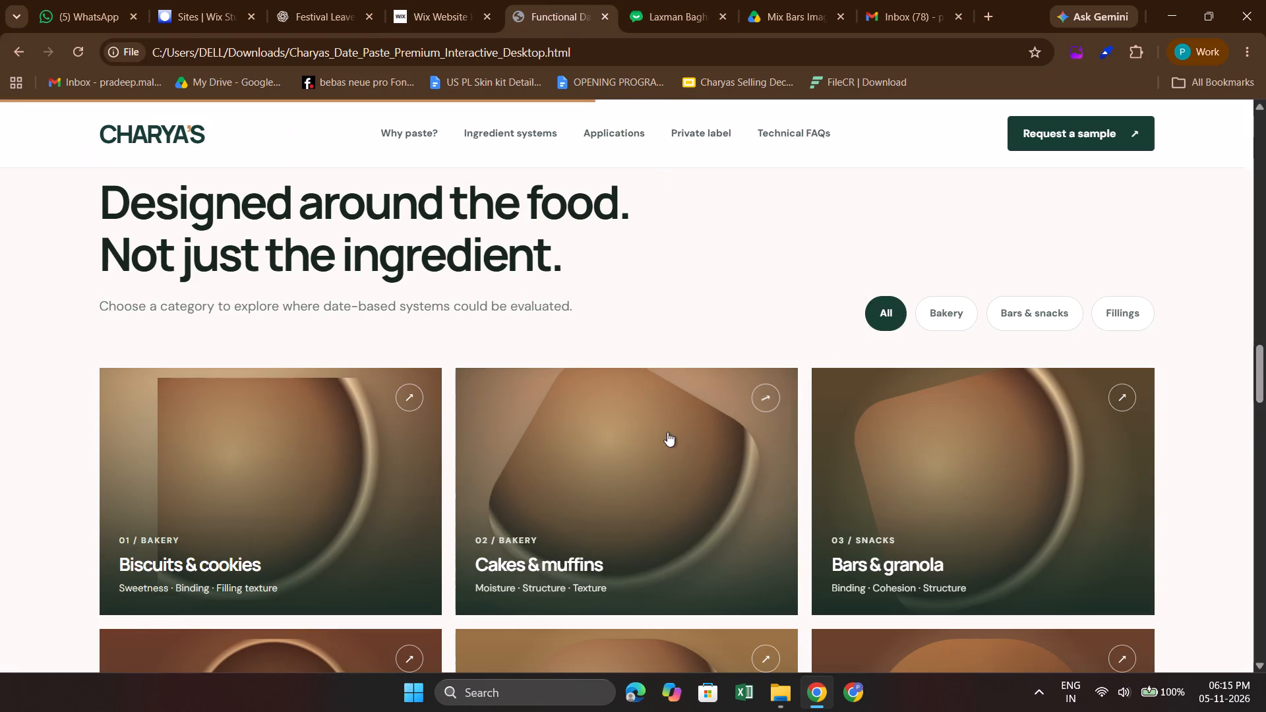
{"action": "scroll", "coordinate": [667, 432], "scroll_direction": "down", "scroll_amount": 5}
{"action": "scroll", "coordinate": [667, 432], "scroll_direction": "up", "scroll_amount": 1}
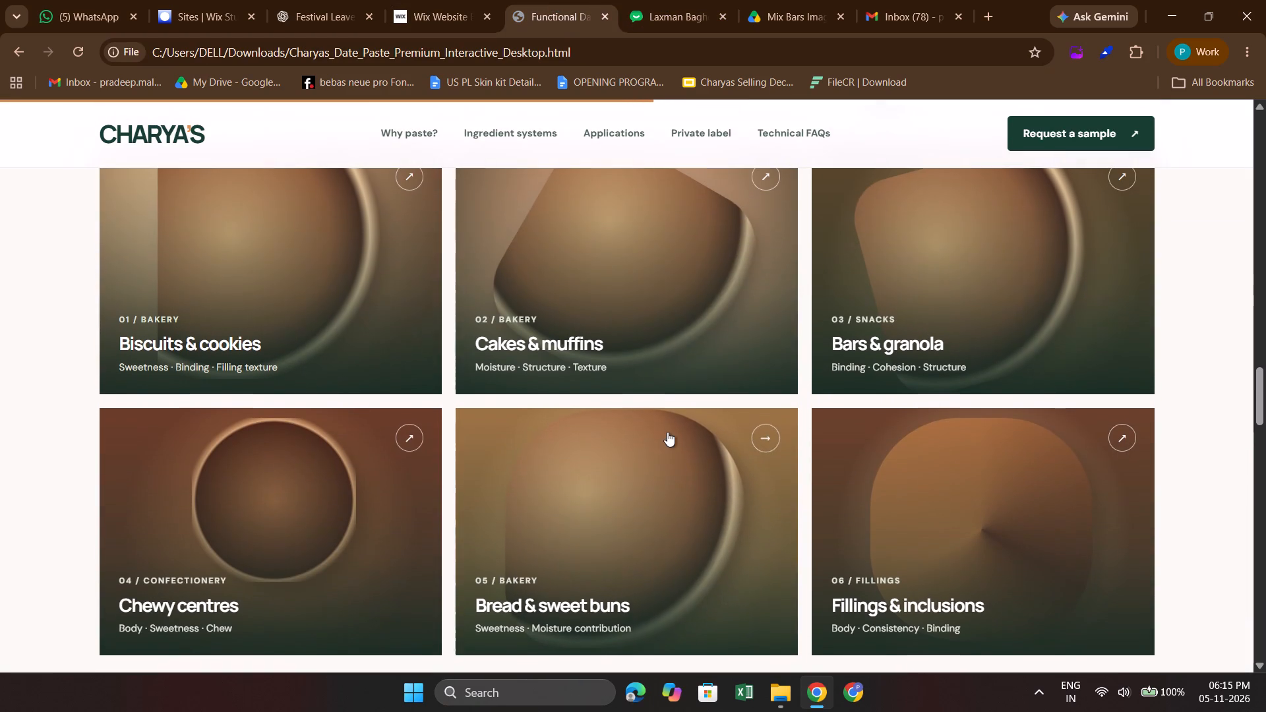
{"action": "scroll", "coordinate": [667, 432], "scroll_direction": "up", "scroll_amount": 1}
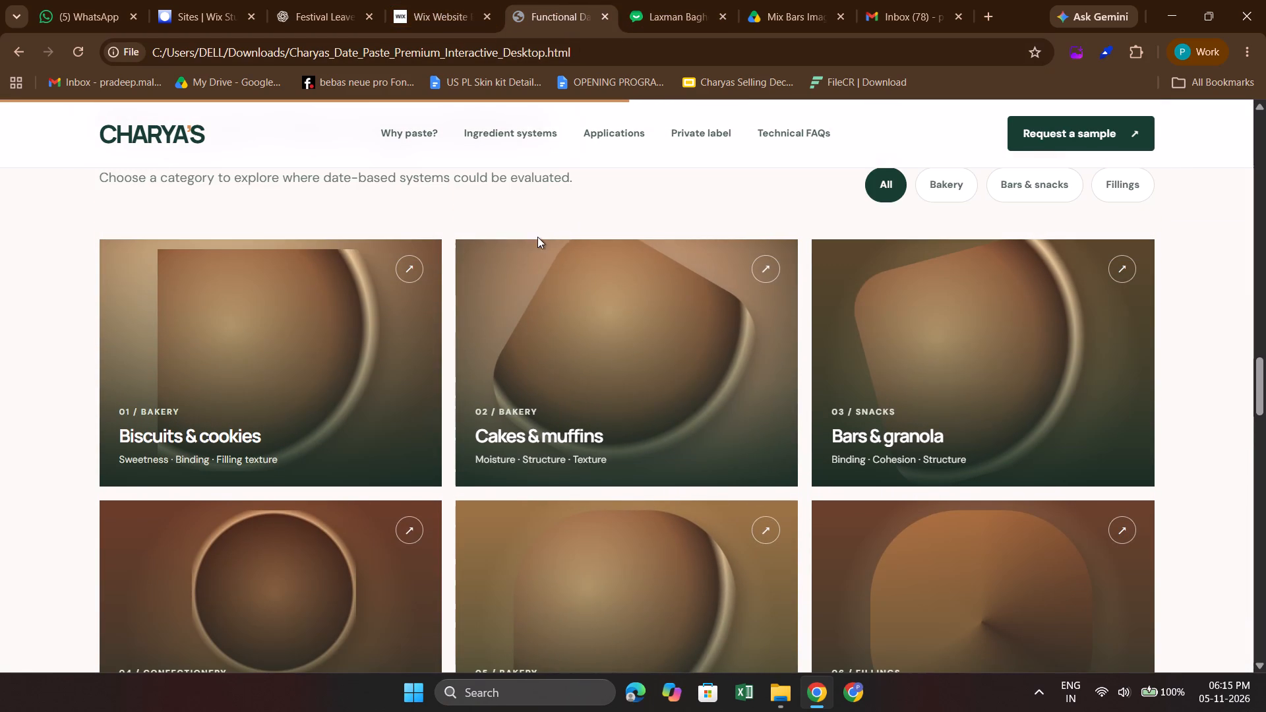
{"action": "scroll", "coordinate": [537, 237], "scroll_direction": "up", "scroll_amount": 1}
{"action": "left_click", "coordinate": [423, 0]}
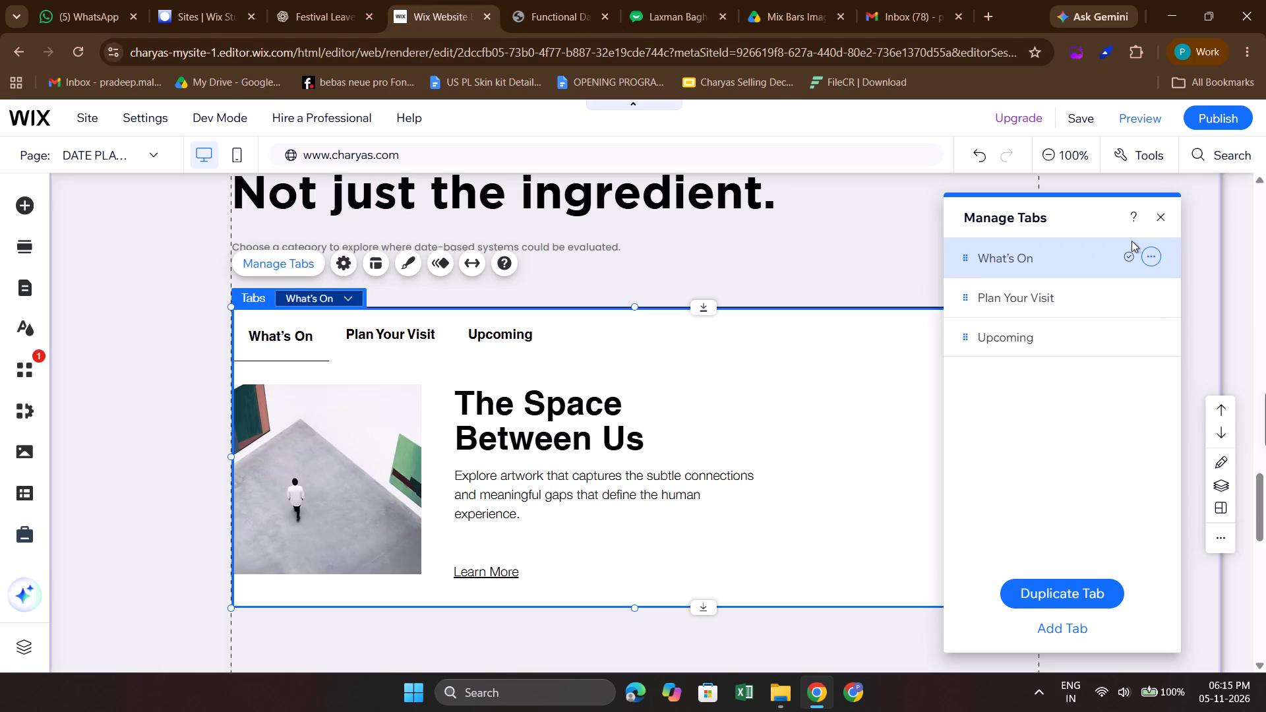
{"action": "left_click", "coordinate": [1144, 266]}
{"action": "left_click", "coordinate": [1083, 283]}
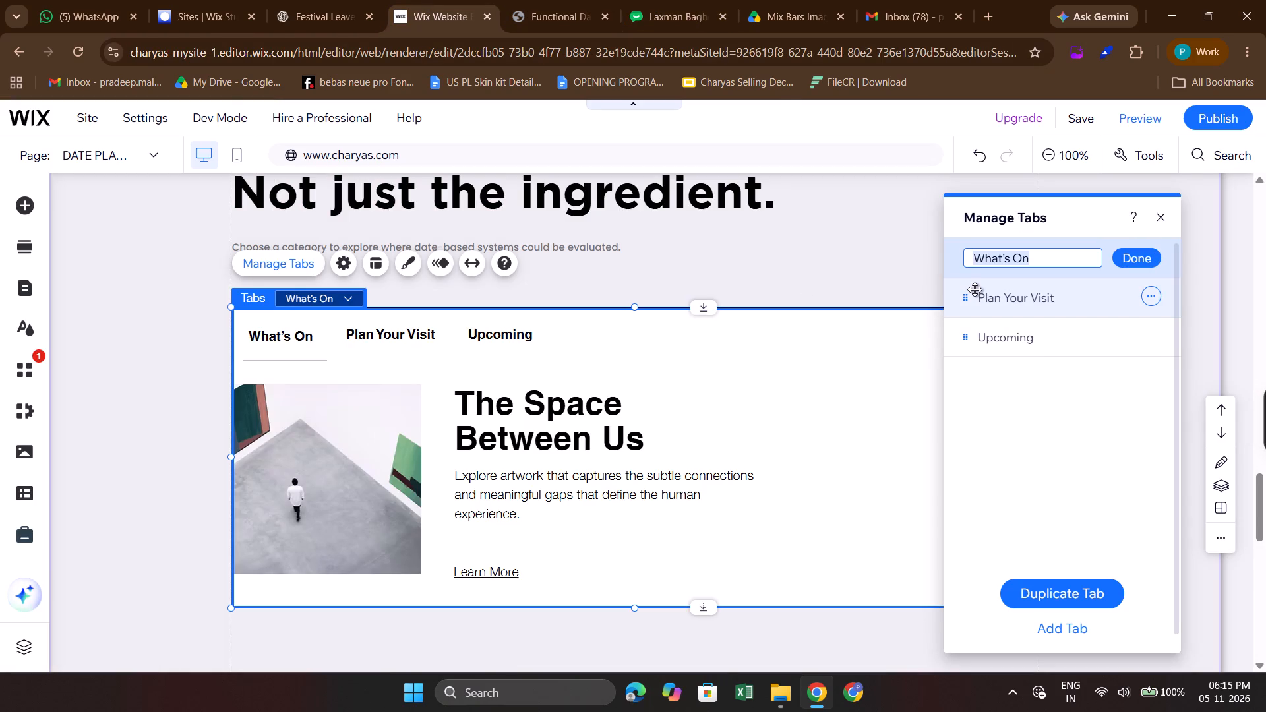
{"action": "type", "text": "All"}
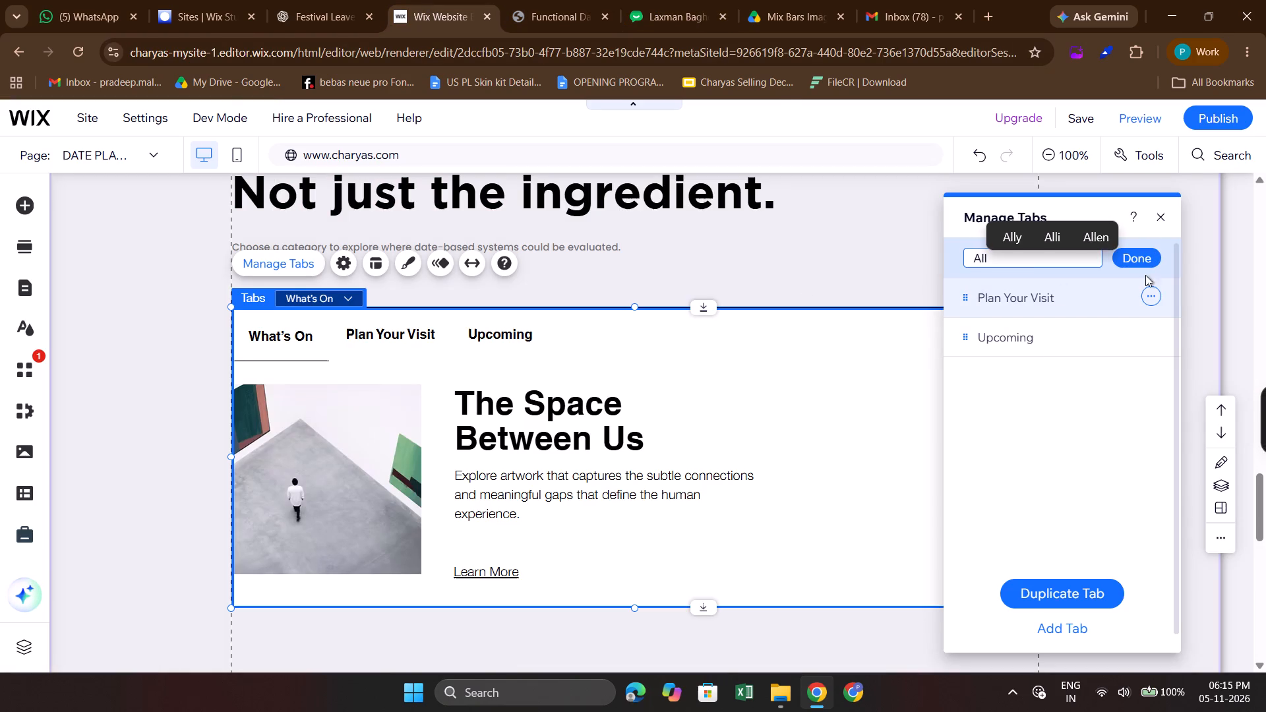
{"action": "left_click", "coordinate": [1145, 263]}
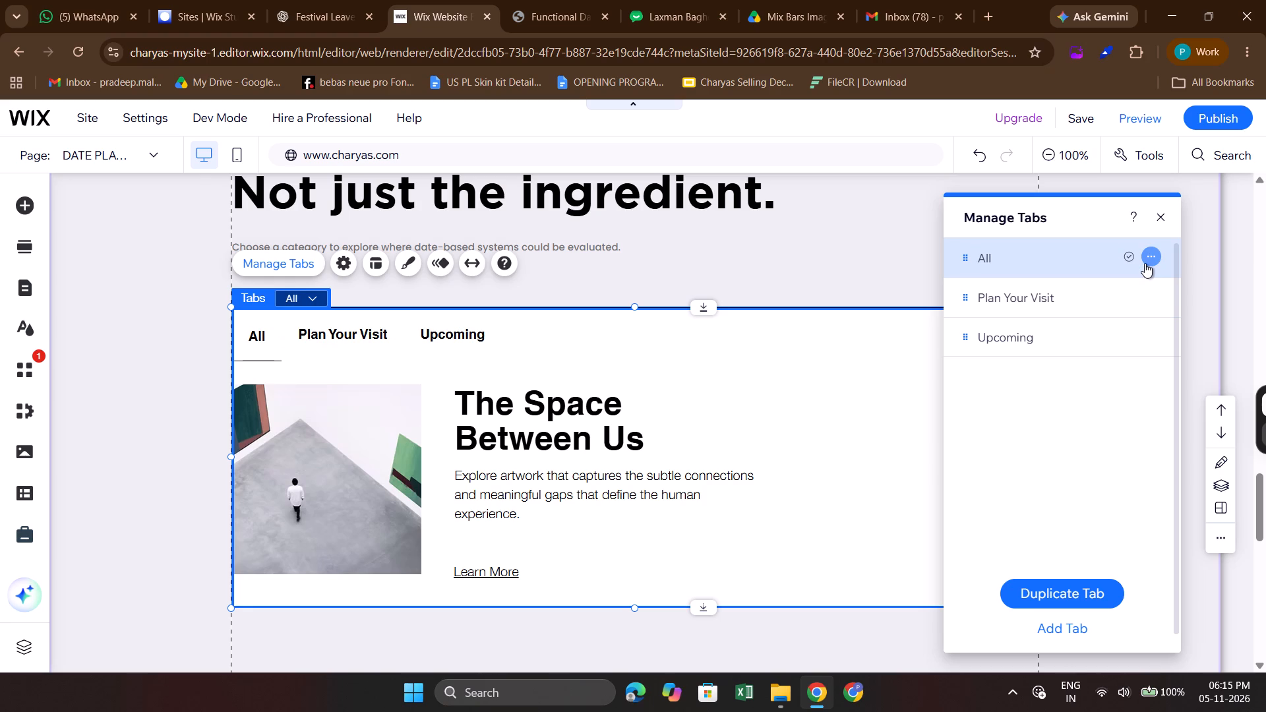
Check the second category in the HTML reference and rename the "Plan Your Visit" tab as "Bakery".
{"action": "left_click", "coordinate": [588, 0]}
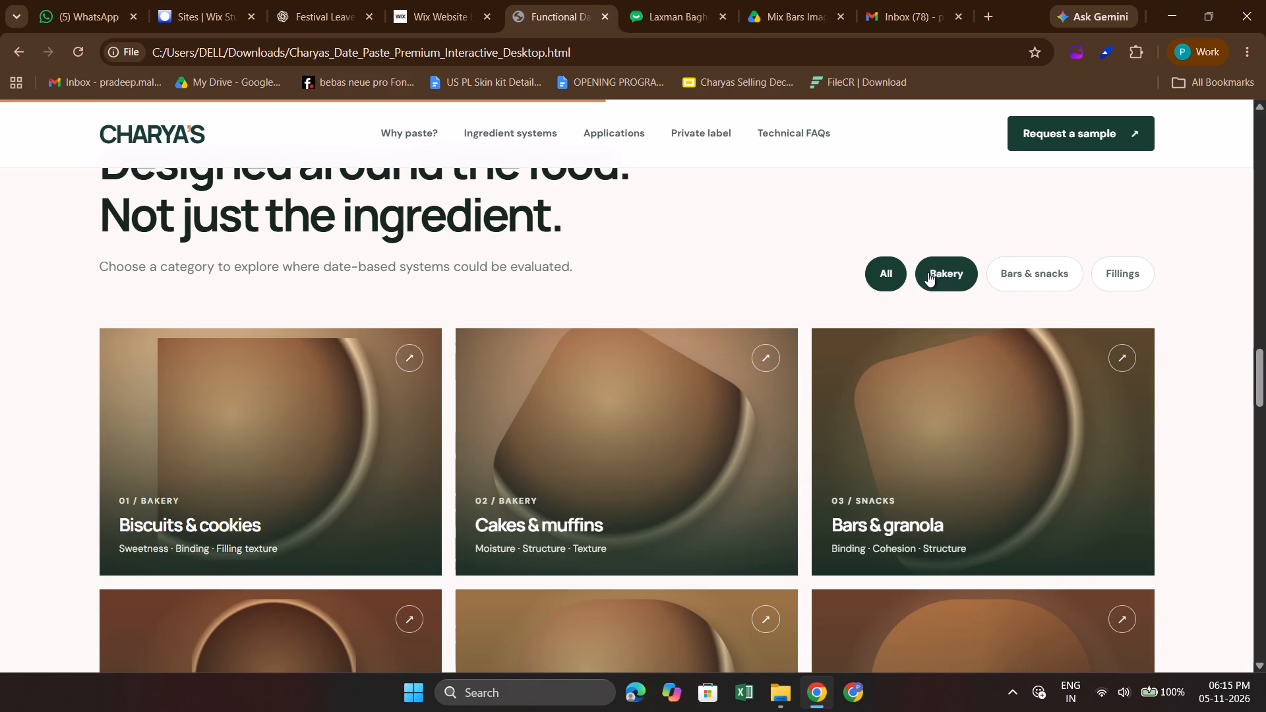
{"action": "left_click", "coordinate": [410, 0]}
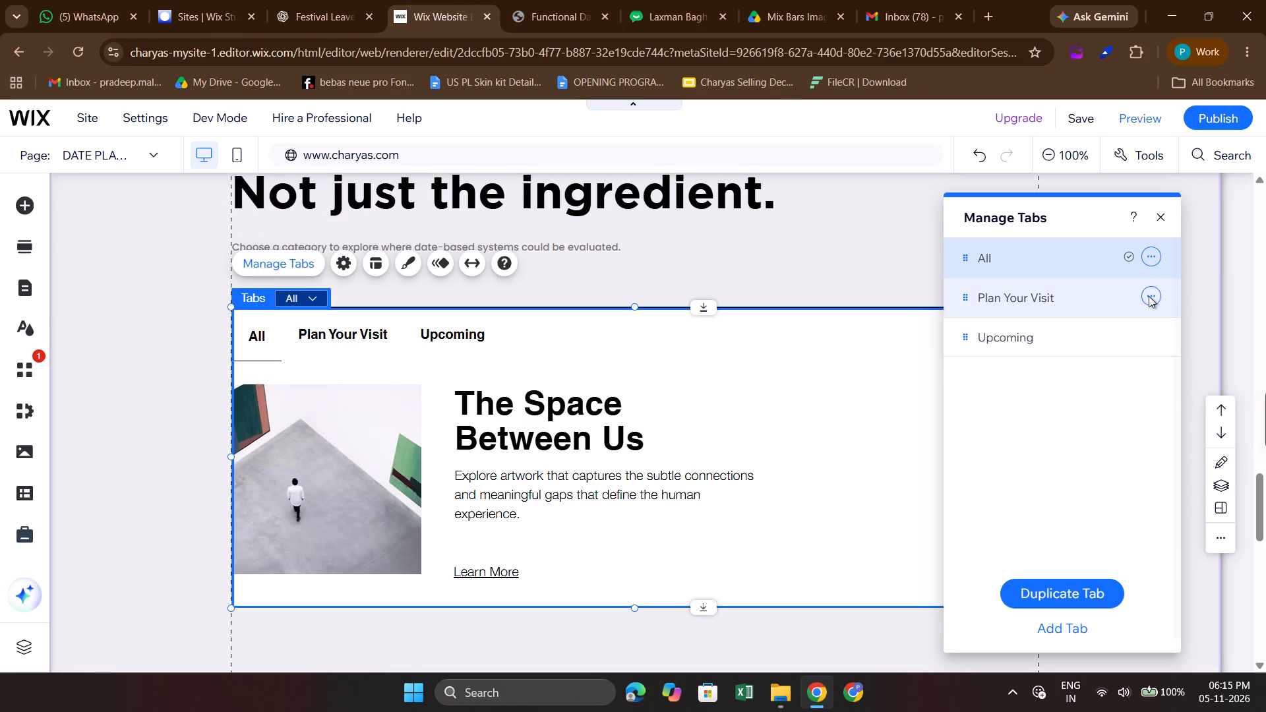
{"action": "left_click", "coordinate": [1154, 293]}
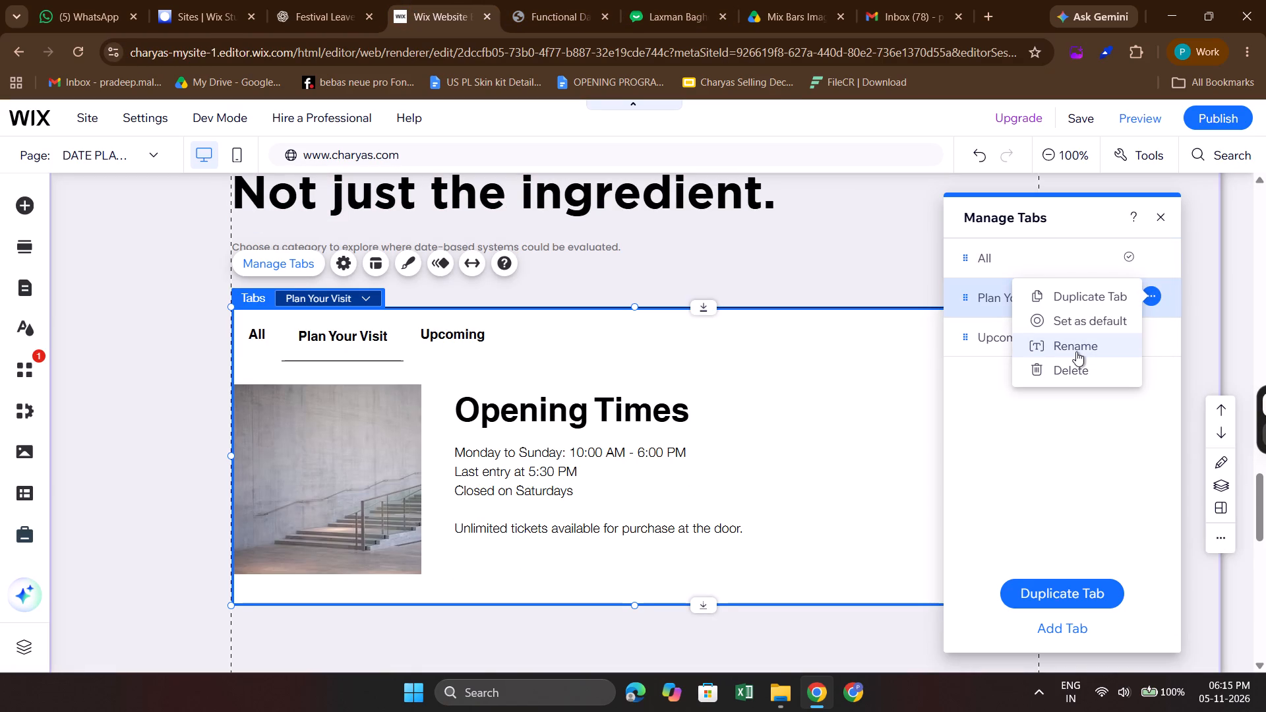
{"action": "left_click", "coordinate": [1076, 351]}
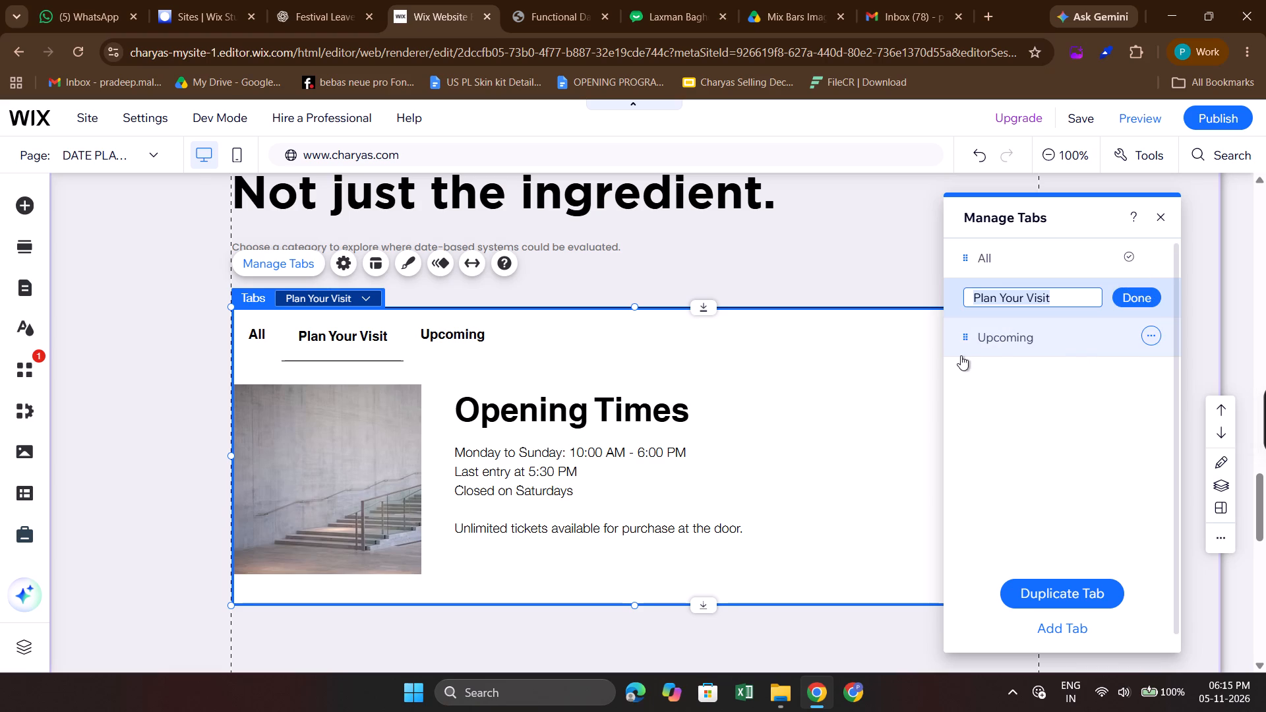
{"action": "type", "text": "Bakery"}
{"action": "key", "text": "Return"}
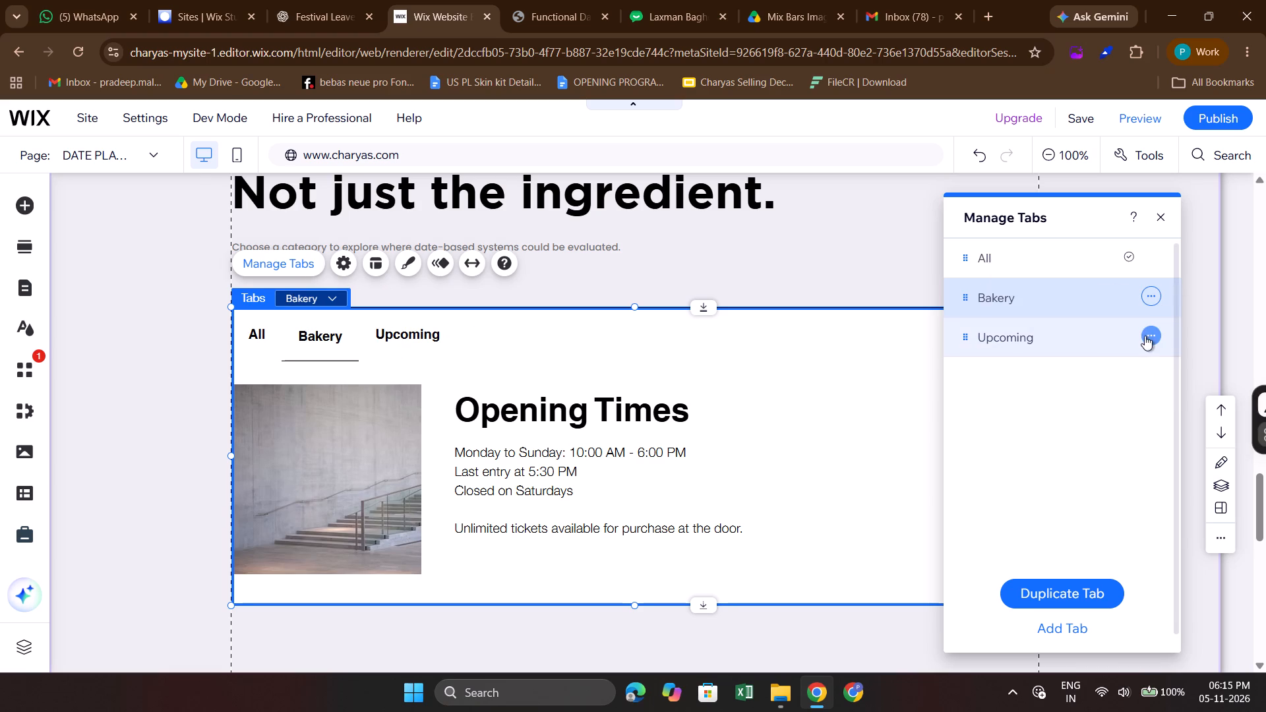
Rename the "Upcoming" tab as "Bars & Snacks", checking the category filter in the HTML reference.
{"action": "left_click", "coordinate": [1146, 334]}
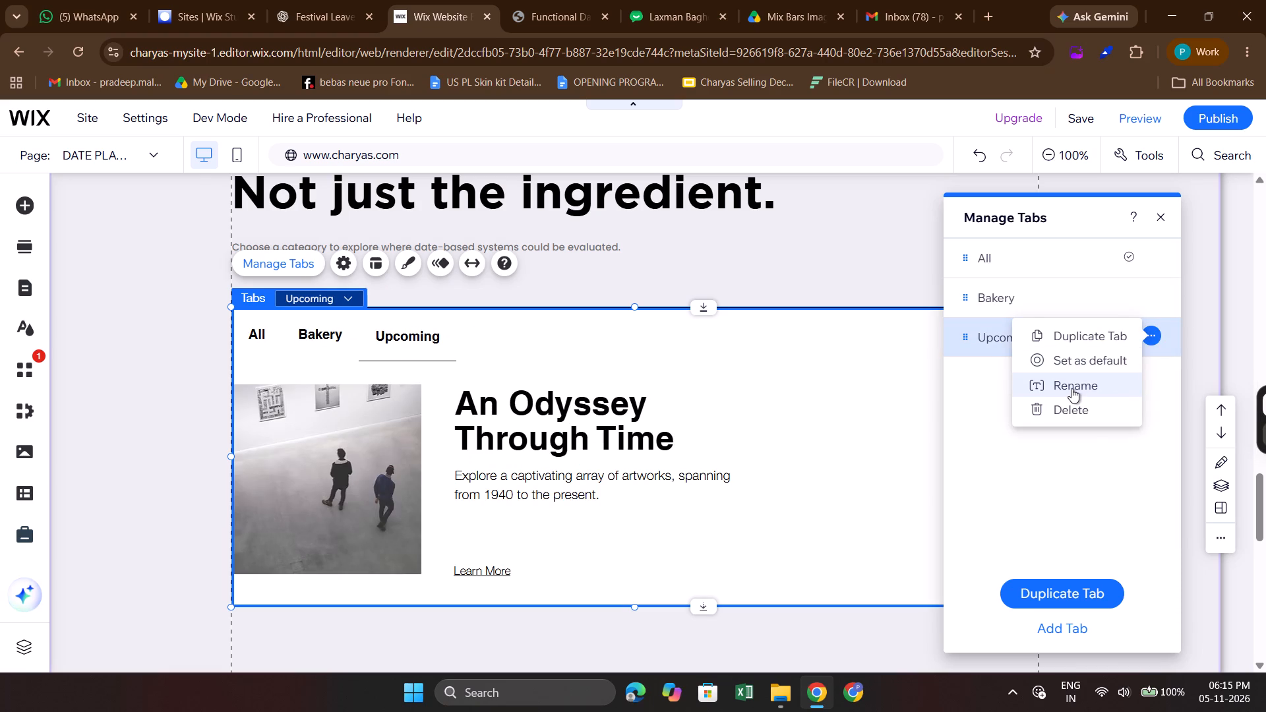
{"action": "left_click", "coordinate": [1071, 388]}
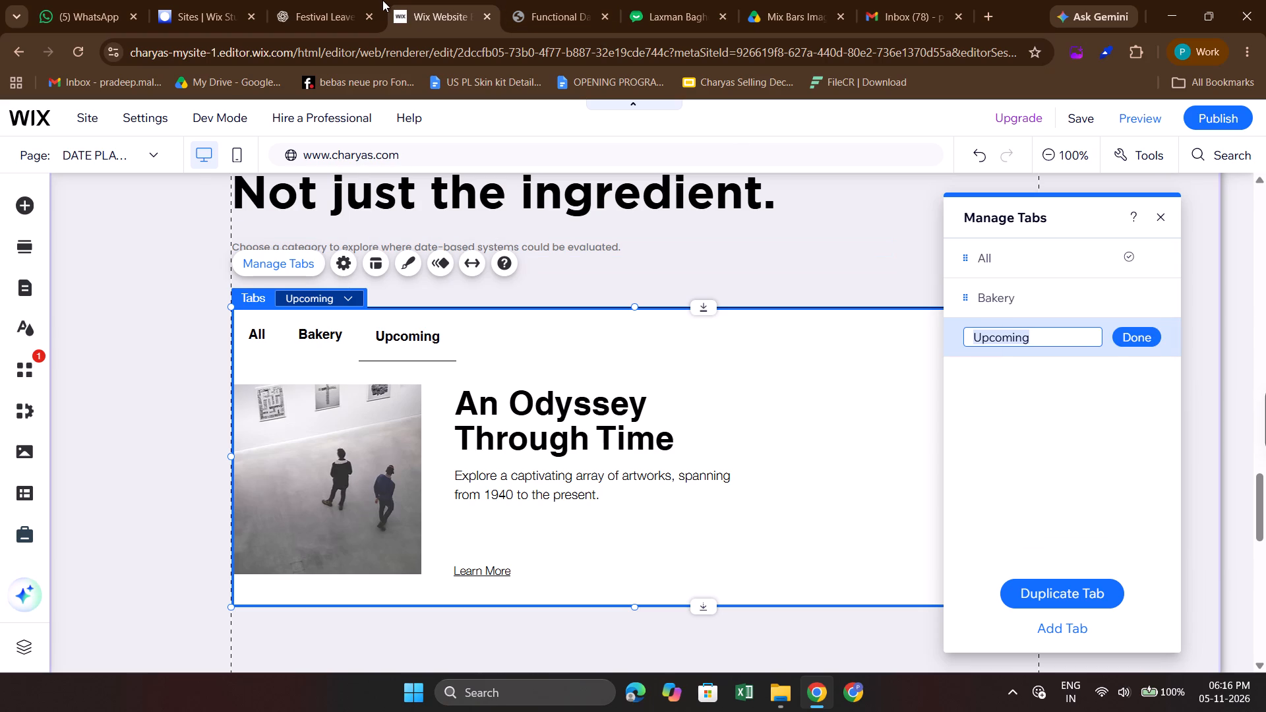
{"action": "left_click", "coordinate": [363, 4]}
{"action": "left_click", "coordinate": [438, 6]}
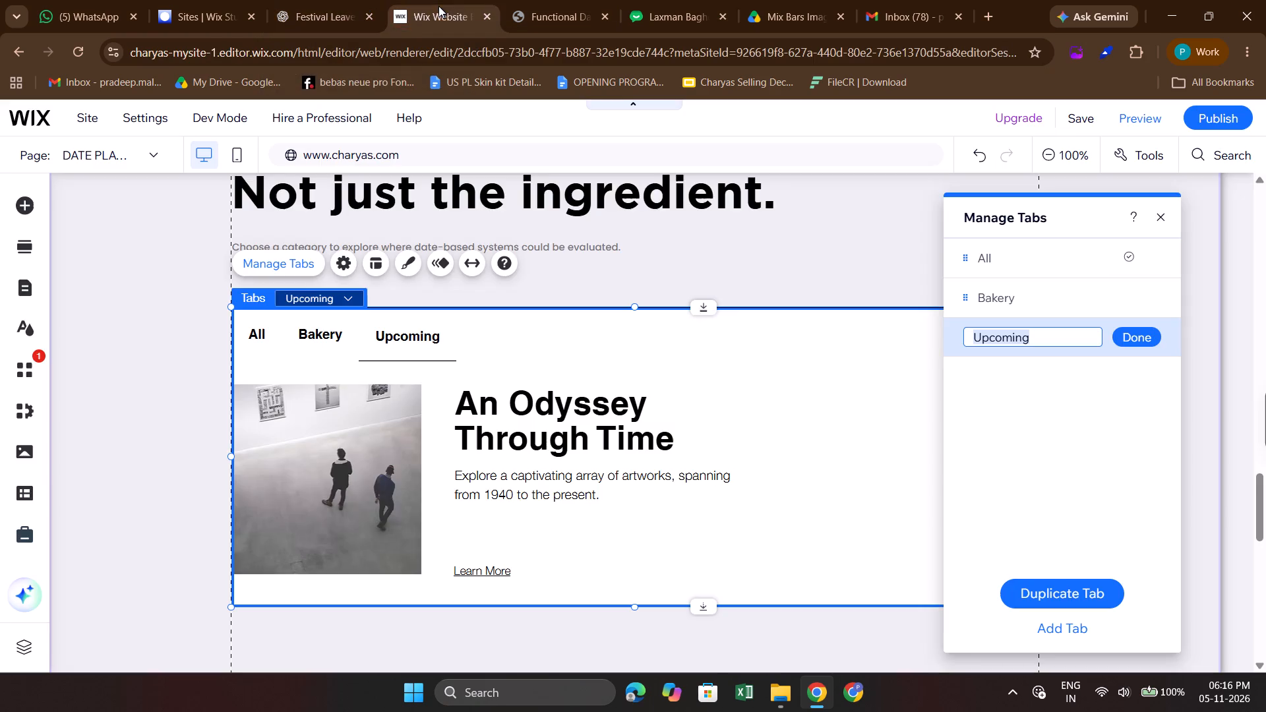
{"action": "left_click", "coordinate": [524, 0]}
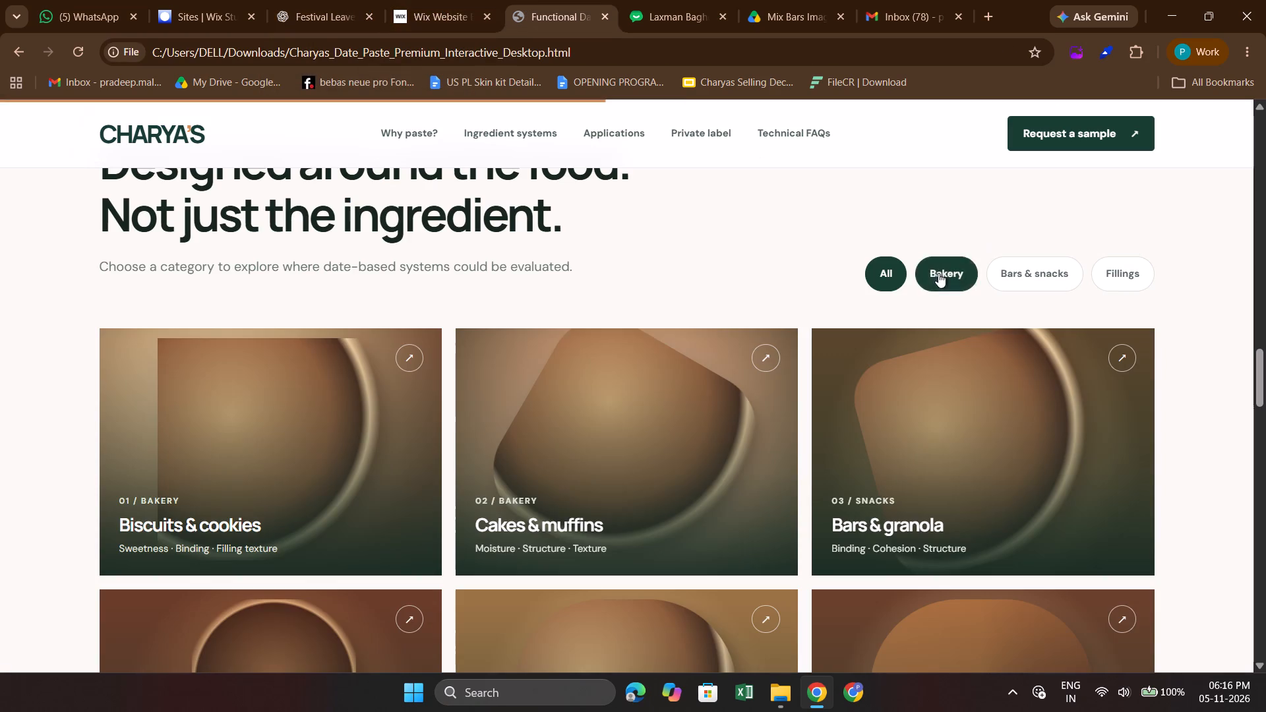
{"action": "left_click", "coordinate": [449, 17]}
{"action": "type", "text": "Bars"}
{"action": "key", "text": "space"}
{"action": "type", "text": "&"}
{"action": "key", "text": "space"}
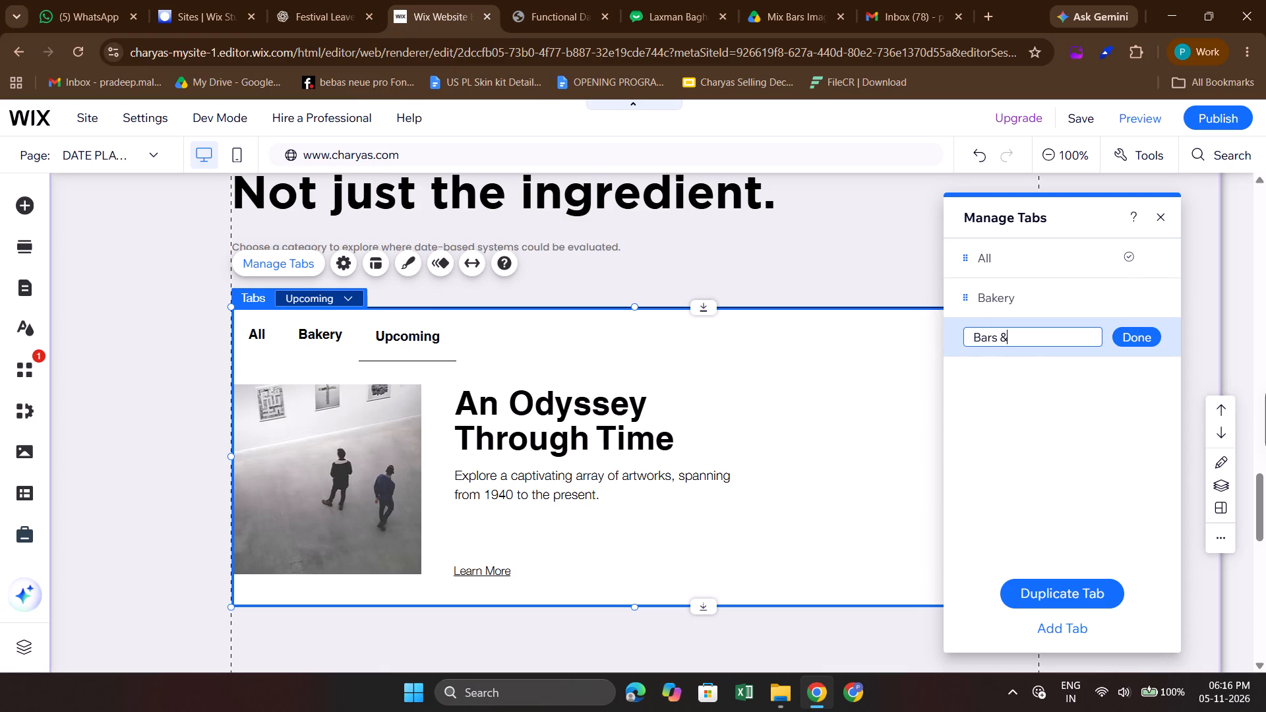
{"action": "left_click", "coordinate": [342, 1]}
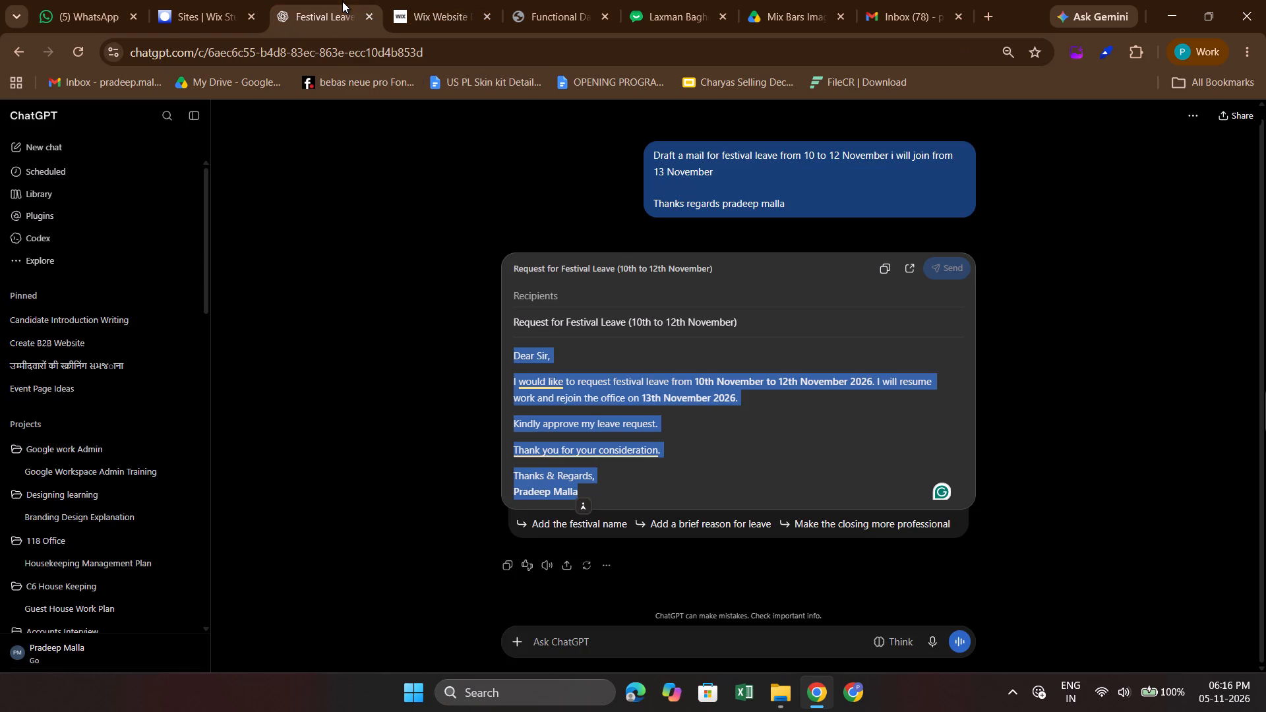
{"action": "left_click", "coordinate": [590, 1]}
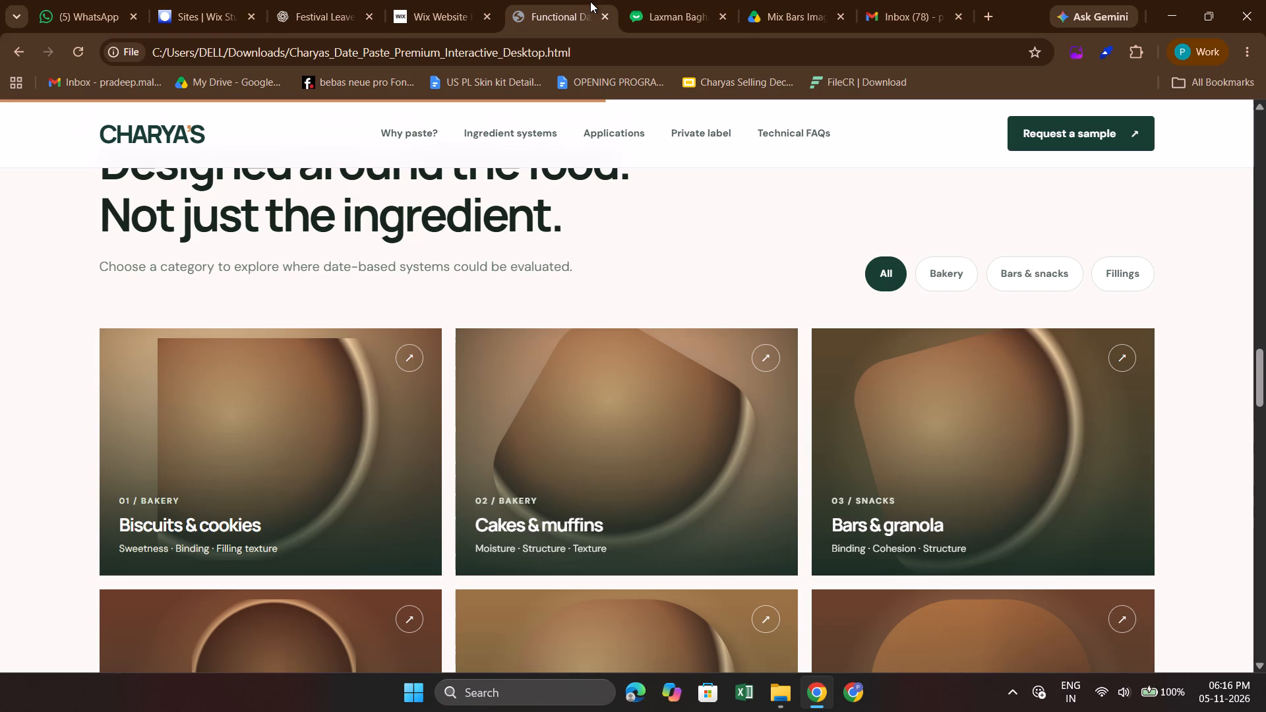
{"action": "left_click", "coordinate": [395, 0]}
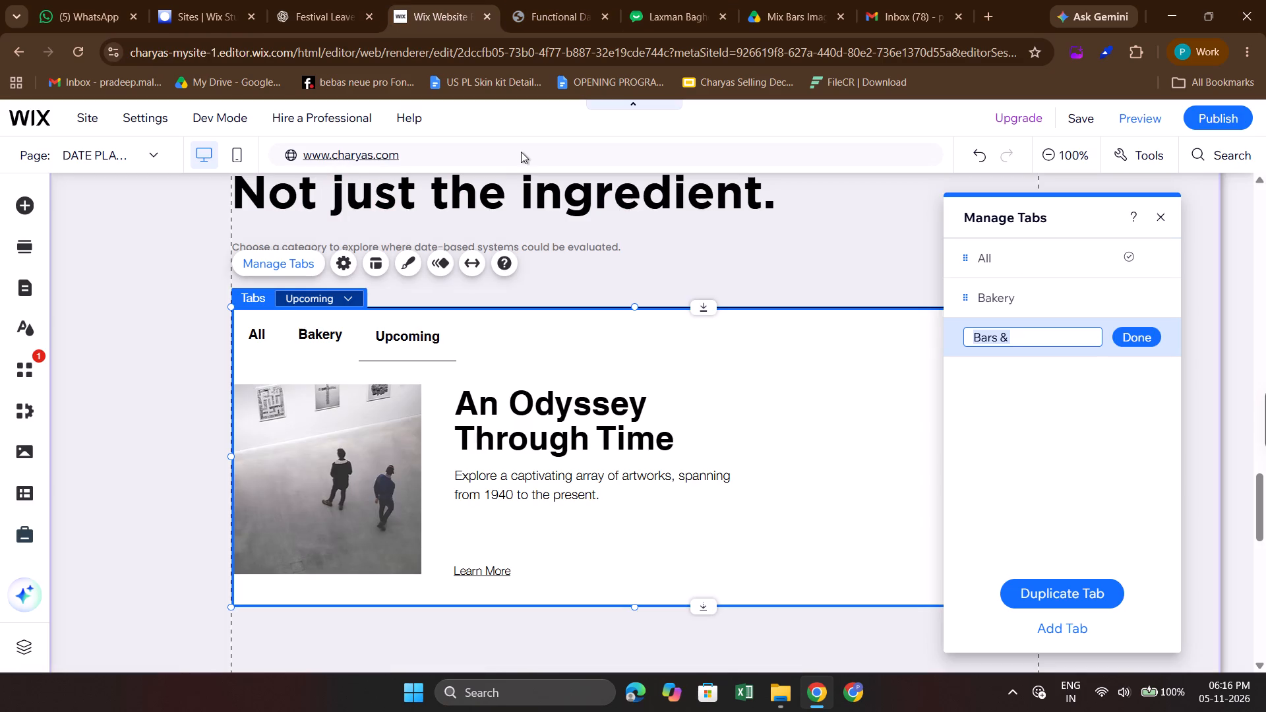
{"action": "left_click", "coordinate": [1040, 342]}
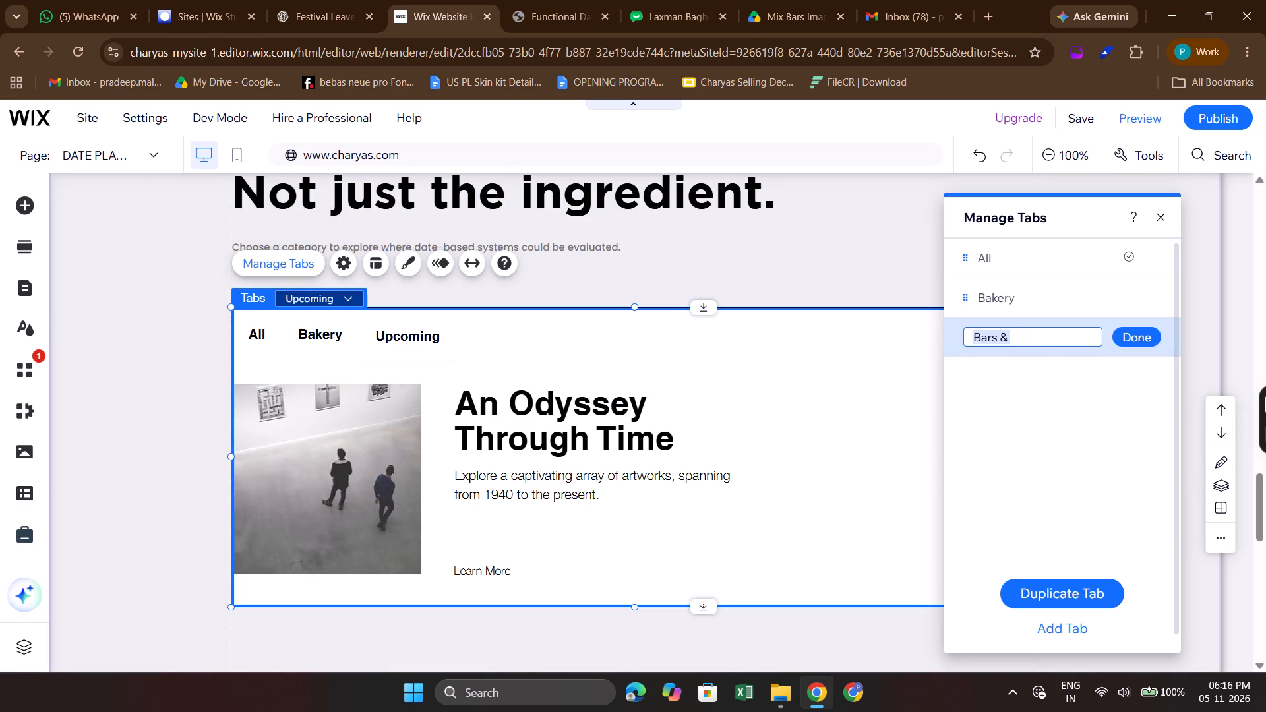
{"action": "left_click", "coordinate": [1035, 341]}
{"action": "key", "text": "space"}
{"action": "type", "text": "Sna"}
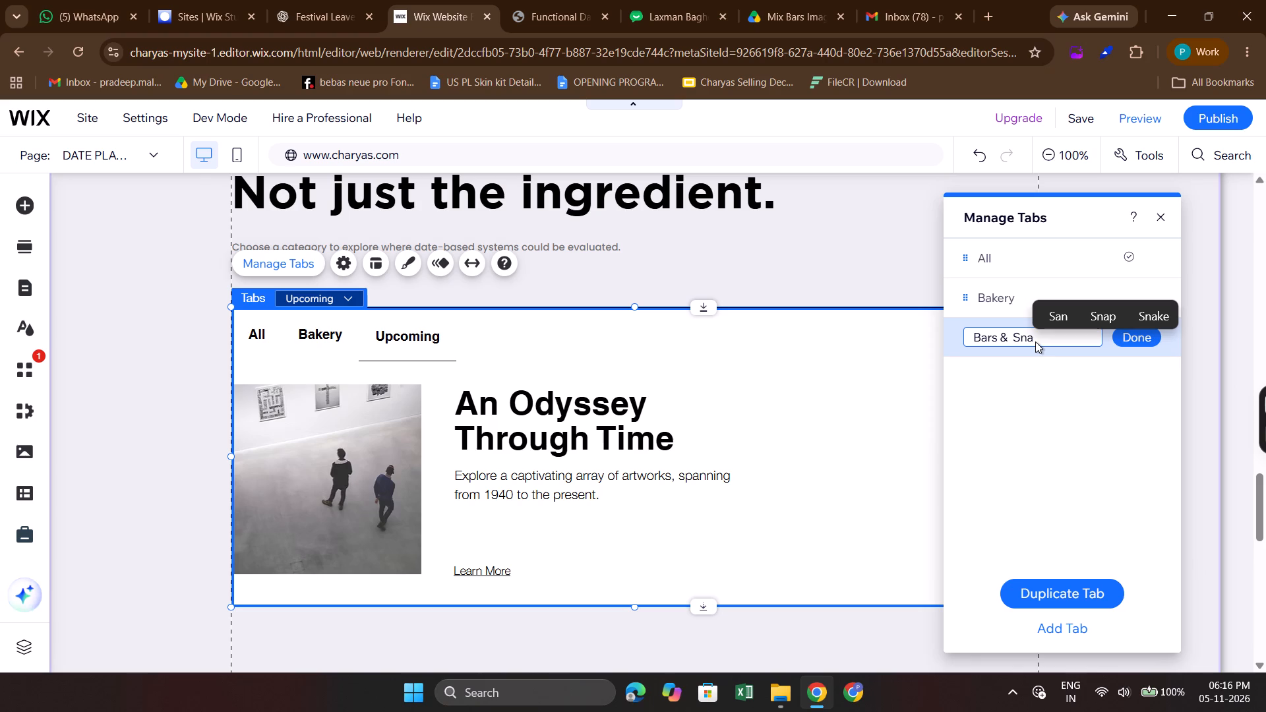
{"action": "type", "text": "cks"}
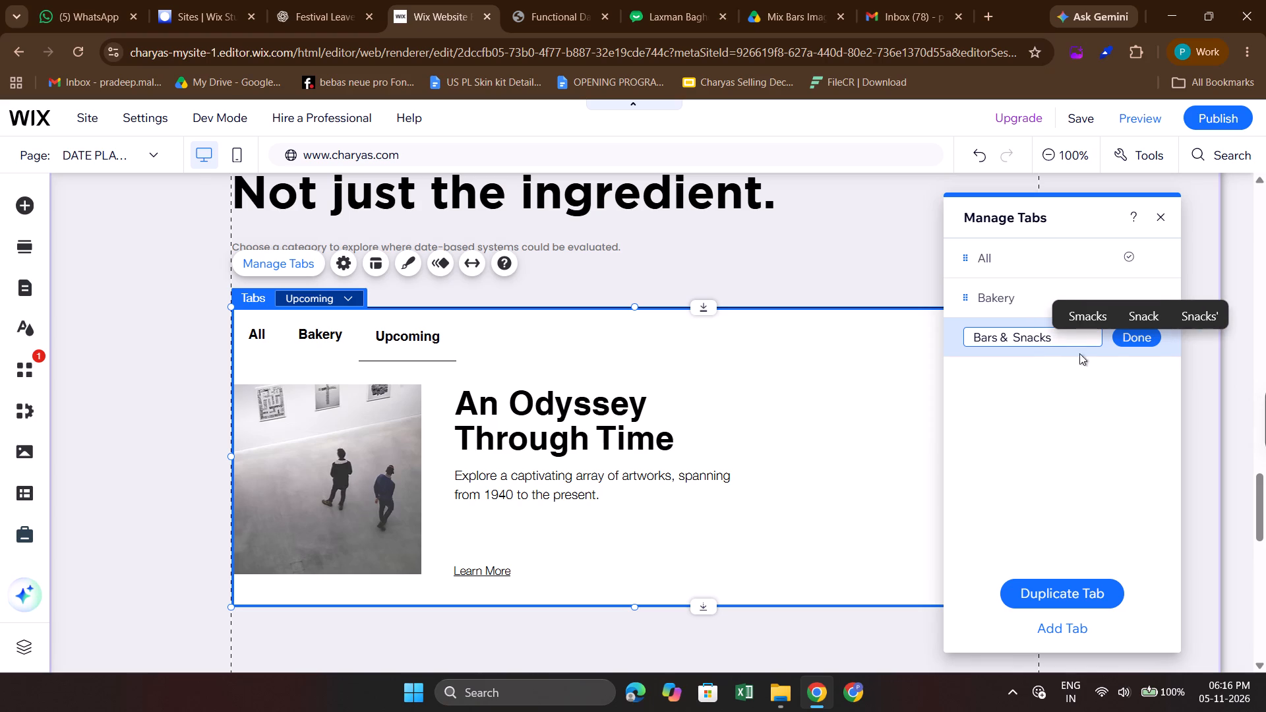
{"action": "left_click", "coordinate": [1137, 343]}
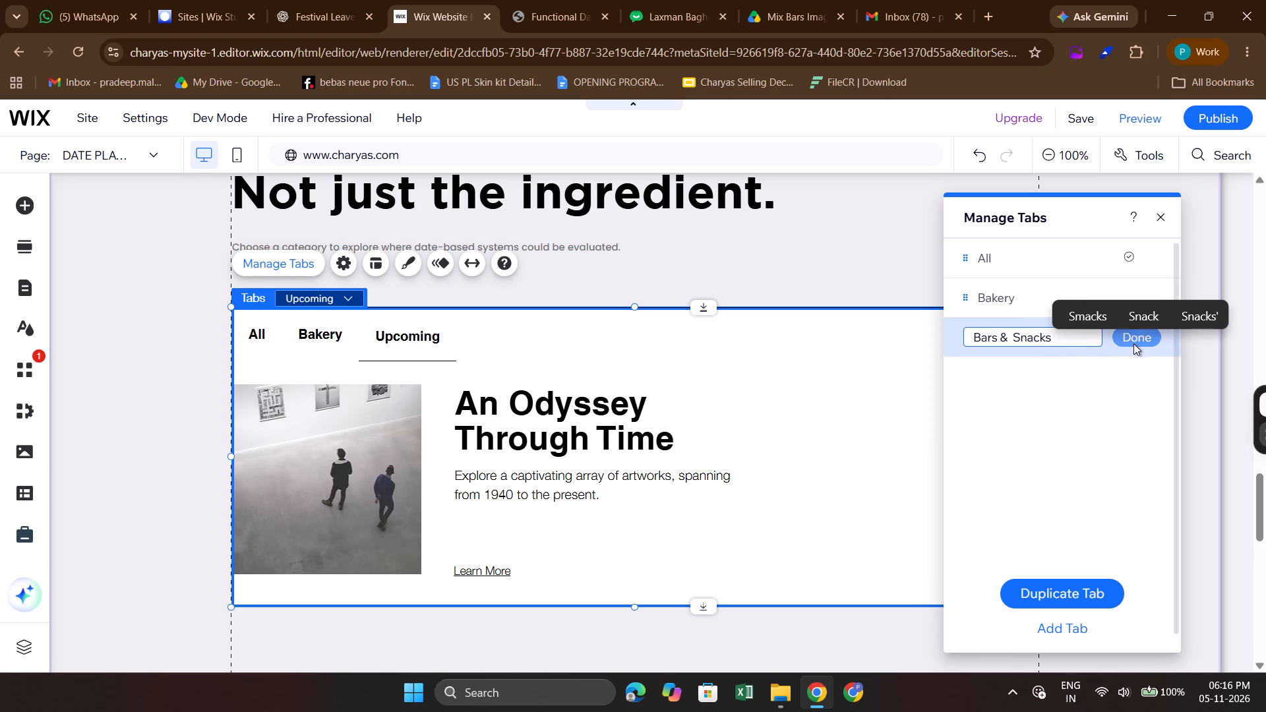
{"action": "left_click", "coordinate": [1133, 340]}
{"action": "left_click", "coordinate": [1064, 413]}
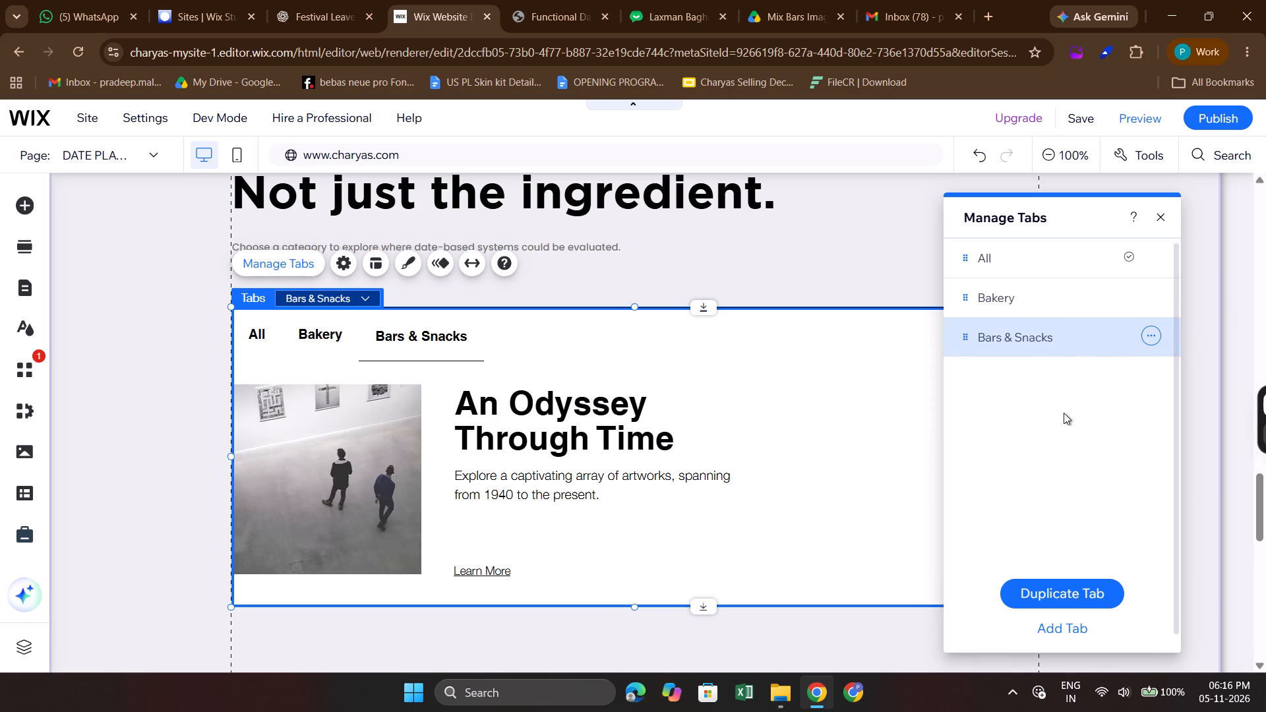
Add a fourth tab and name it "Fillings", following the last category in the HTML reference.
{"action": "left_click", "coordinate": [1064, 634]}
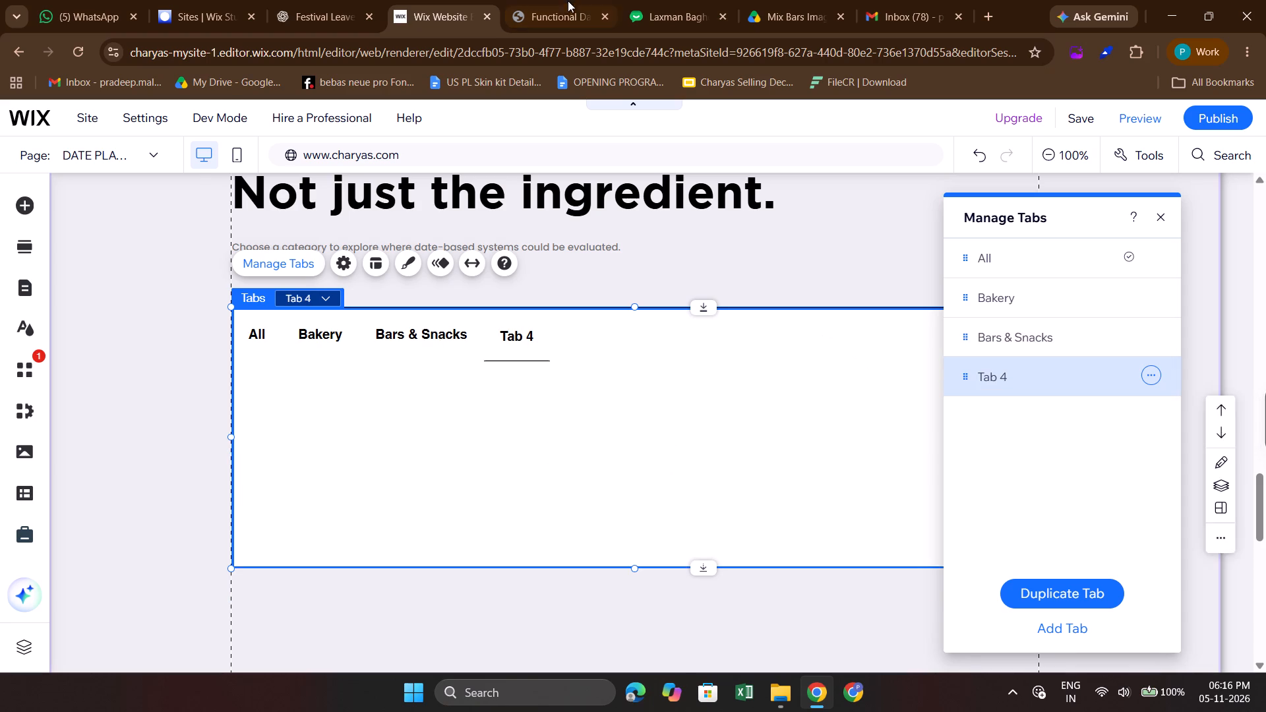
{"action": "left_click", "coordinate": [541, 1]}
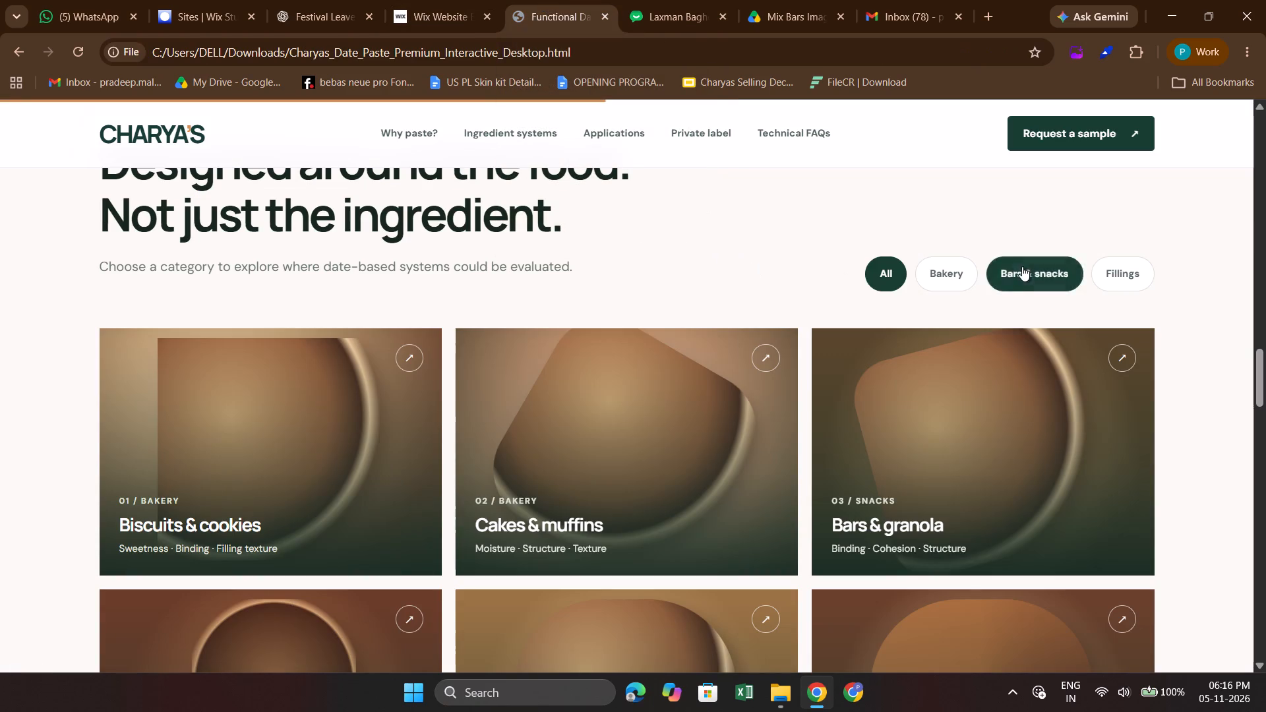
{"action": "left_click", "coordinate": [437, 3]}
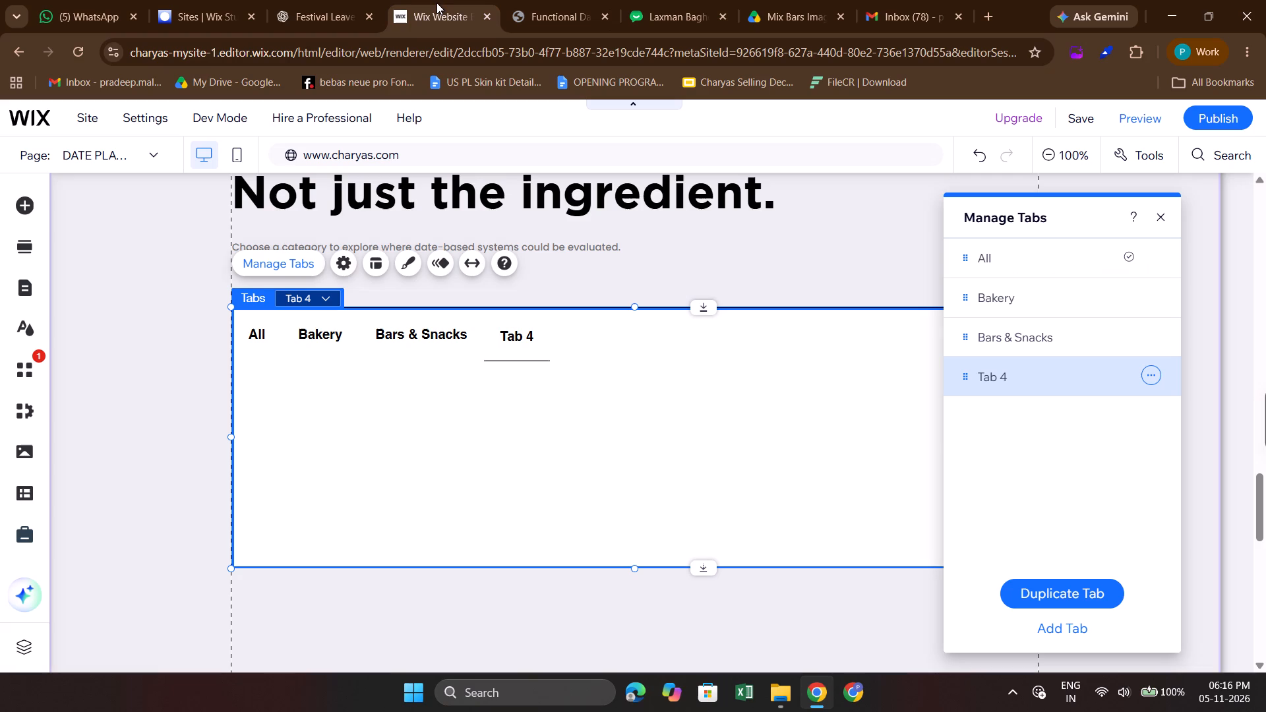
{"action": "left_click", "coordinate": [1145, 383]}
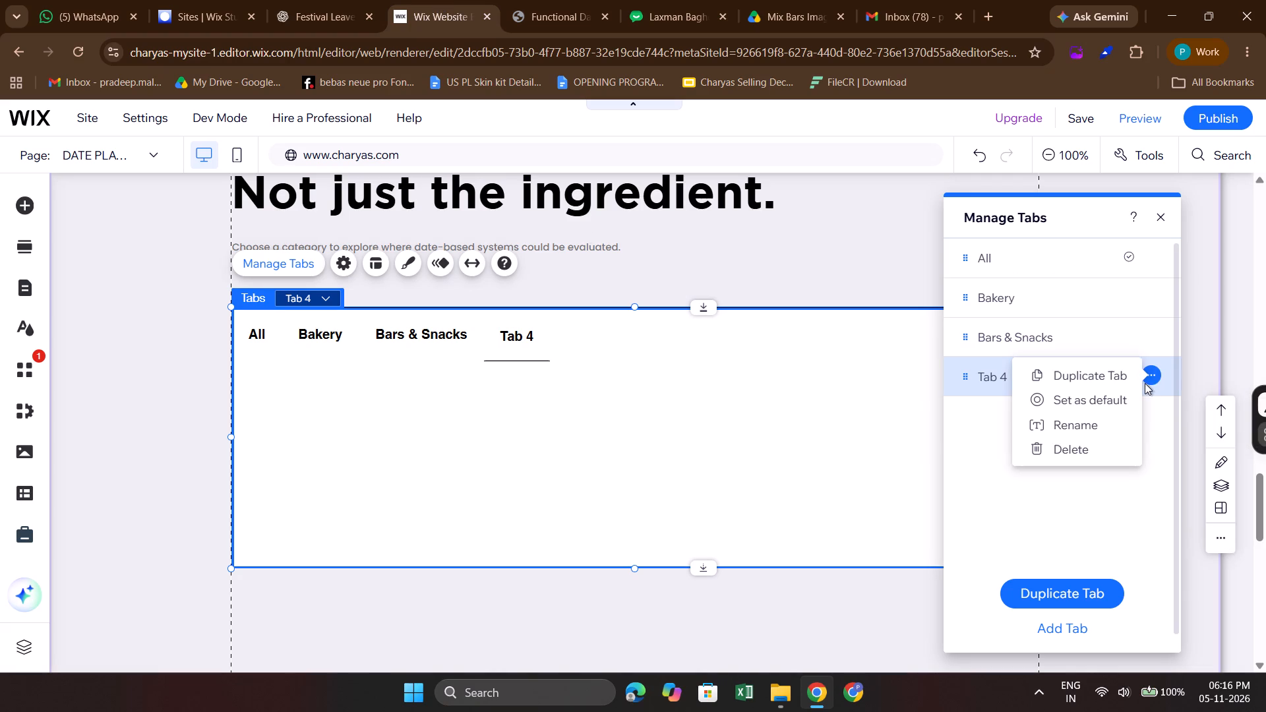
{"action": "left_click", "coordinate": [1074, 419]}
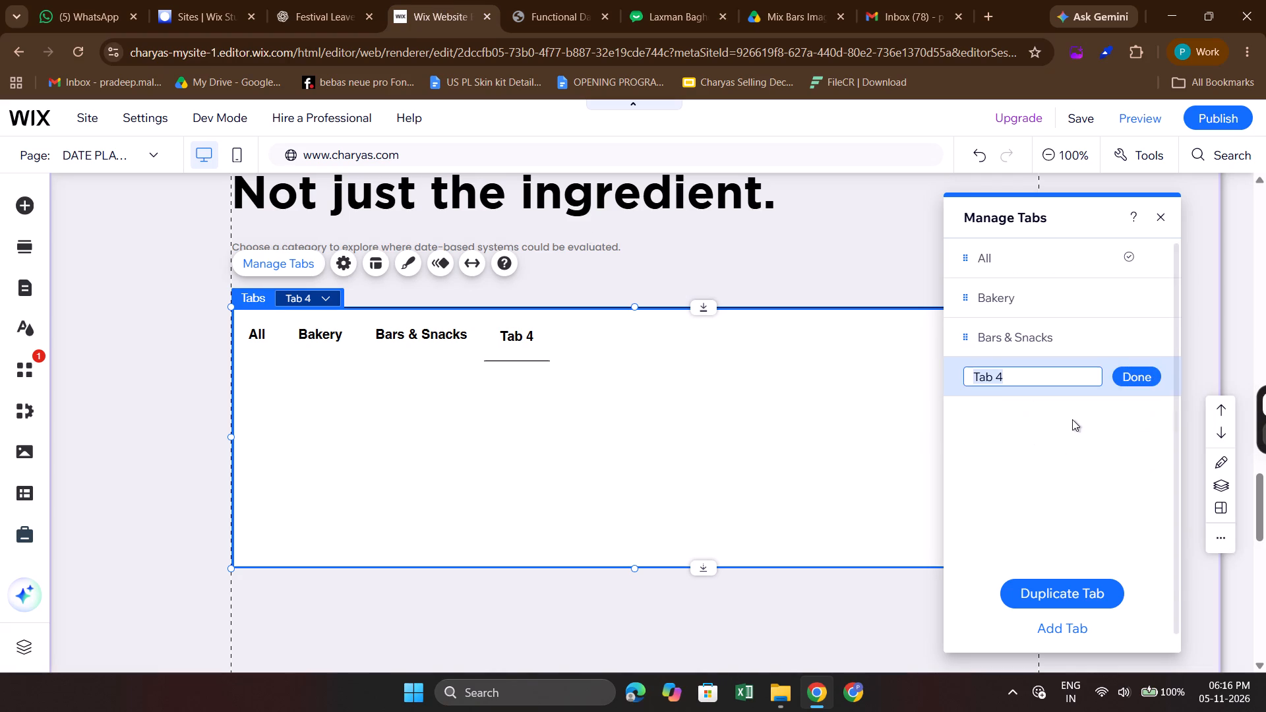
{"action": "type", "text": "Fillings"}
{"action": "left_click", "coordinate": [1039, 415]}
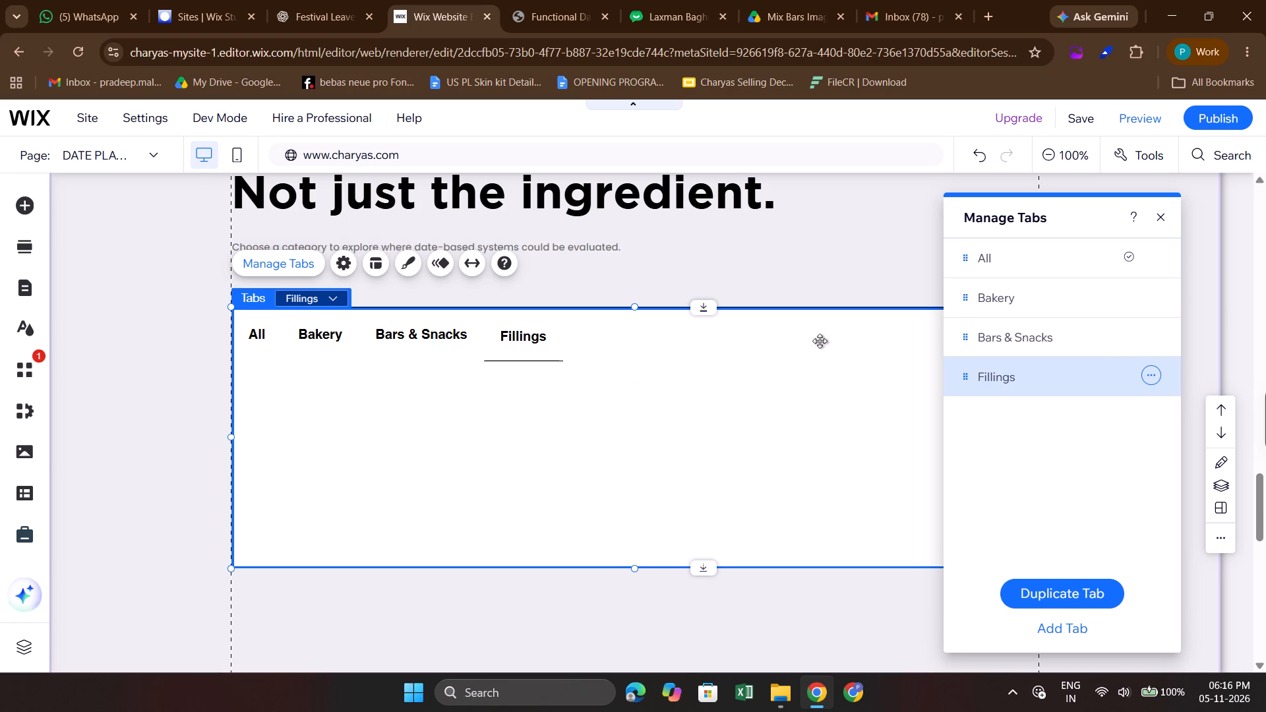
Show the All tab's content, and examine the layout and text of the application card grid in the HTML reference.
{"action": "left_click", "coordinate": [1068, 271]}
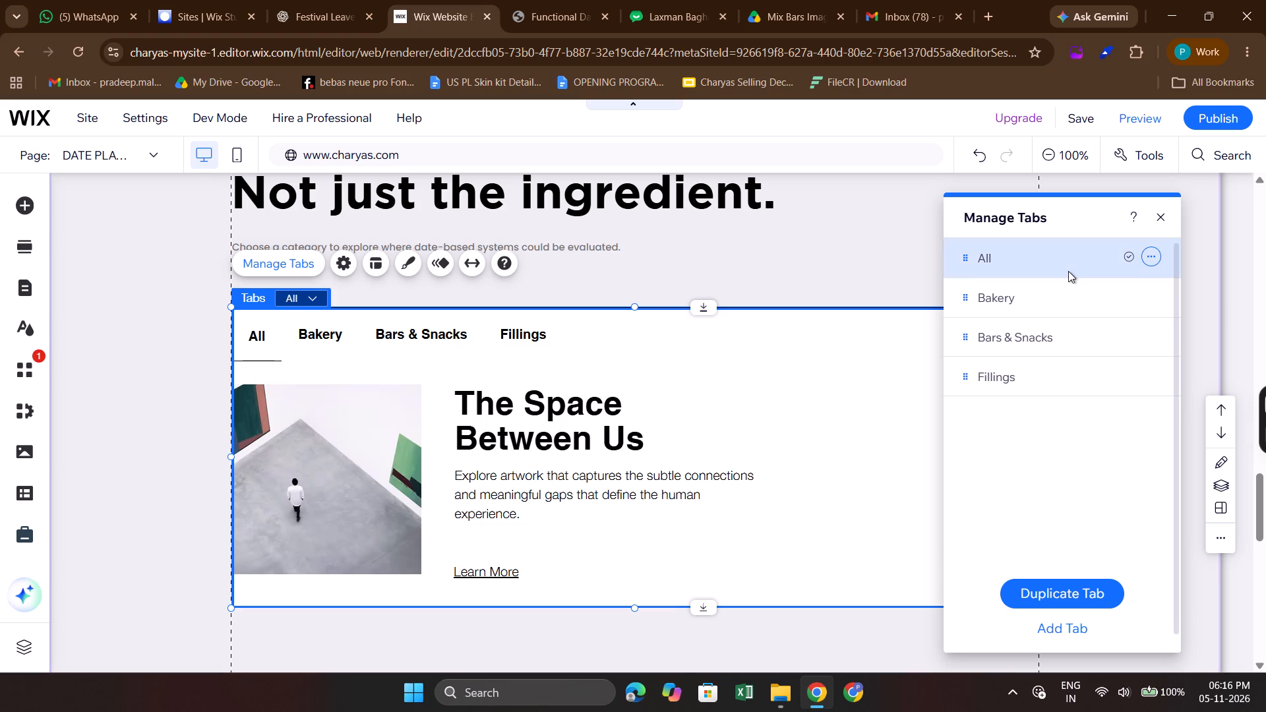
{"action": "left_click", "coordinate": [593, 0]}
{"action": "scroll", "coordinate": [543, 366], "scroll_direction": "down", "scroll_amount": 1}
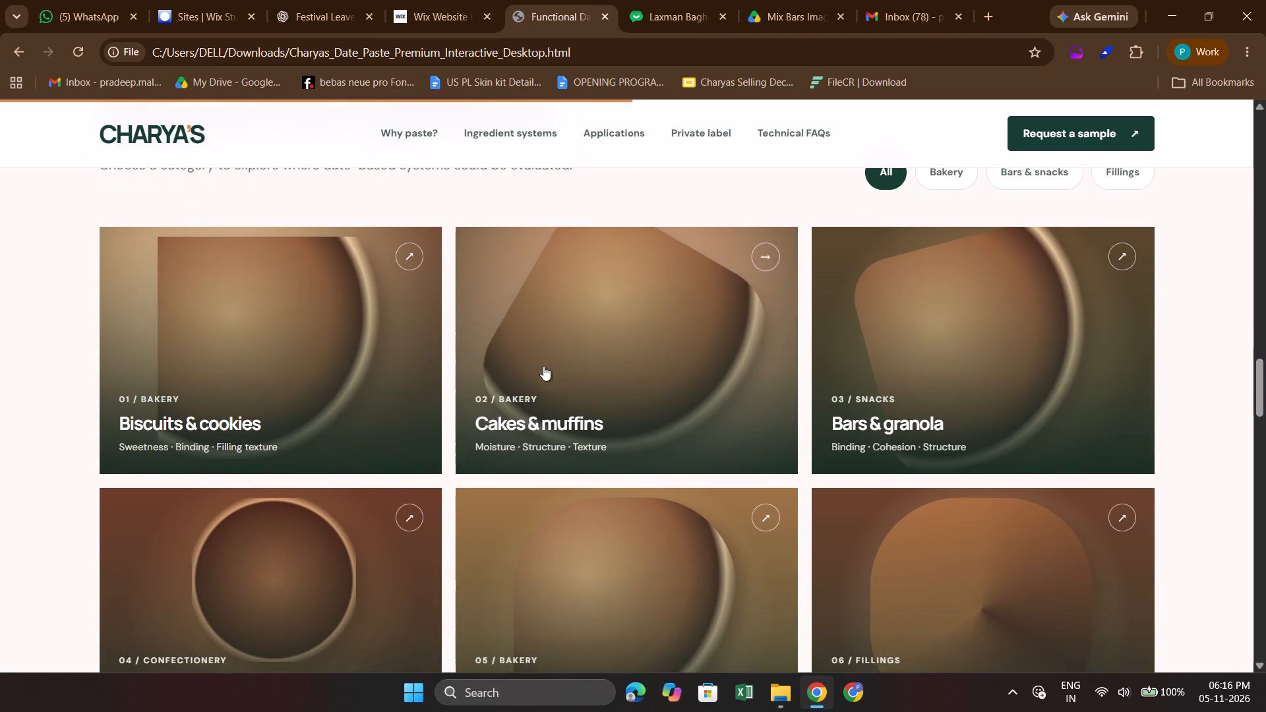
{"action": "scroll", "coordinate": [293, 295], "scroll_direction": "down", "scroll_amount": 1}
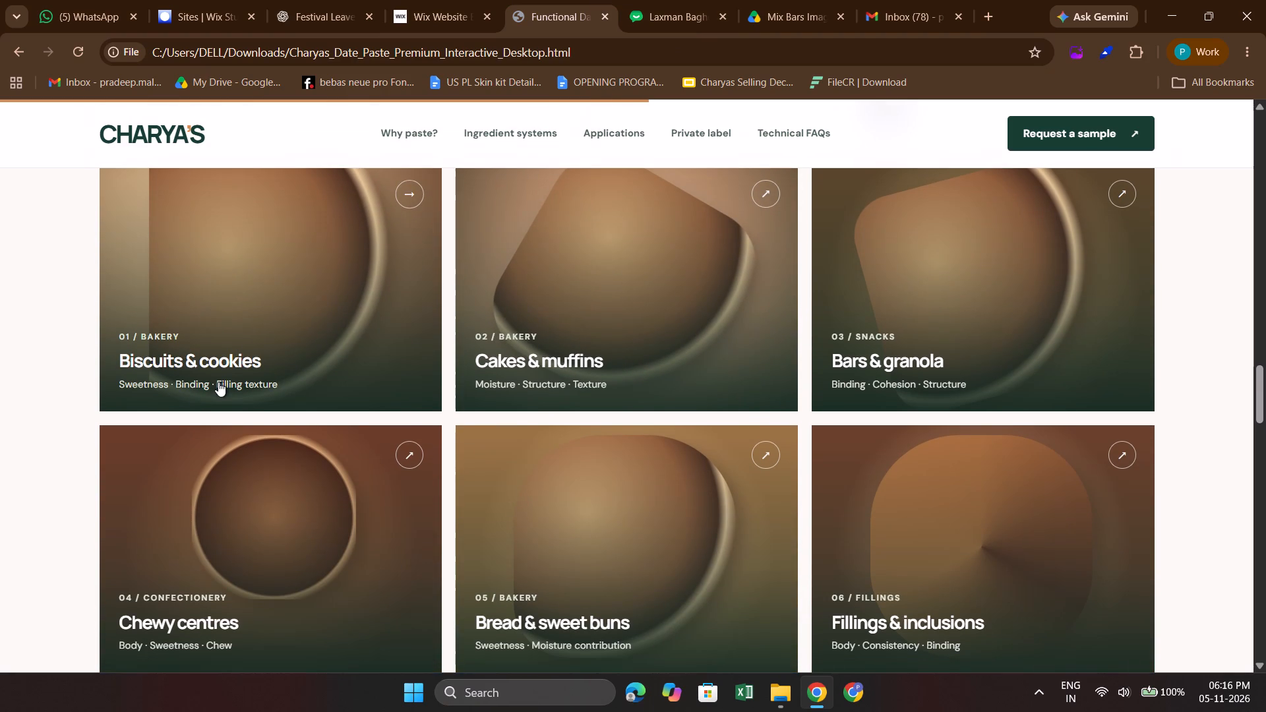
{"action": "scroll", "coordinate": [218, 382], "scroll_direction": "up", "scroll_amount": 1}
{"action": "scroll", "coordinate": [140, 345], "scroll_direction": "down", "scroll_amount": 1}
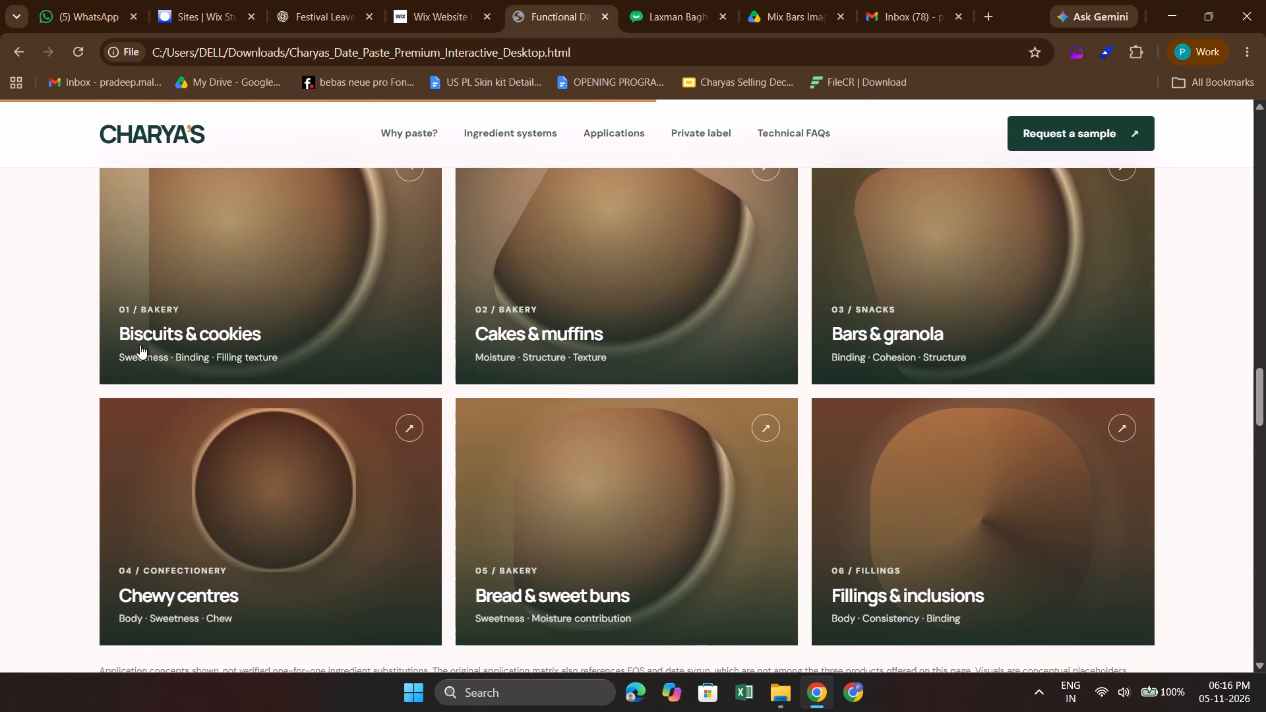
{"action": "scroll", "coordinate": [140, 345], "scroll_direction": "up", "scroll_amount": 2}
{"action": "scroll", "coordinate": [268, 318], "scroll_direction": "down", "scroll_amount": 1}
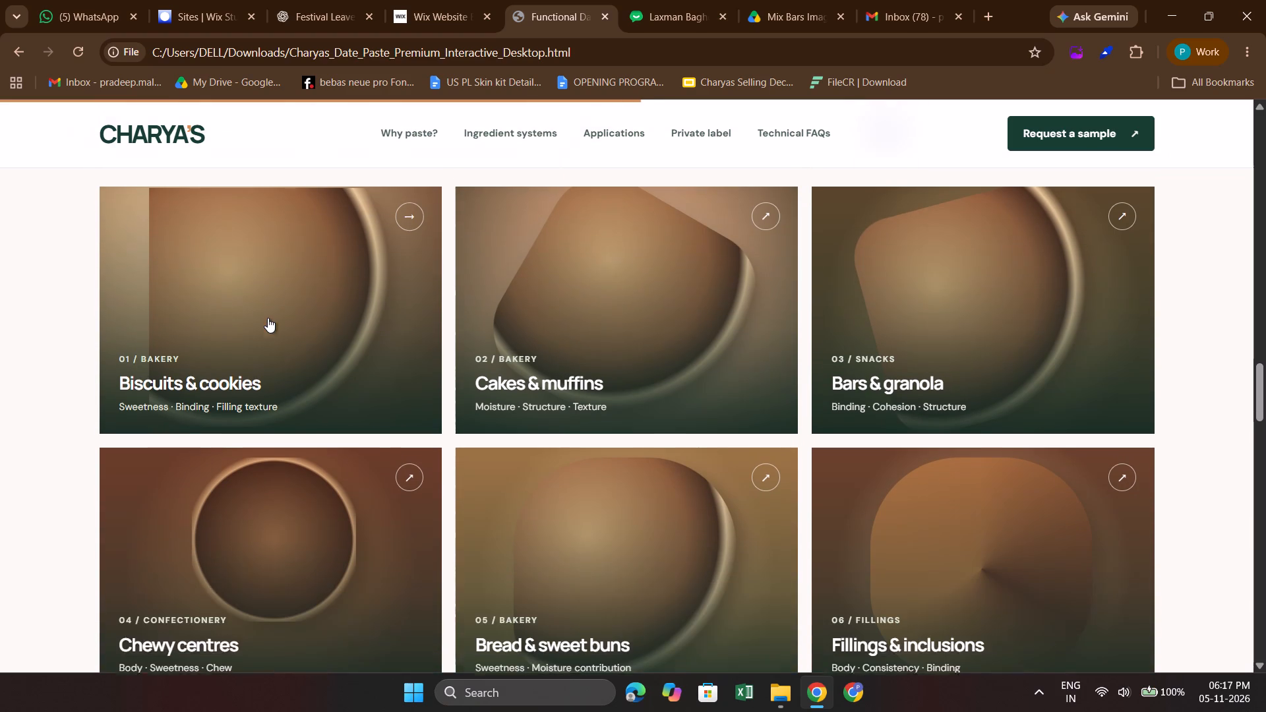
{"action": "scroll", "coordinate": [268, 318], "scroll_direction": "down", "scroll_amount": 1}
{"action": "scroll", "coordinate": [268, 318], "scroll_direction": "up", "scroll_amount": 1}
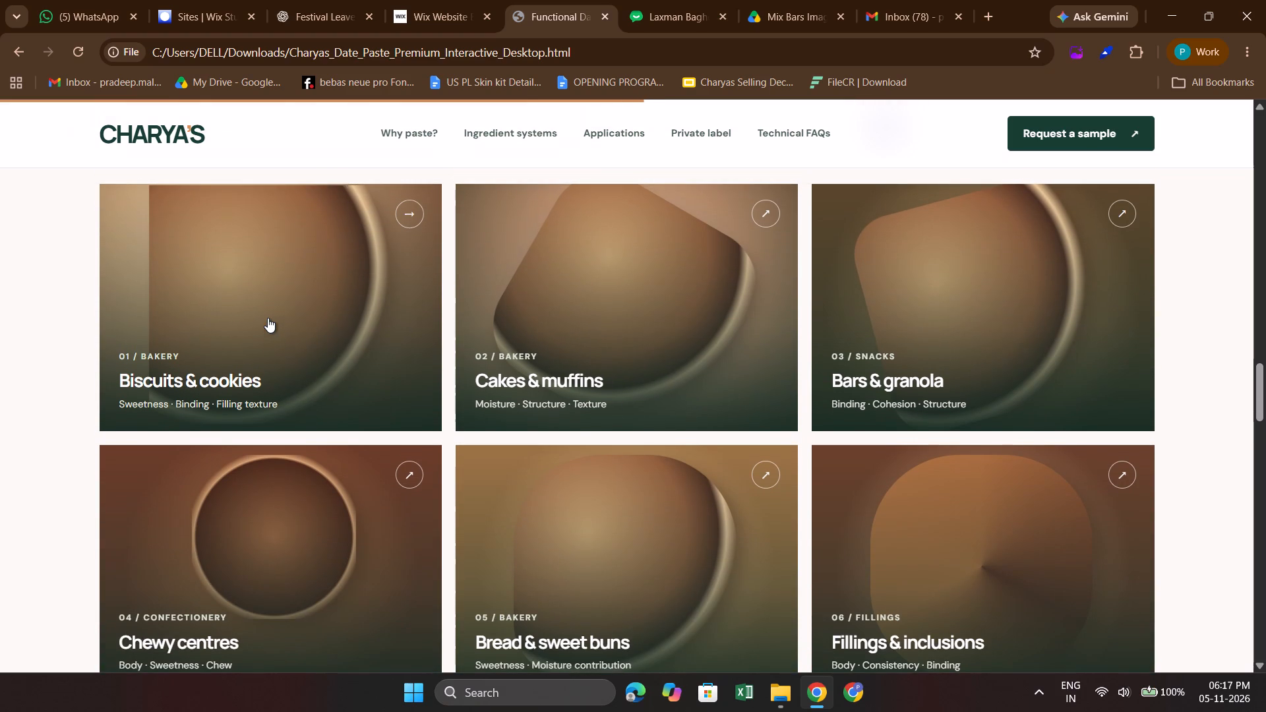
{"action": "scroll", "coordinate": [249, 364], "scroll_direction": "right", "scroll_amount": 1}
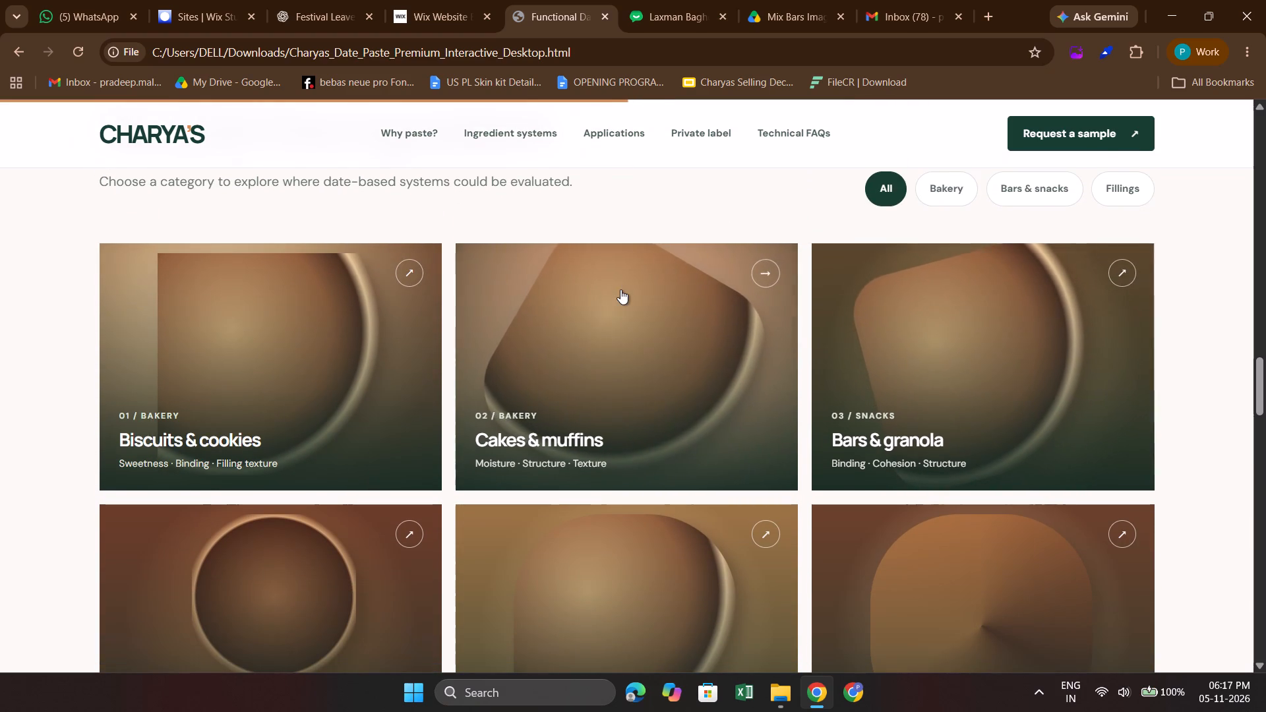
{"action": "scroll", "coordinate": [620, 289], "scroll_direction": "right", "scroll_amount": 2}
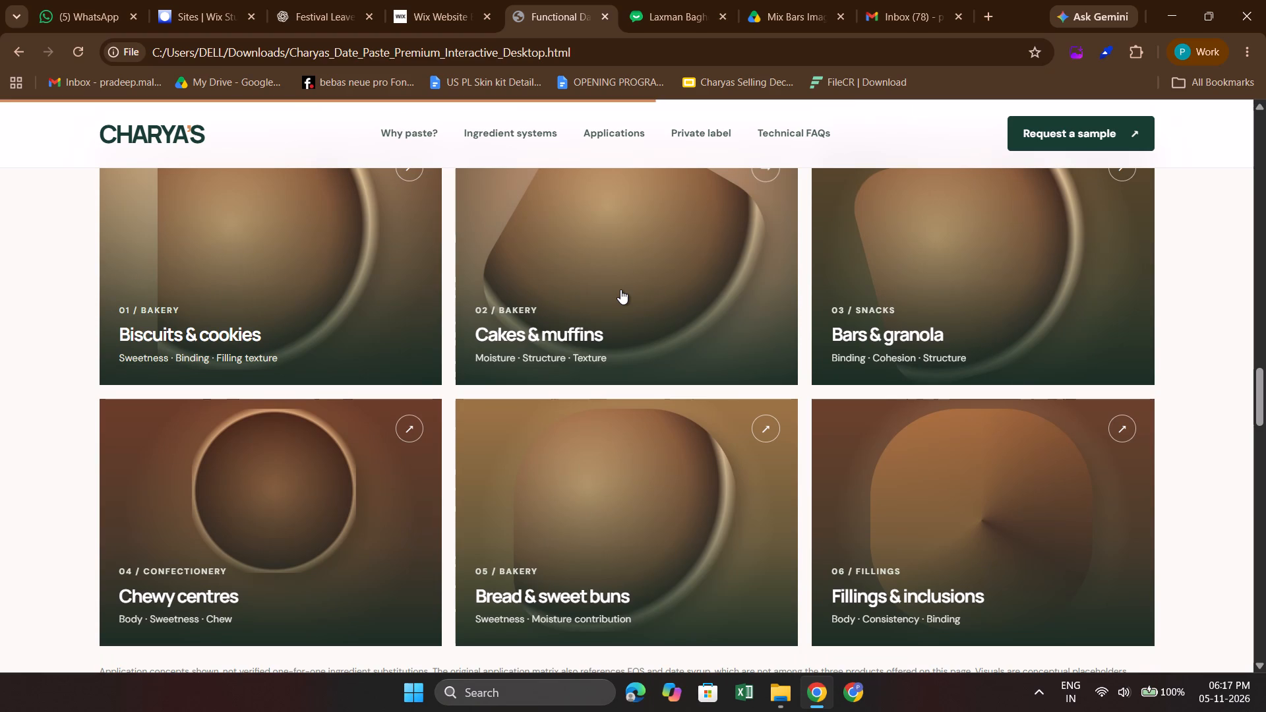
{"action": "scroll", "coordinate": [620, 289], "scroll_direction": "right", "scroll_amount": 2}
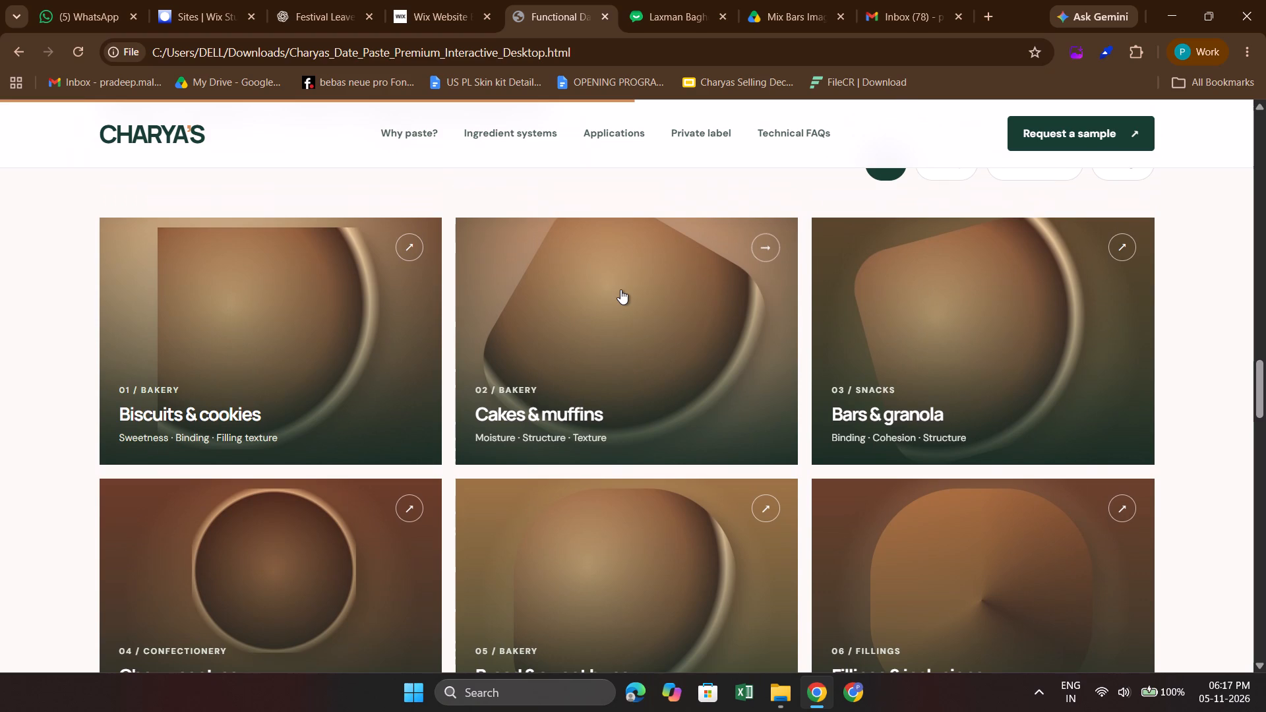
{"action": "scroll", "coordinate": [531, 354], "scroll_direction": "down", "scroll_amount": 1}
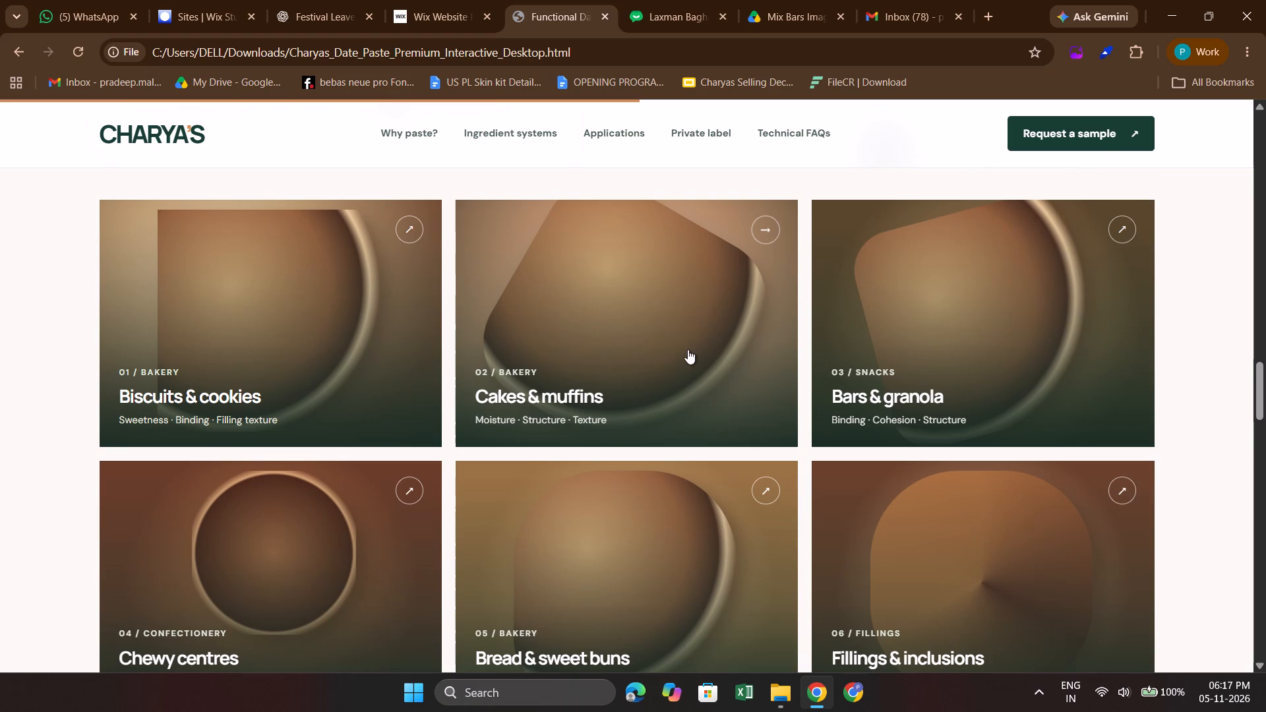
{"action": "scroll", "coordinate": [688, 349], "scroll_direction": "up", "scroll_amount": 2}
{"action": "scroll", "coordinate": [501, 452], "scroll_direction": "down", "scroll_amount": 1}
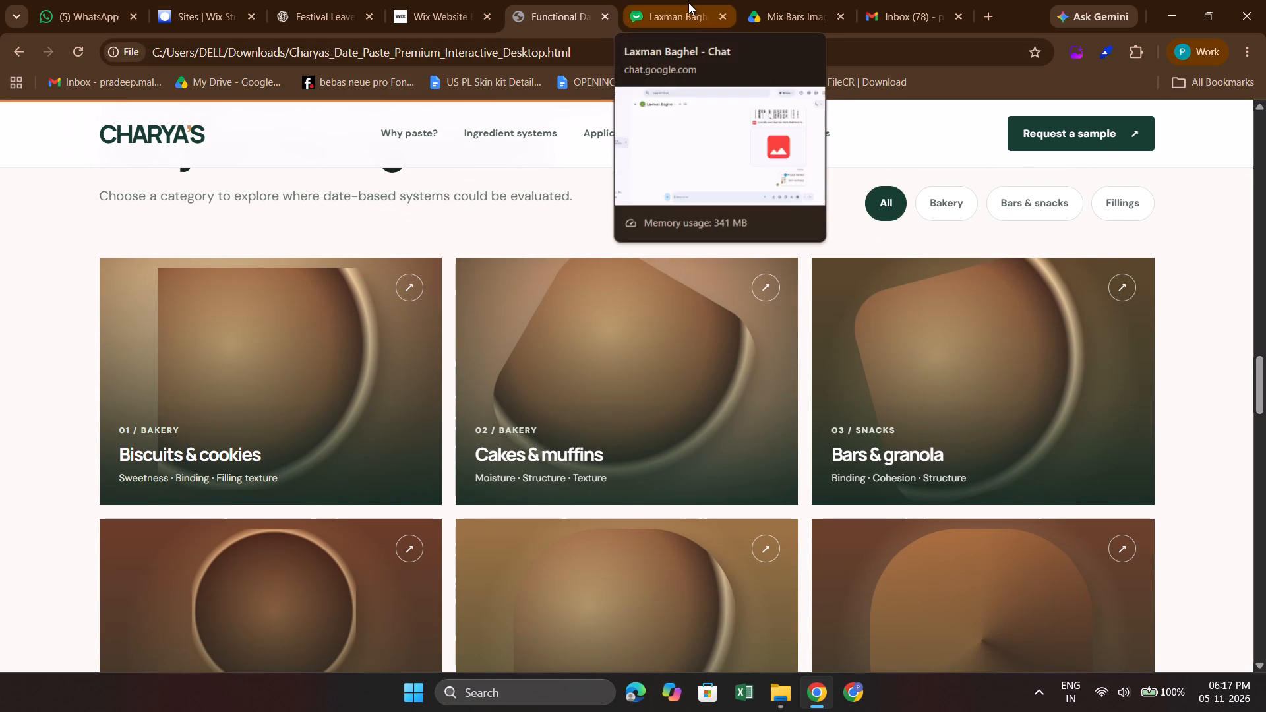
Back in the Wix editor, delete the placeholder heading "The Space Between Us" from the All tab.
{"action": "left_click", "coordinate": [464, 2]}
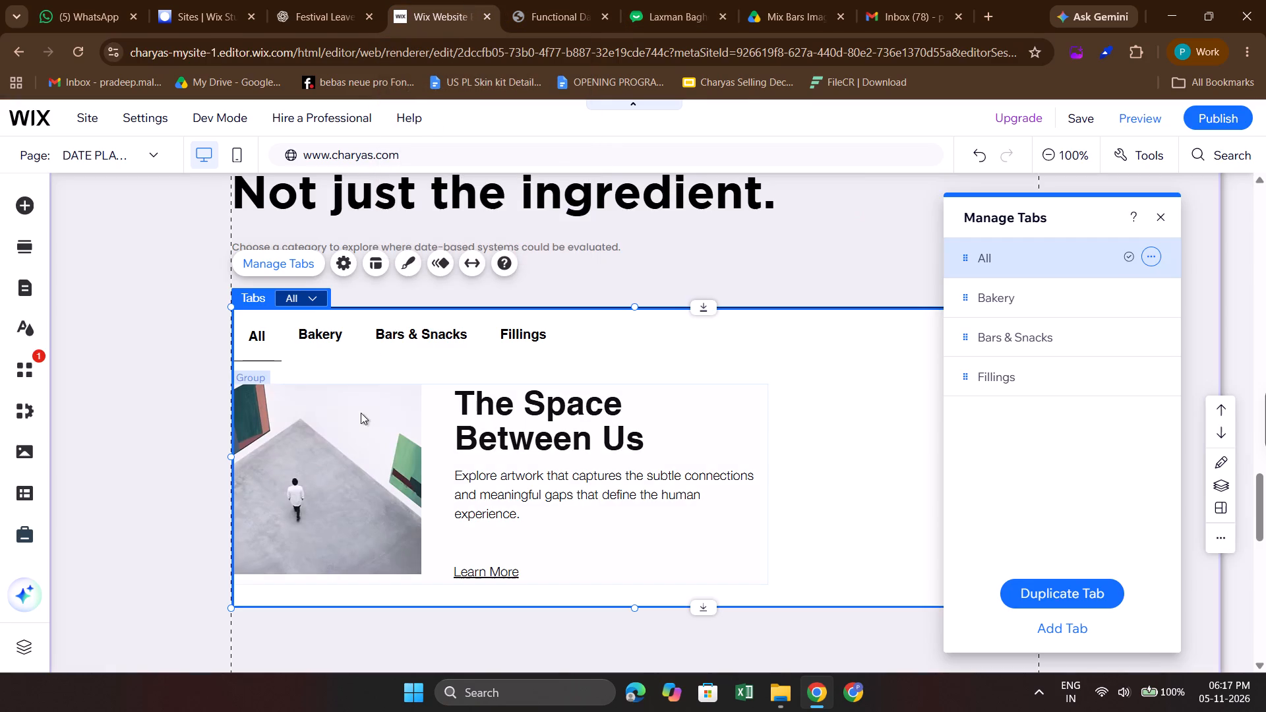
{"action": "left_click", "coordinate": [380, 417]}
{"action": "left_click", "coordinate": [525, 418]}
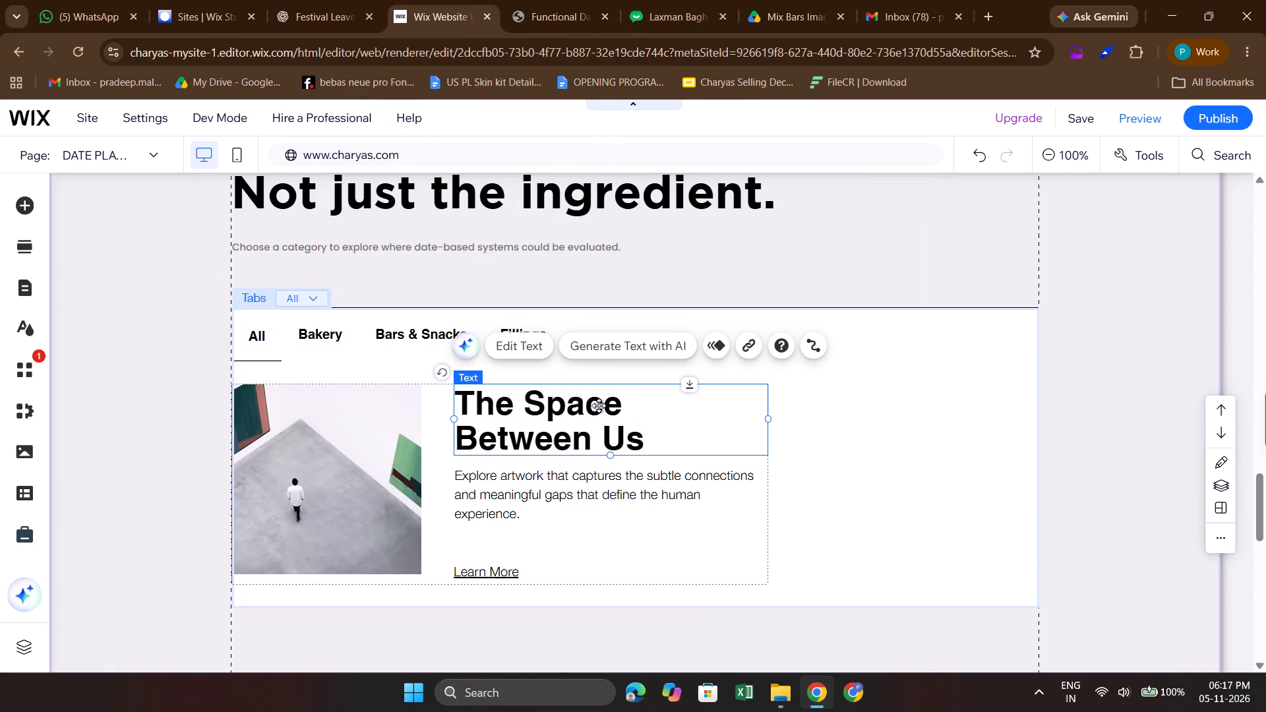
{"action": "left_click", "coordinate": [599, 405]}
{"action": "key", "text": "Delete"}
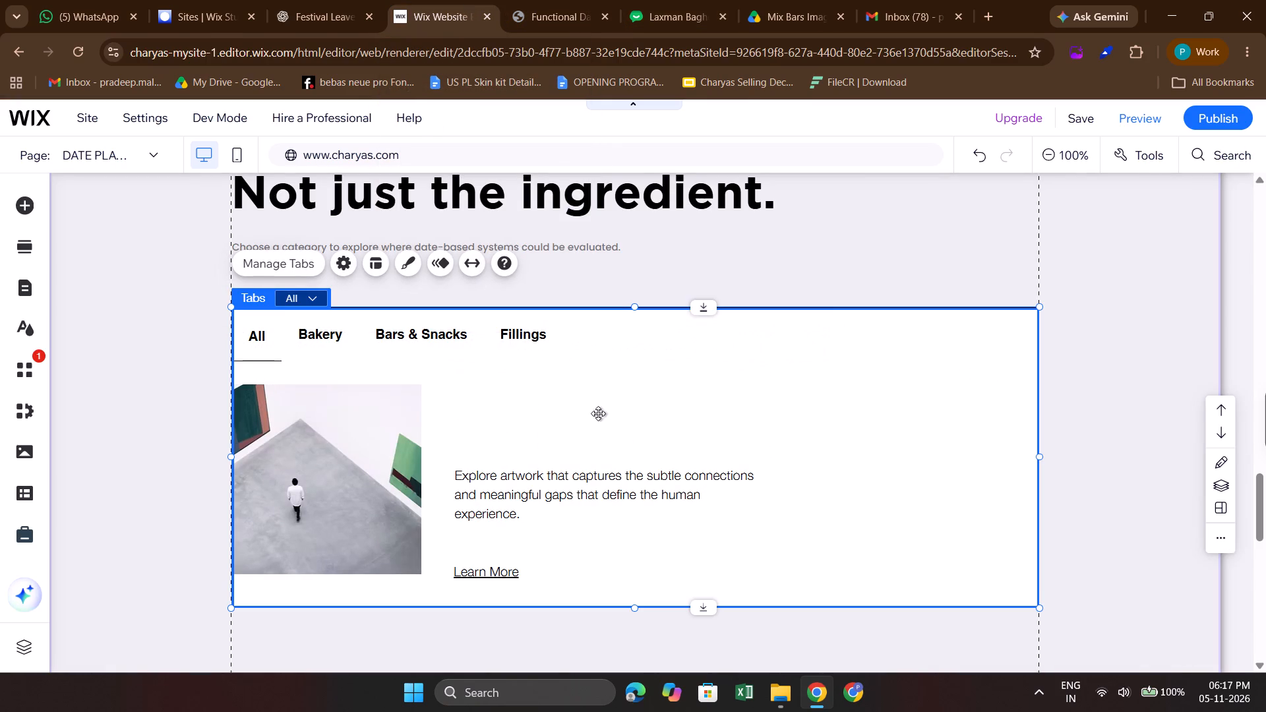
Delete the placeholder "Learn More" link from the All tab's content.
{"action": "left_click", "coordinate": [578, 483]}
{"action": "left_click", "coordinate": [578, 483]}
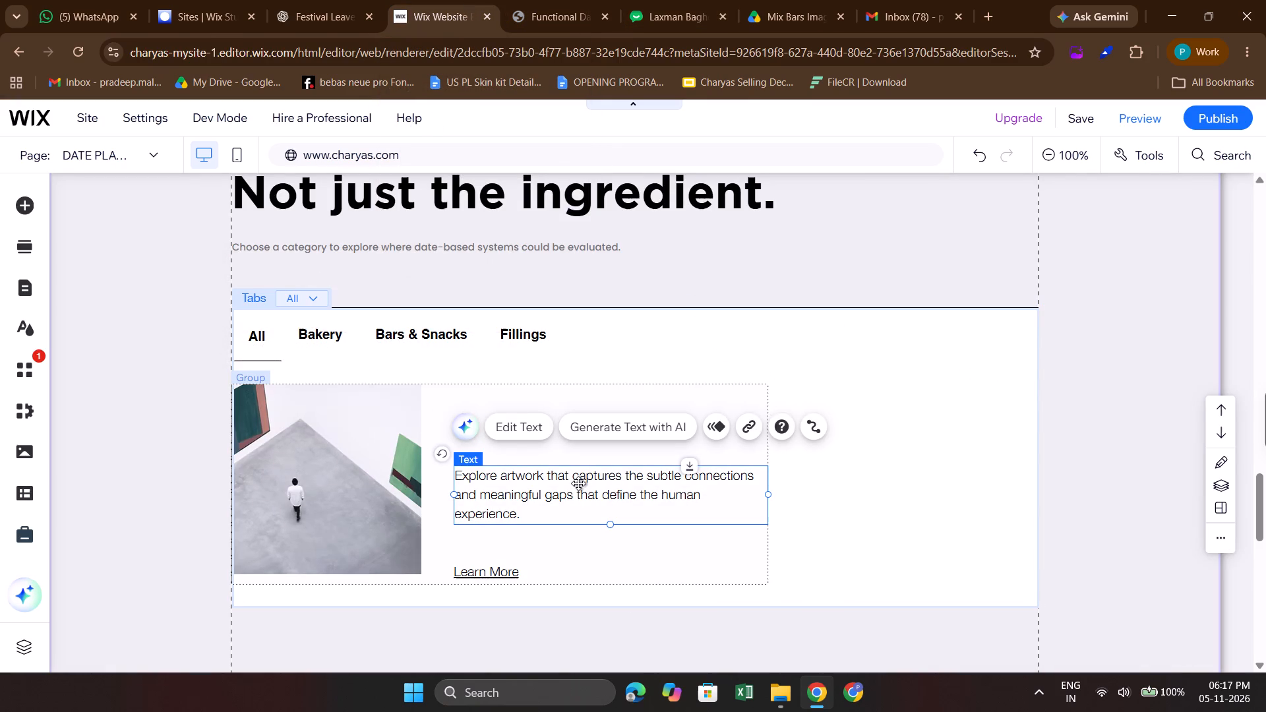
{"action": "left_click", "coordinate": [578, 483]}
{"action": "scroll", "coordinate": [578, 483], "scroll_direction": "down", "scroll_amount": 1}
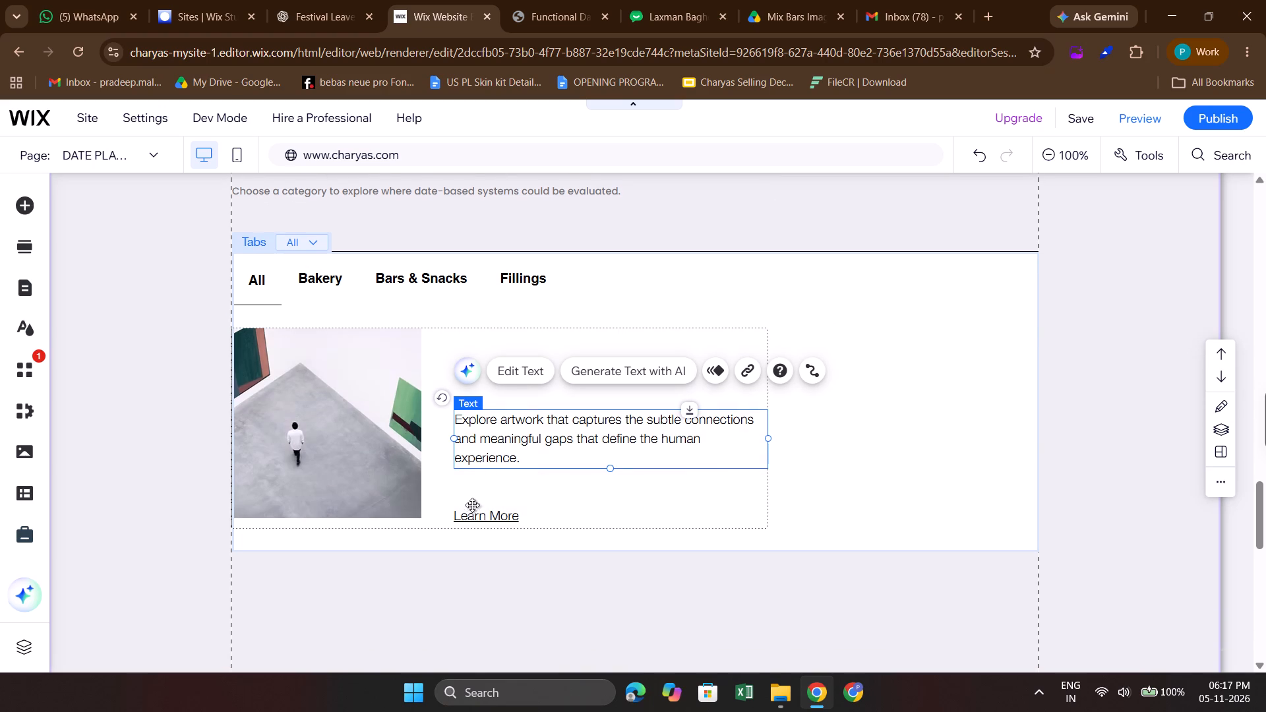
{"action": "left_click", "coordinate": [477, 512]}
{"action": "key", "text": "Delete"}
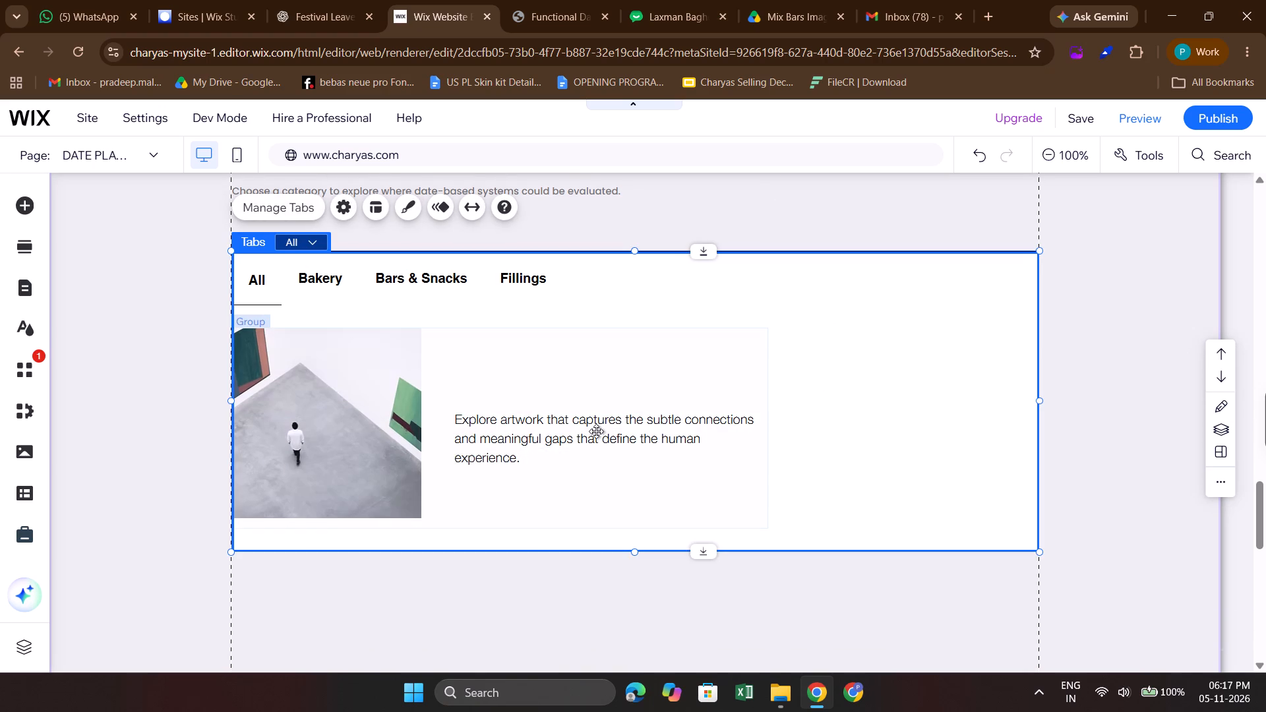
Extend the Tabs element's bottom edge downward to make more room for the All tab's content.
{"action": "left_click", "coordinate": [596, 433]}
{"action": "left_click", "coordinate": [650, 544]}
{"action": "scroll", "coordinate": [650, 544], "scroll_direction": "down", "scroll_amount": 1}
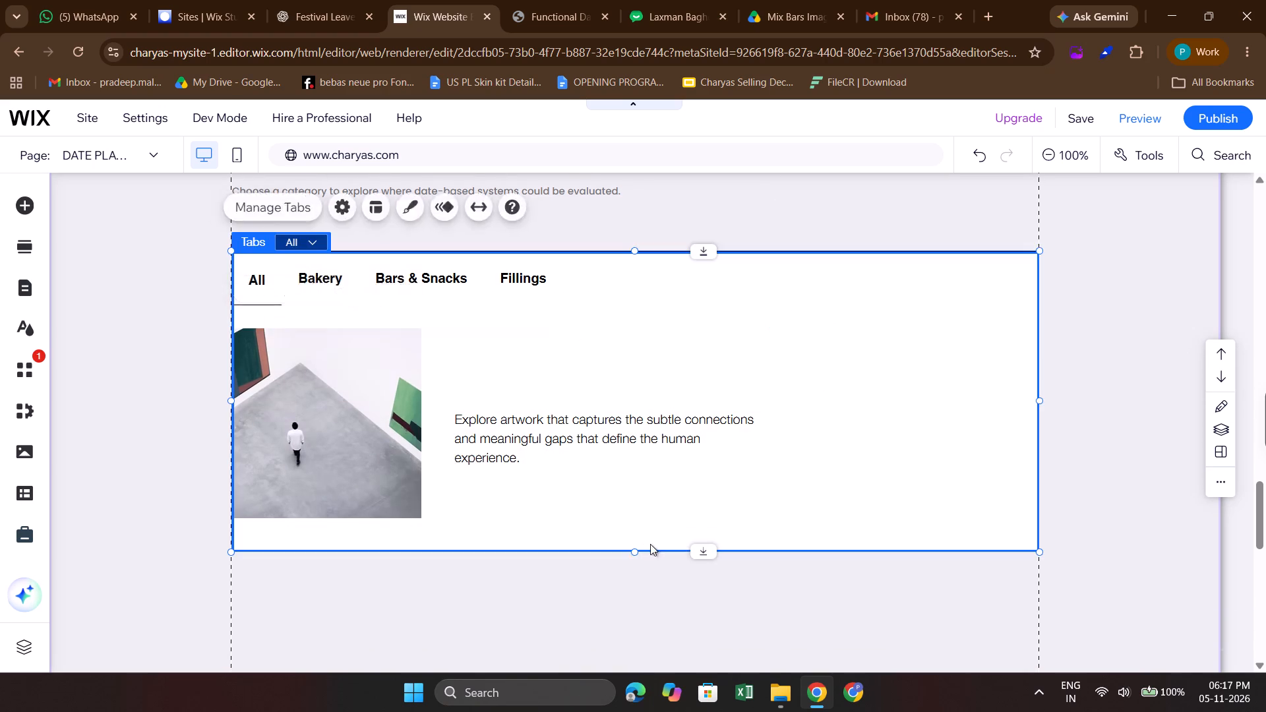
{"action": "scroll", "coordinate": [650, 544], "scroll_direction": "down", "scroll_amount": 1}
{"action": "left_click_drag", "start_coordinate": [636, 409], "coordinate": [647, 545]}
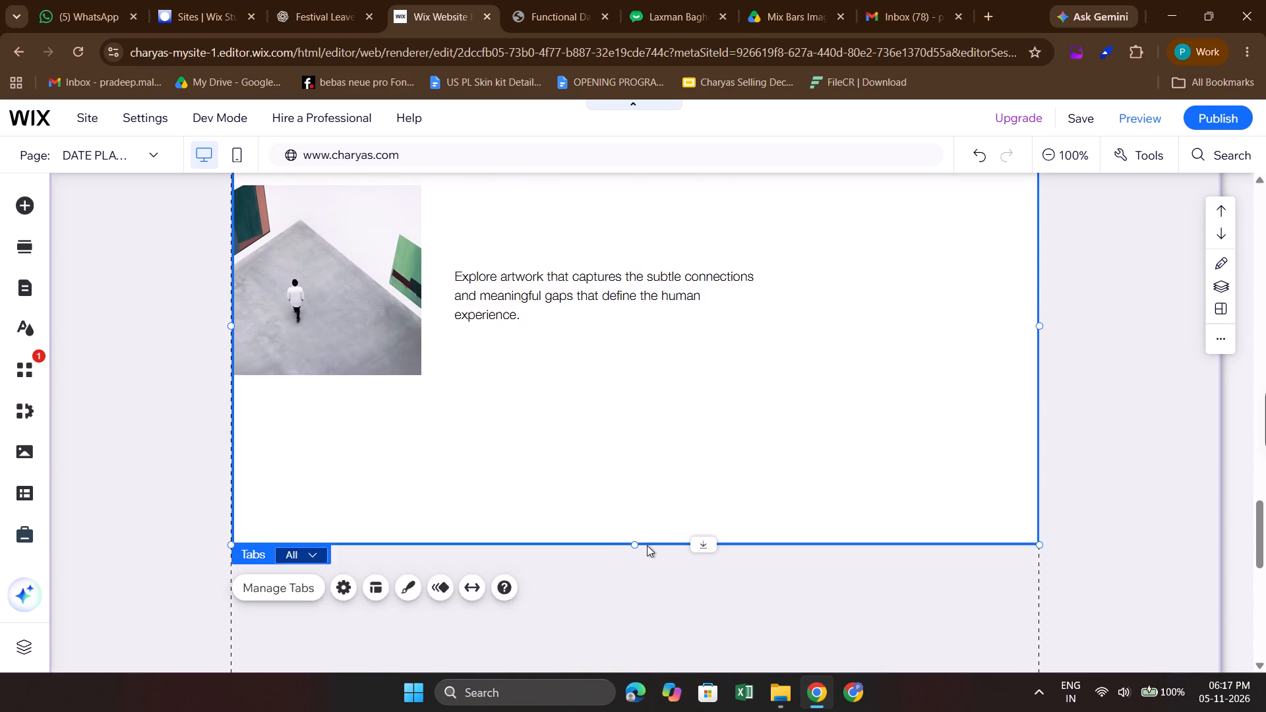
{"action": "scroll", "coordinate": [647, 545], "scroll_direction": "up", "scroll_amount": 1}
{"action": "left_click", "coordinate": [84, 367]}
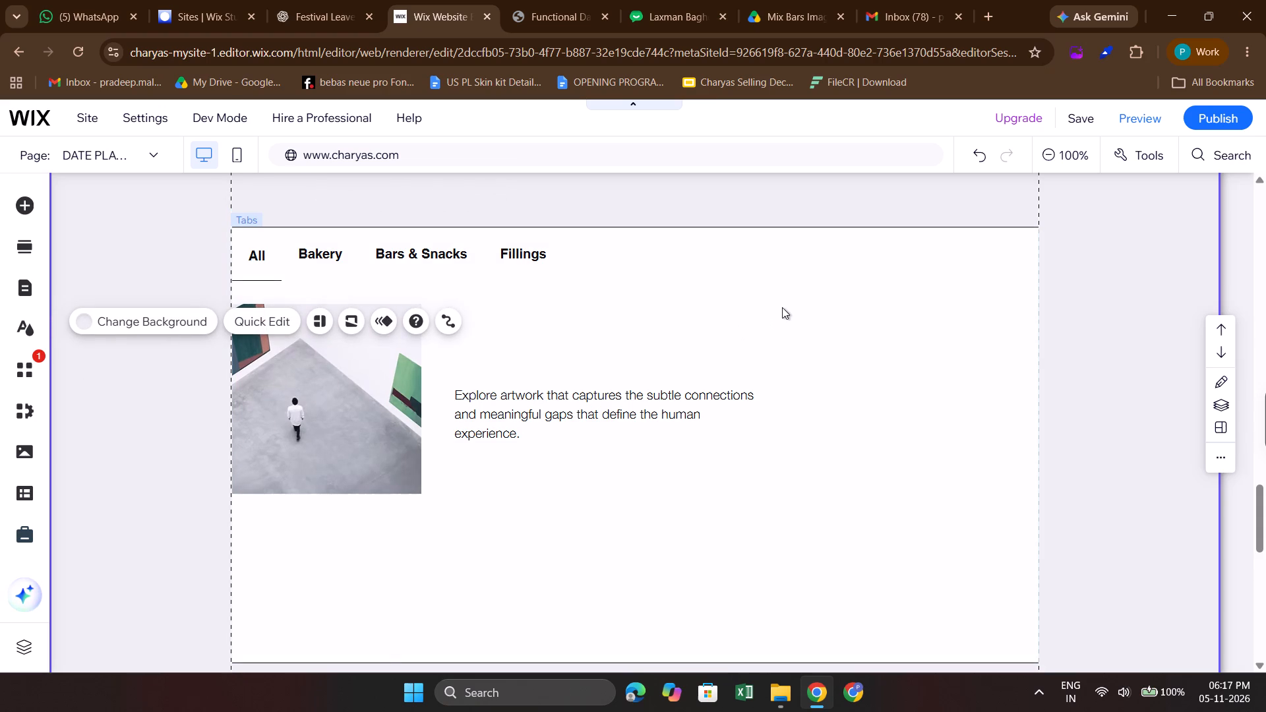
Examine the two rows of application cards in the HTML reference, and return to the Wix editor.
{"action": "left_click", "coordinate": [548, 396]}
{"action": "left_click", "coordinate": [567, 4]}
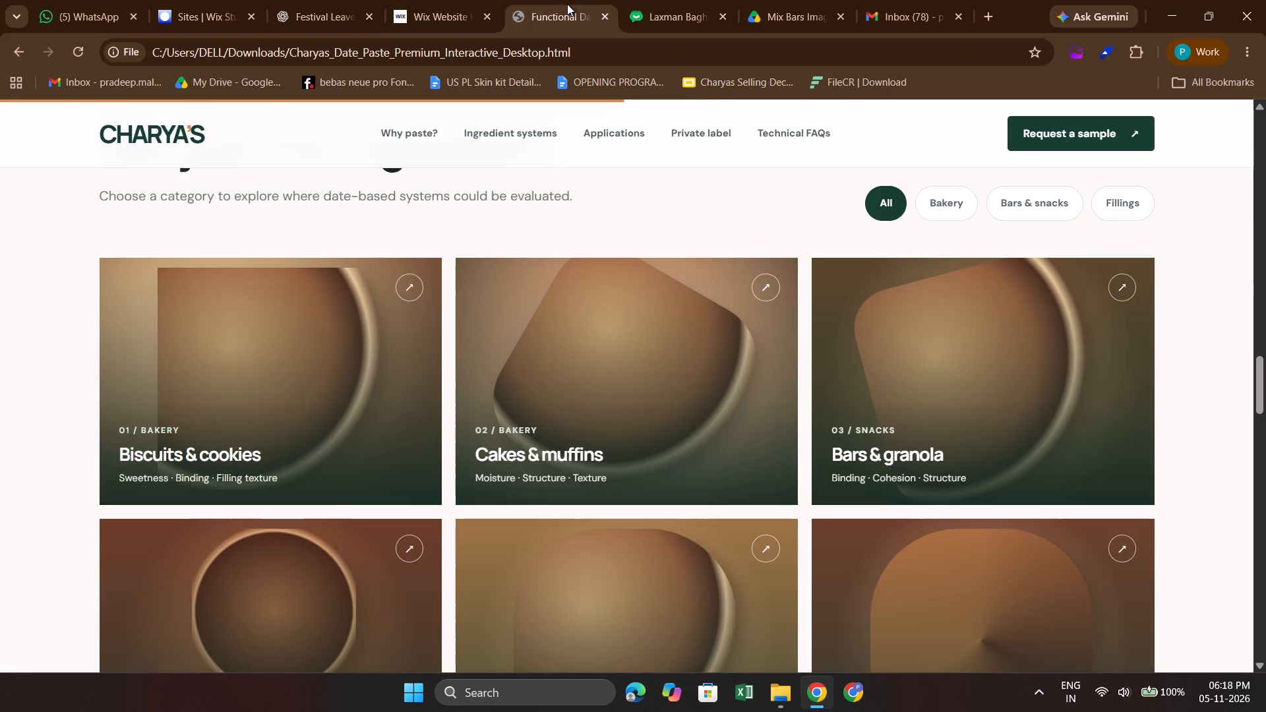
{"action": "scroll", "coordinate": [498, 344], "scroll_direction": "right", "scroll_amount": 1}
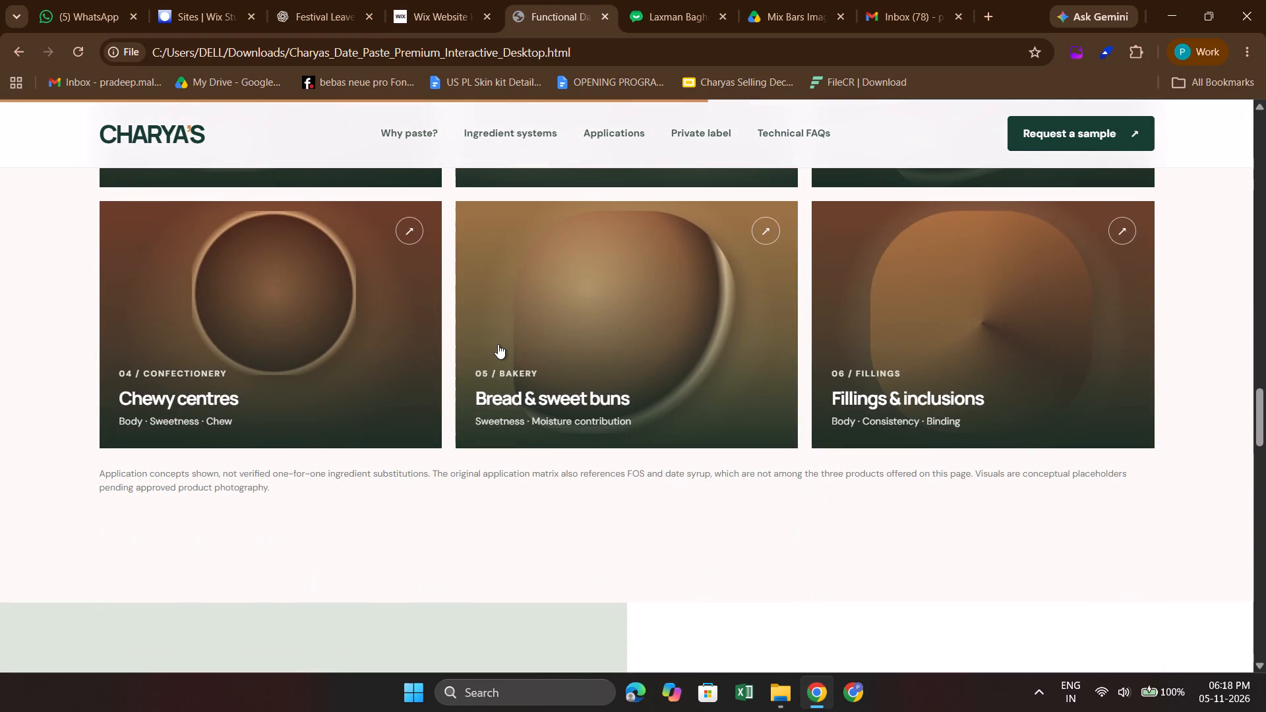
{"action": "left_click", "coordinate": [438, 2]}
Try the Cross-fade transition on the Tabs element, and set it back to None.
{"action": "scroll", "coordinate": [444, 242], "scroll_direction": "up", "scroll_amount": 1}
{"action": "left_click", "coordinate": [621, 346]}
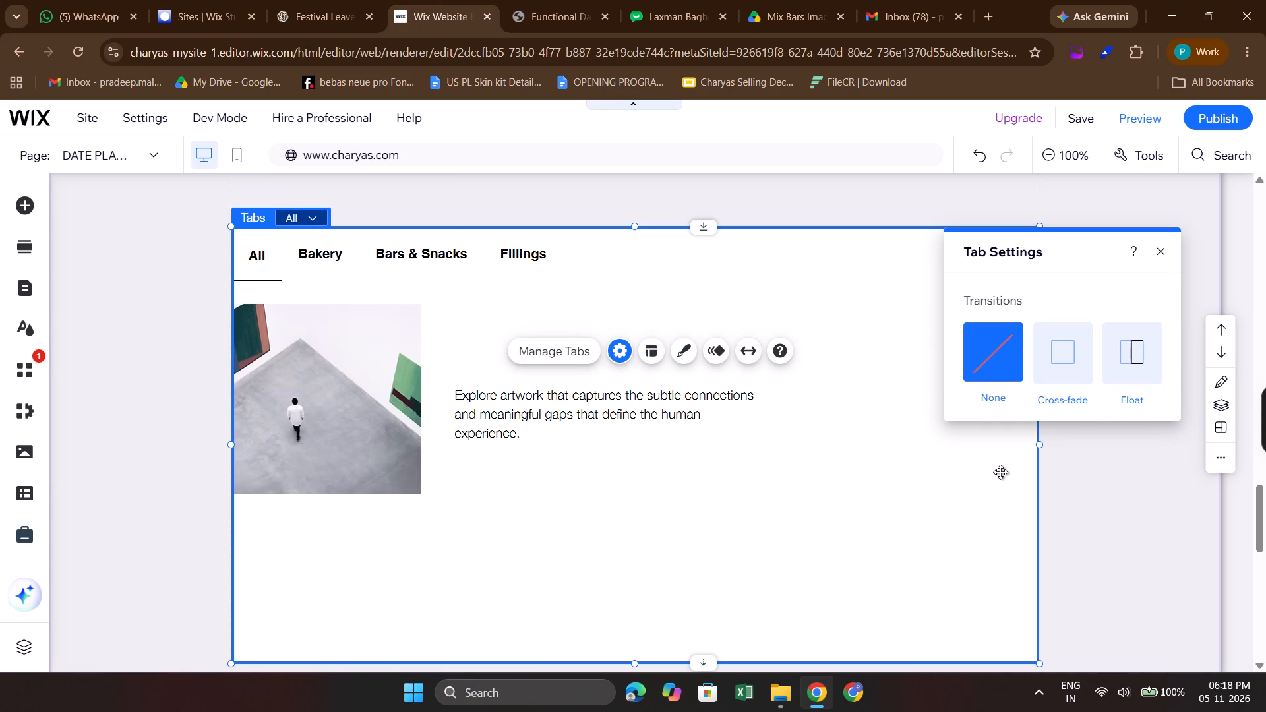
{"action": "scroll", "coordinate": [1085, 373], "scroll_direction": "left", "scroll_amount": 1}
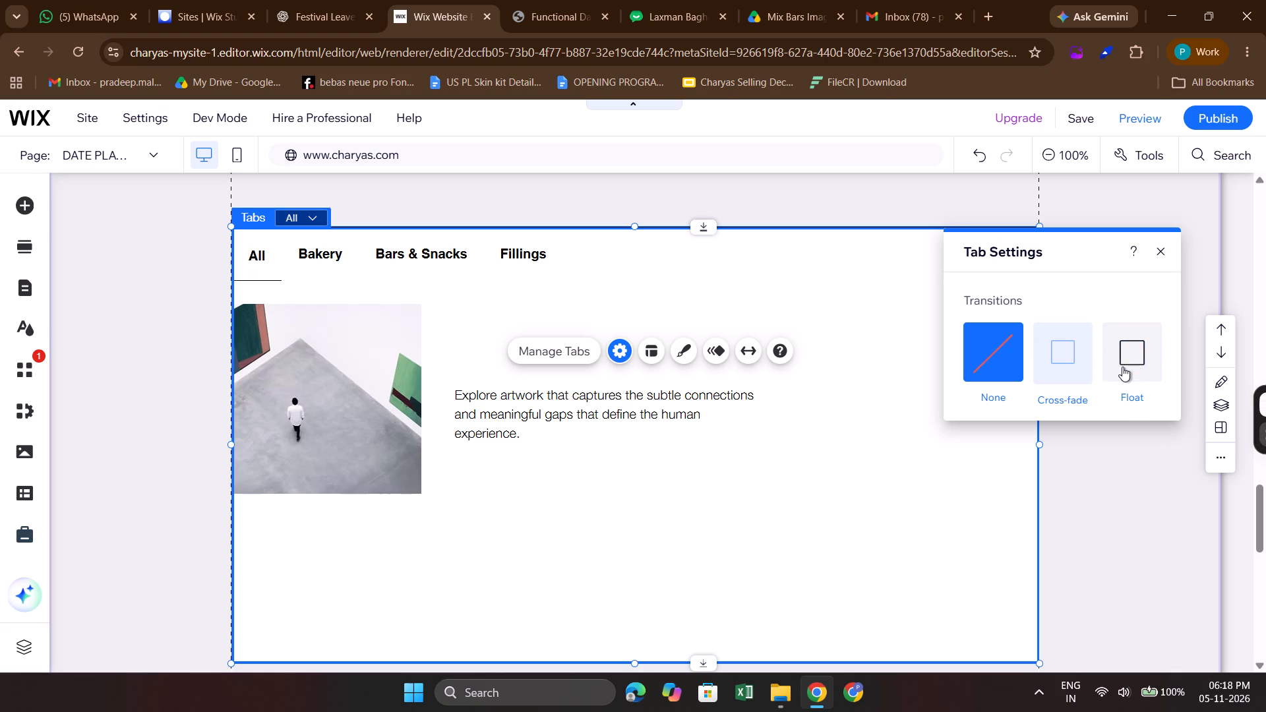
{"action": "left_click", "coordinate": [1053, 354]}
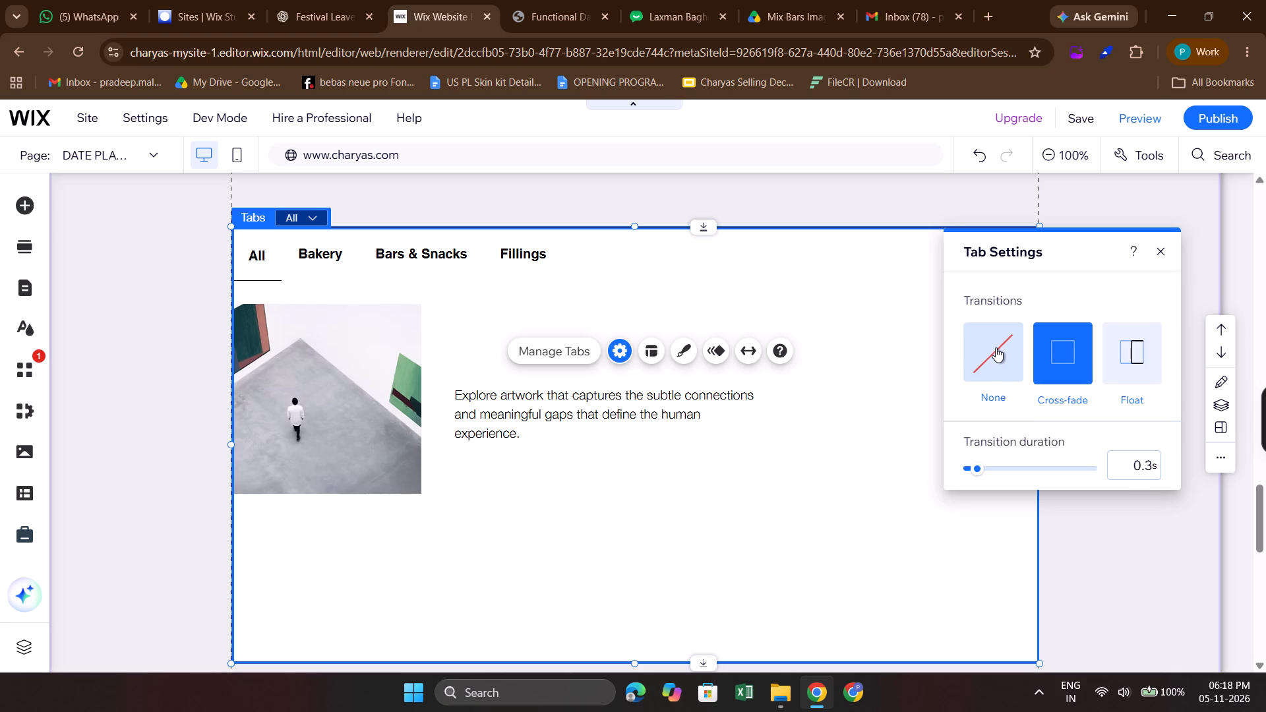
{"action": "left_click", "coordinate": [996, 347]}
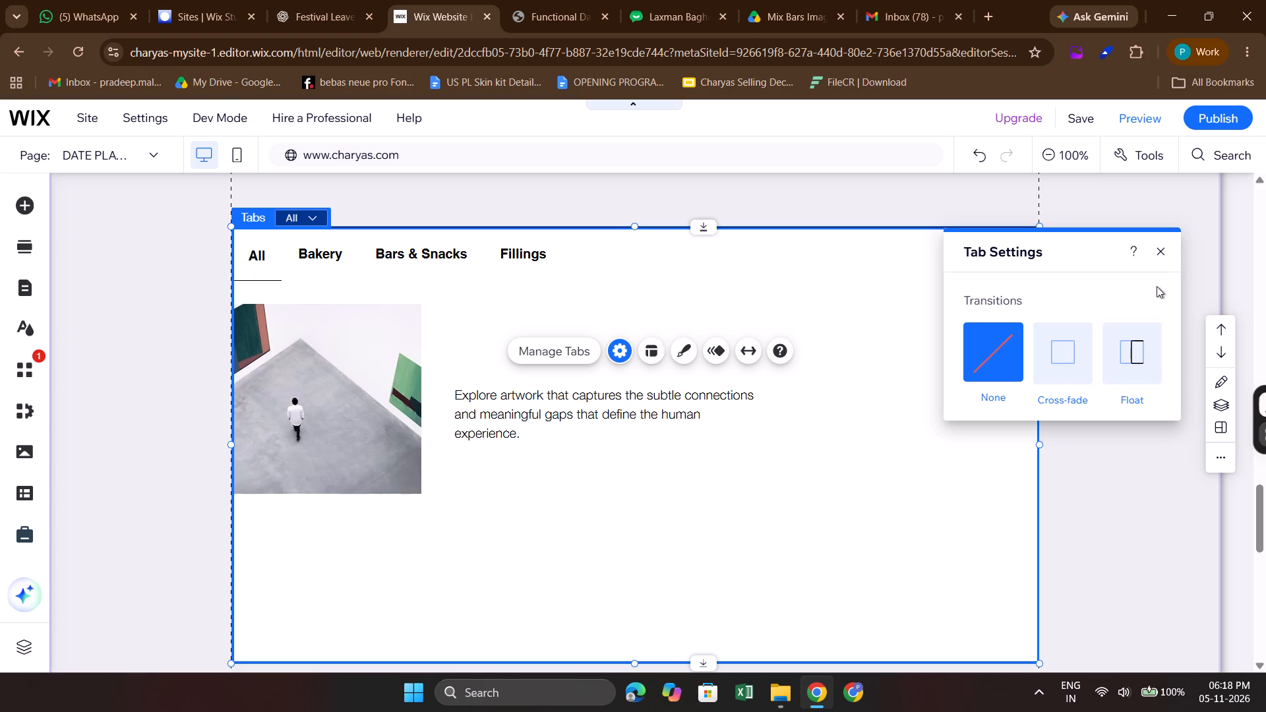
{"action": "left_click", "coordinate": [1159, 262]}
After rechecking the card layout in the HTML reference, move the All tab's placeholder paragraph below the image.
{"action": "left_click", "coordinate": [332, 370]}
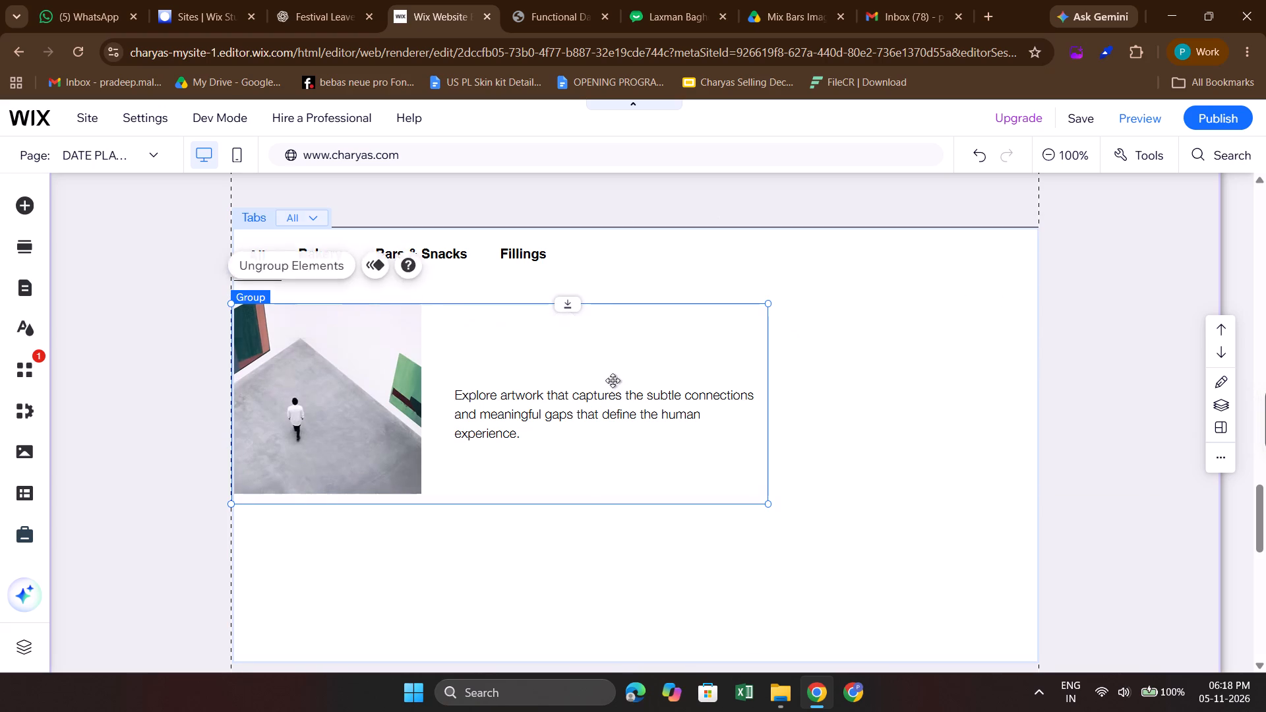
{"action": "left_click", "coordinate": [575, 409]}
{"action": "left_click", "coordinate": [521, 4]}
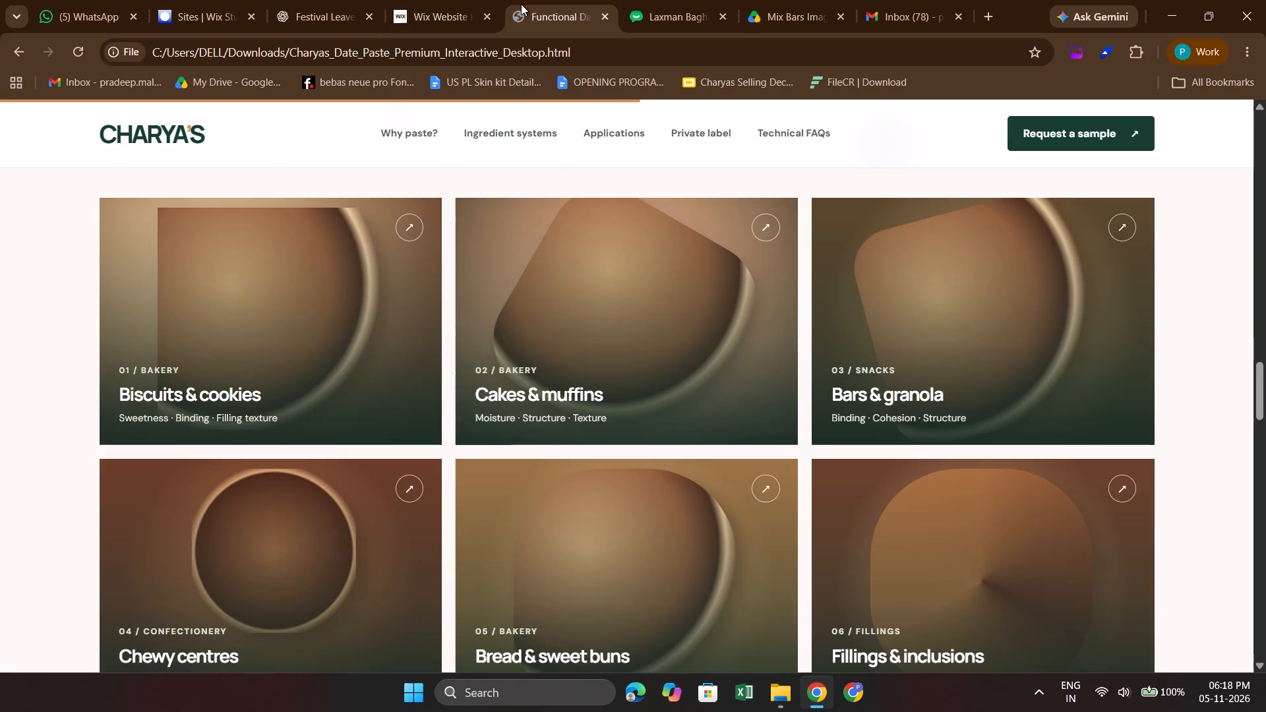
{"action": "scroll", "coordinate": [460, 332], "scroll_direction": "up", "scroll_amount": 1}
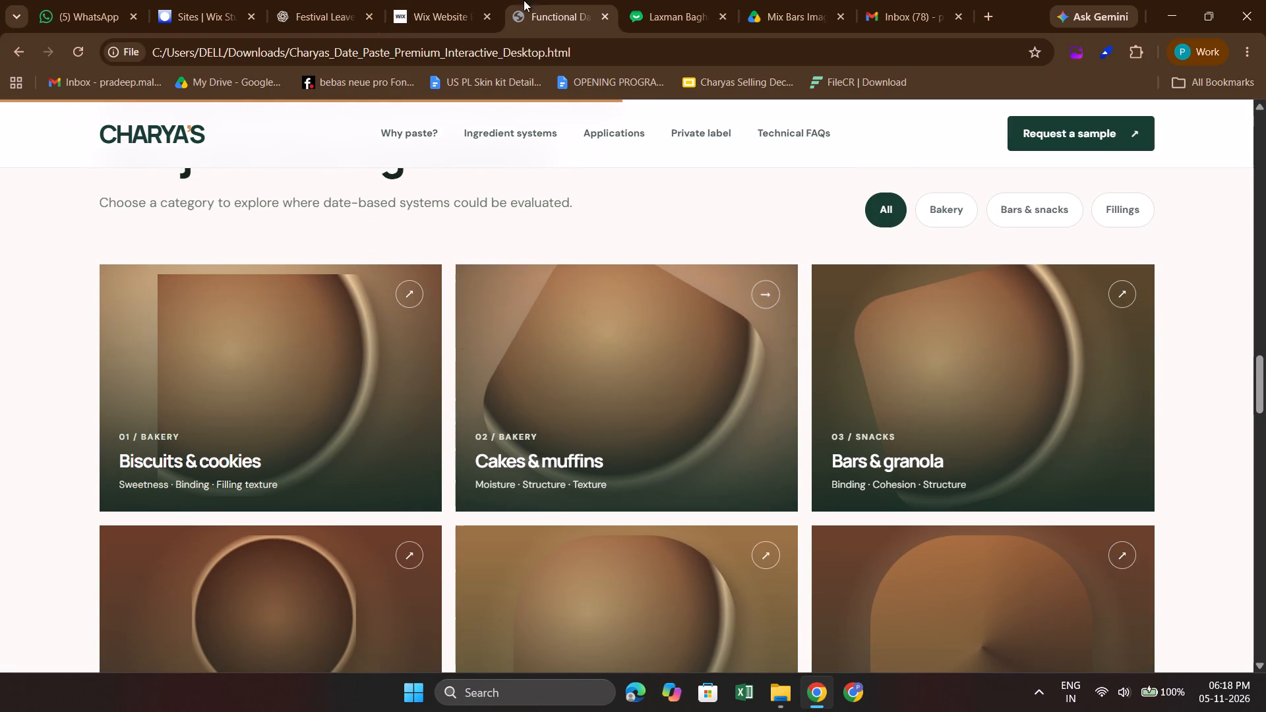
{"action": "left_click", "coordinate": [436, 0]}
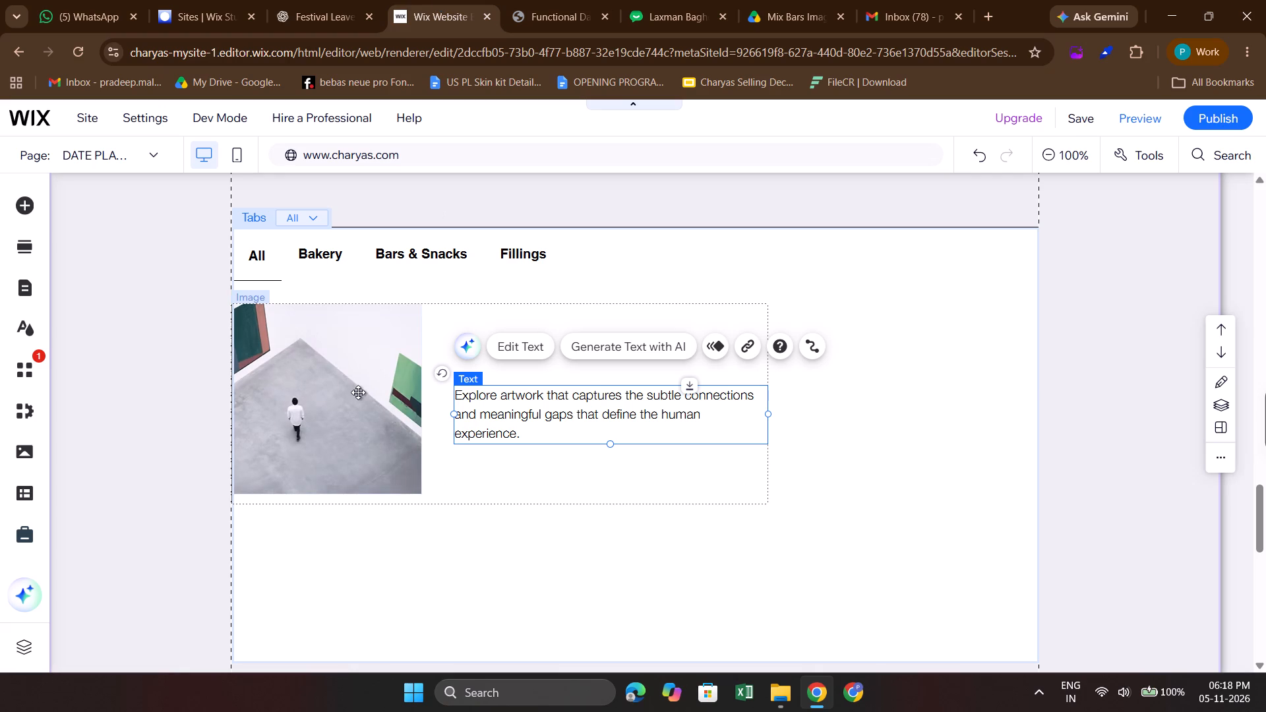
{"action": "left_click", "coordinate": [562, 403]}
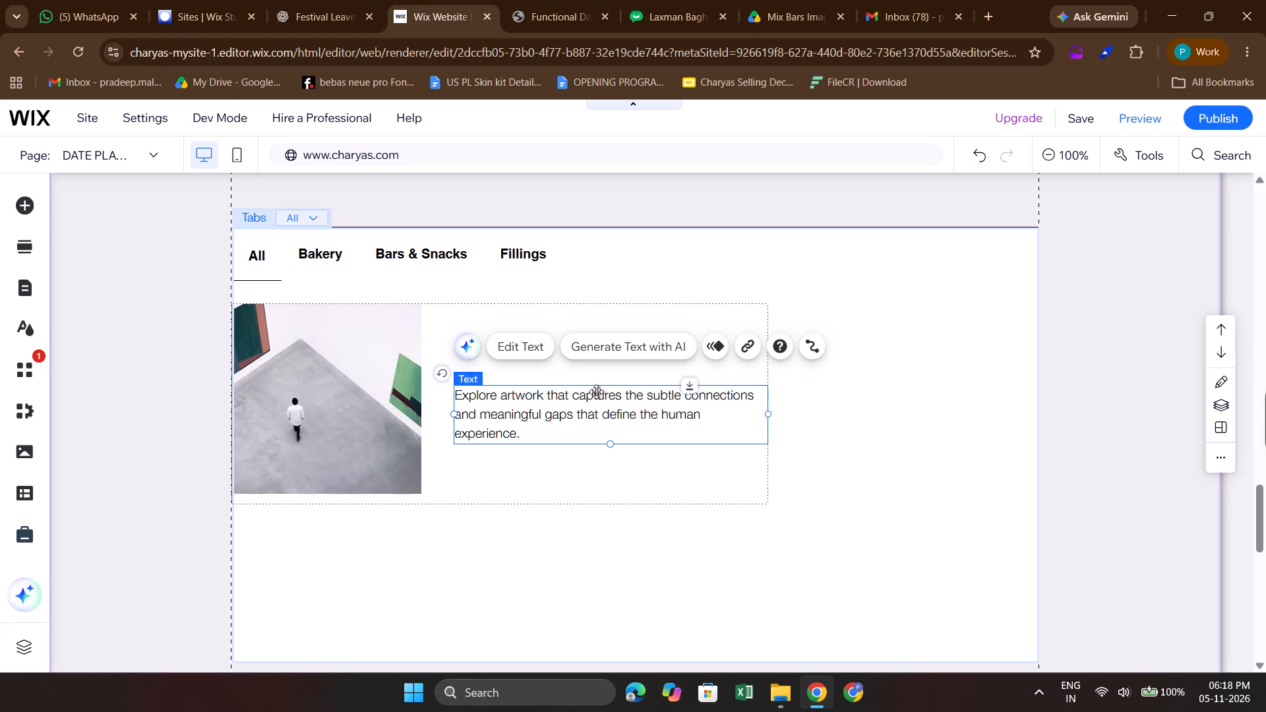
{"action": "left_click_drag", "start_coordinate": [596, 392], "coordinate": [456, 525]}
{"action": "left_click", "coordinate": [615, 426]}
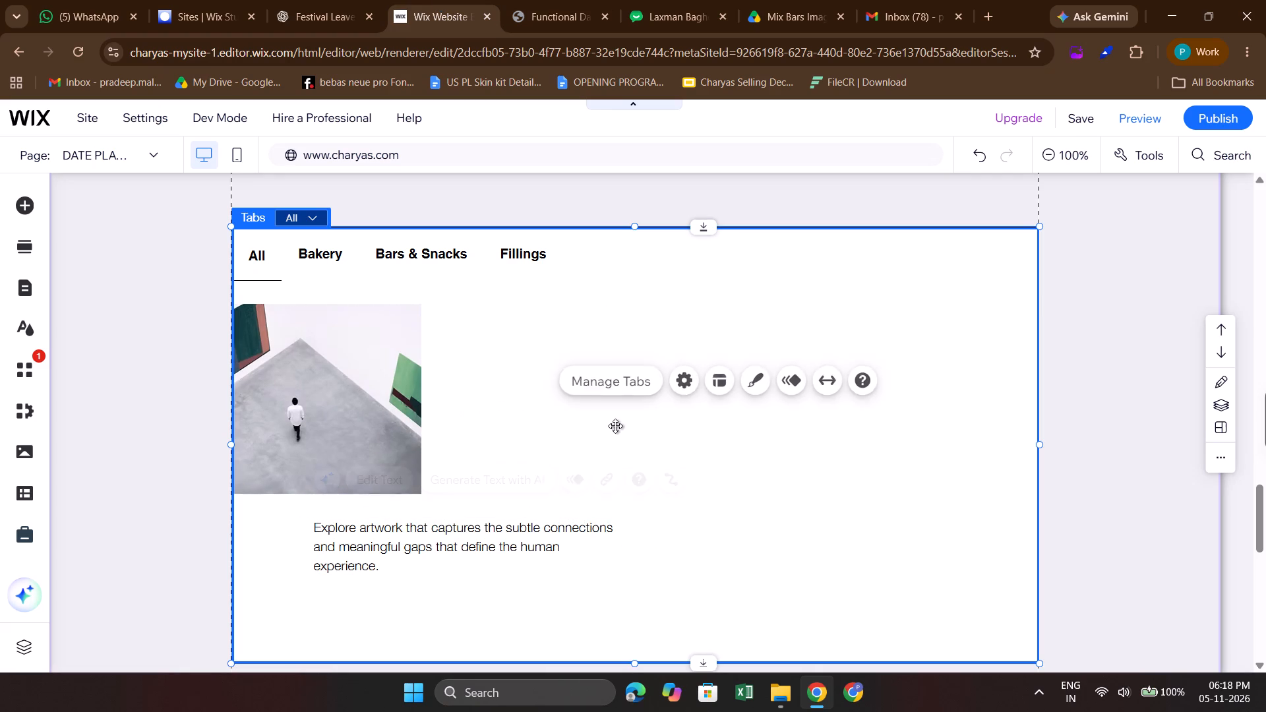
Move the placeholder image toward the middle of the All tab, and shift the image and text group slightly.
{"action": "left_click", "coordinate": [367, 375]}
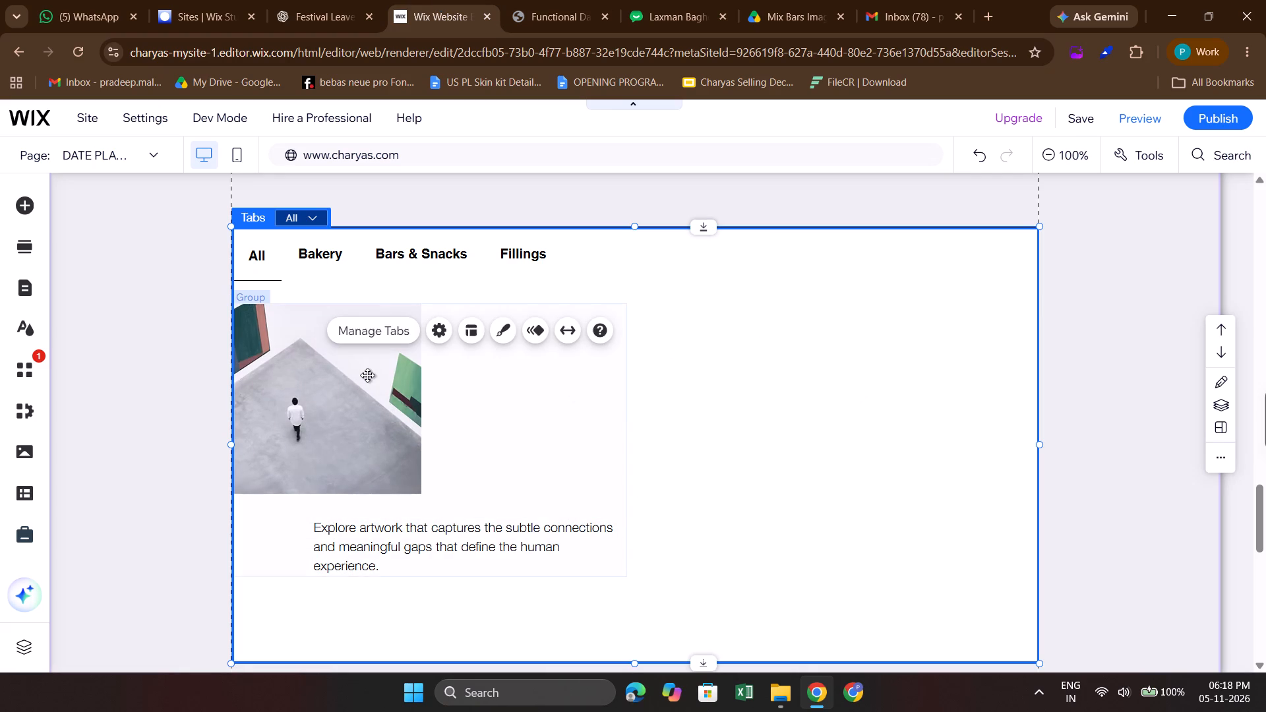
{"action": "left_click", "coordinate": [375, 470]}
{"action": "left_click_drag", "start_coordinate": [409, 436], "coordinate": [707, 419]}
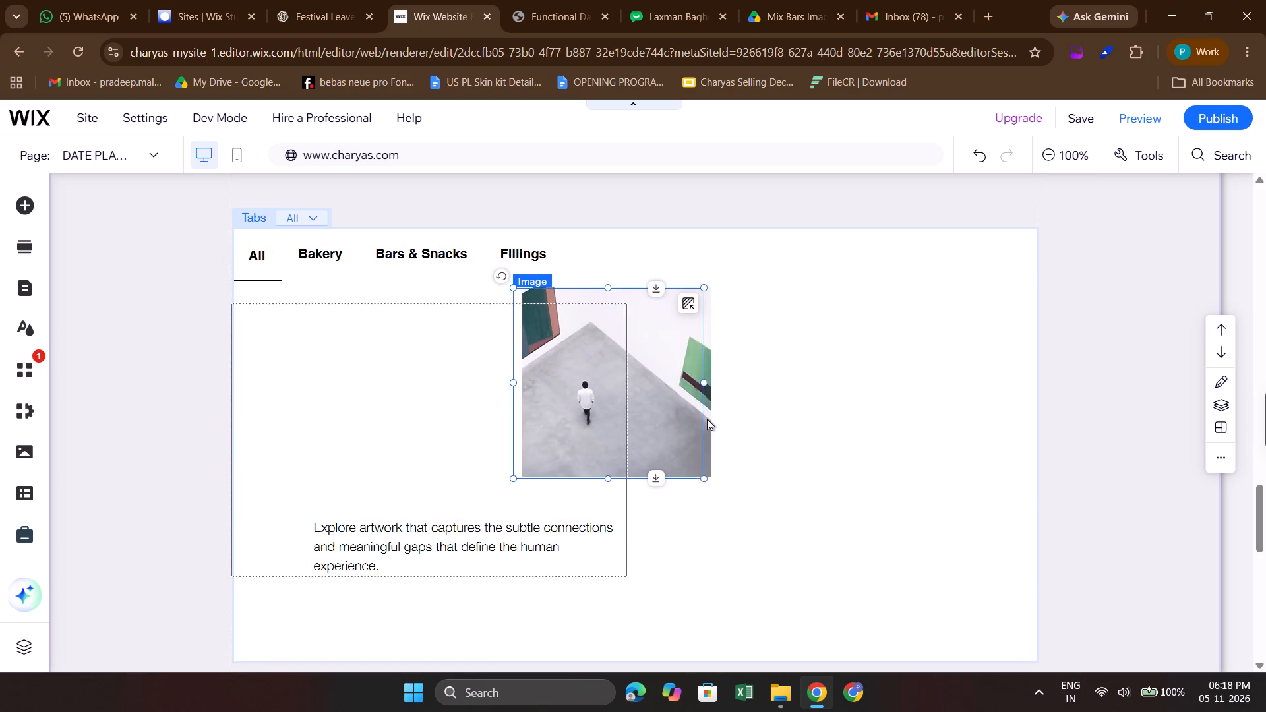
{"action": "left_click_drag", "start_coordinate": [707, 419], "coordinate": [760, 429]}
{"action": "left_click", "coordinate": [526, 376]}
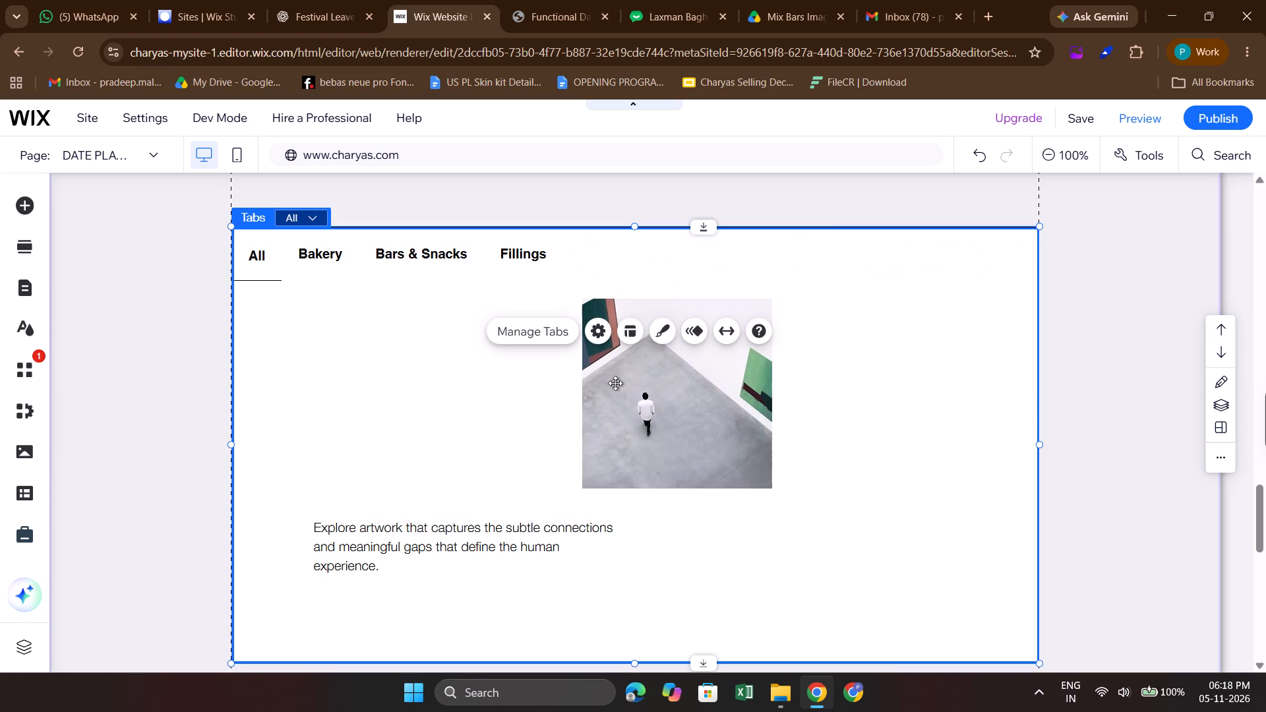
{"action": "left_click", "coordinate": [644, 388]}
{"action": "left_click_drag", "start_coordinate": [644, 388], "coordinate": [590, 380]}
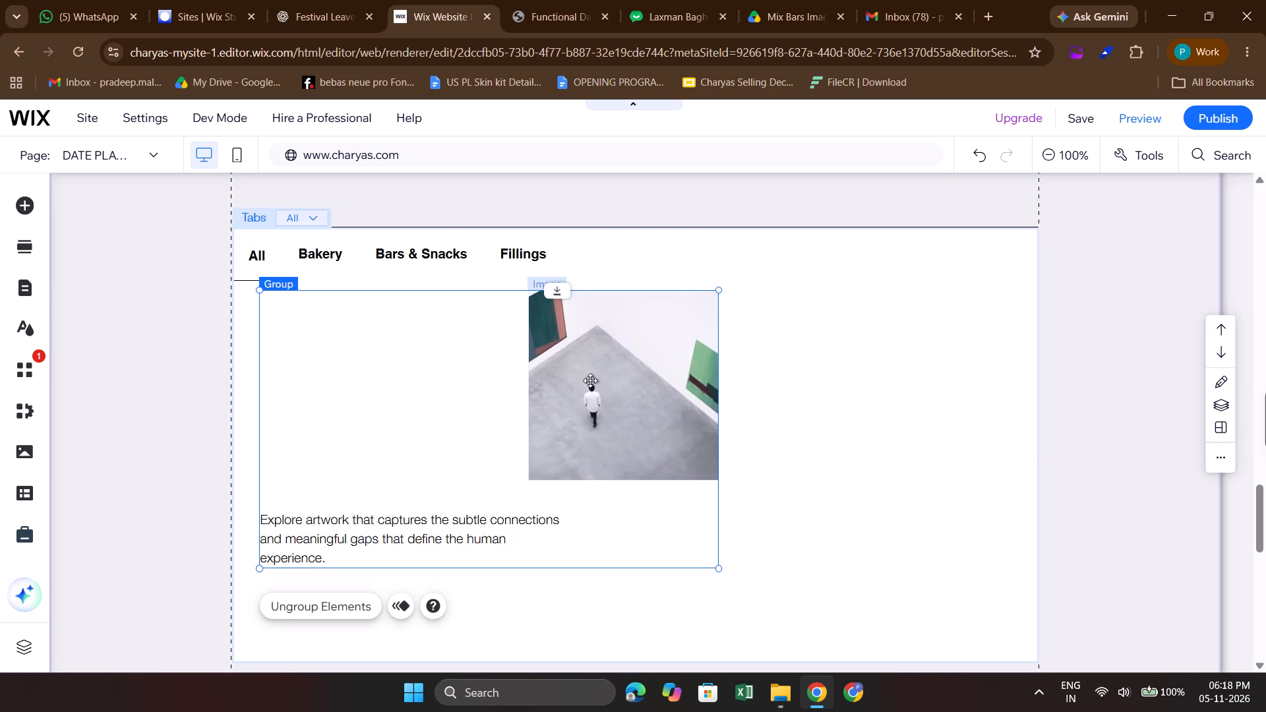
Delete the group of placeholder image and paragraph from the All tab, leaving its content area empty.
{"action": "key", "text": "Delete"}
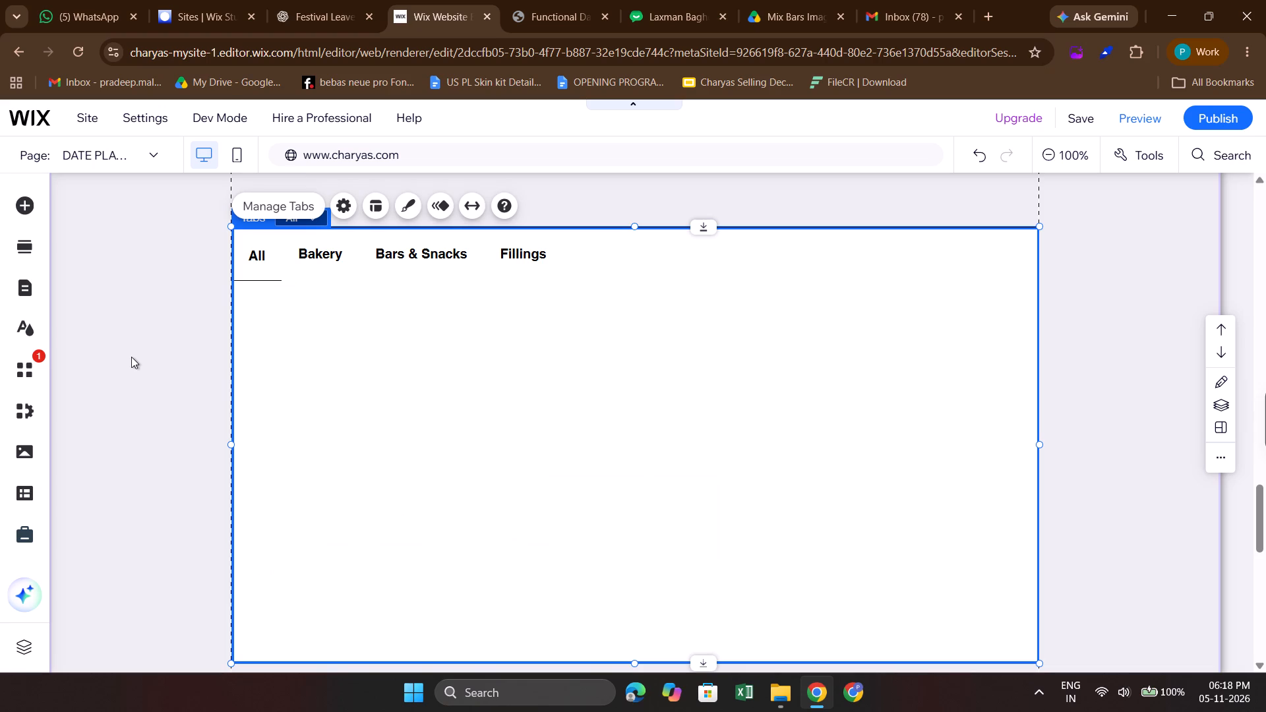
{"action": "key", "text": "ctrl+z"}
{"action": "left_click", "coordinate": [643, 419]}
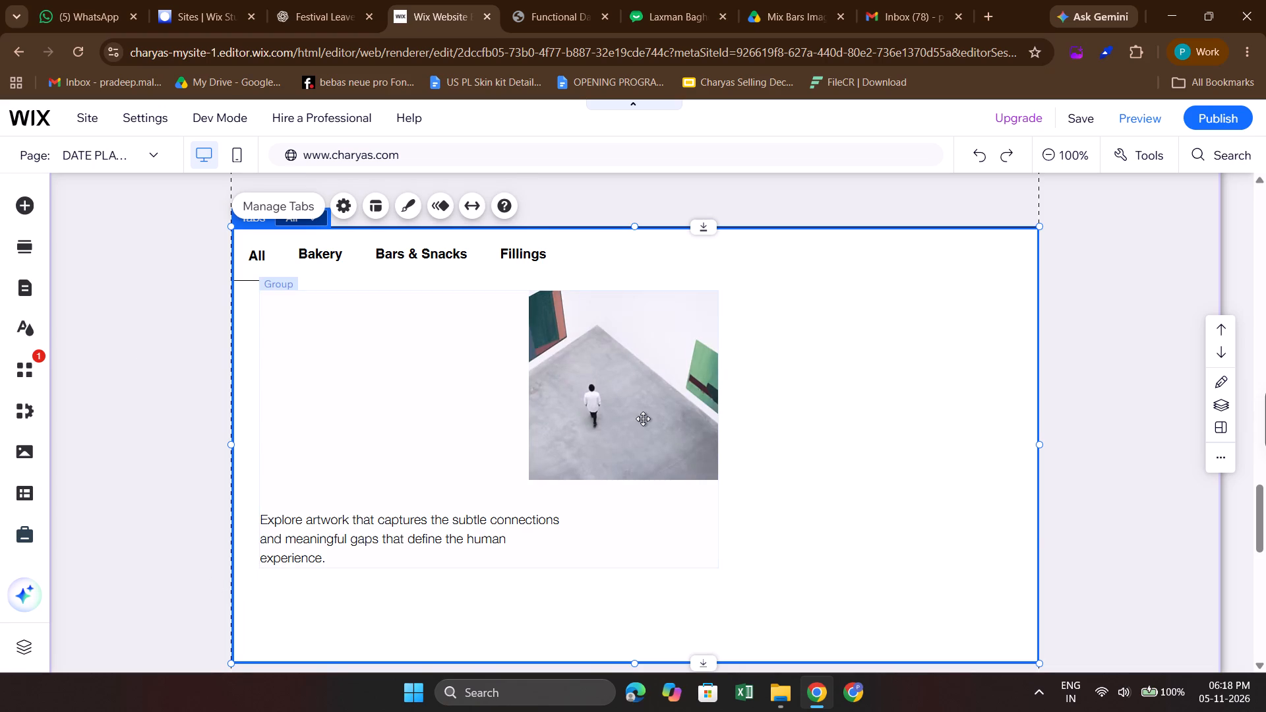
{"action": "key", "text": "Delete"}
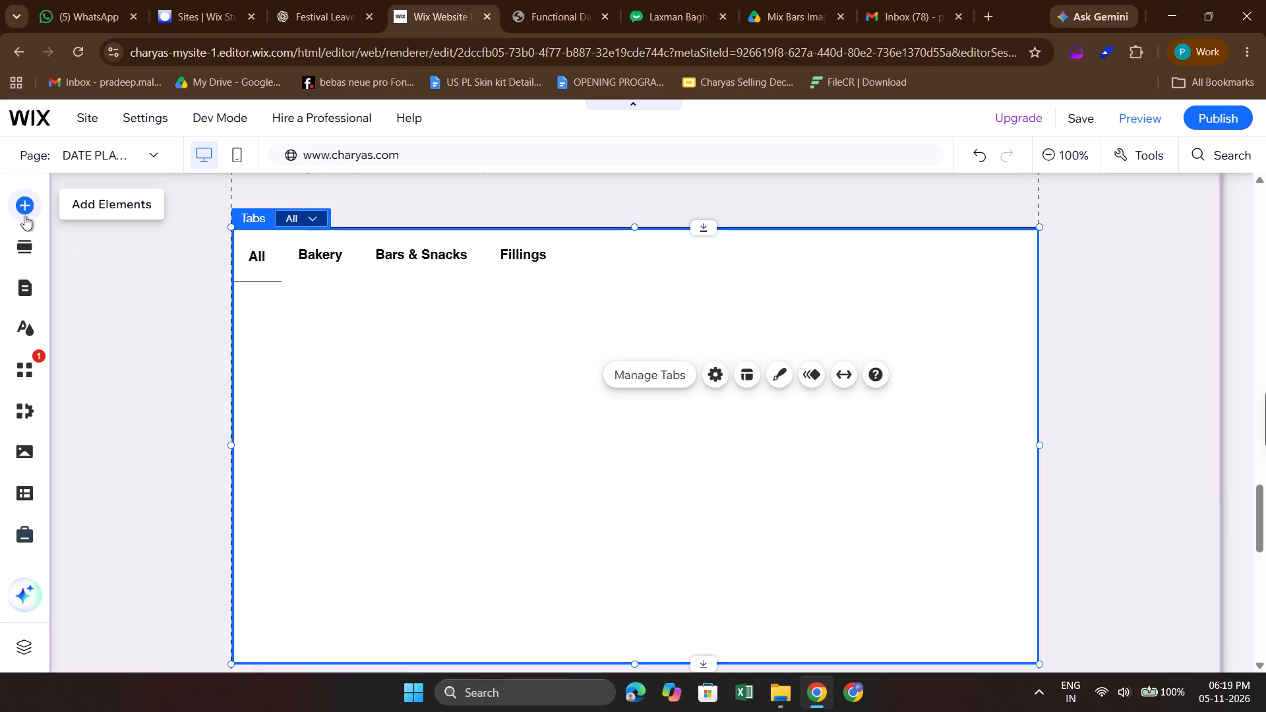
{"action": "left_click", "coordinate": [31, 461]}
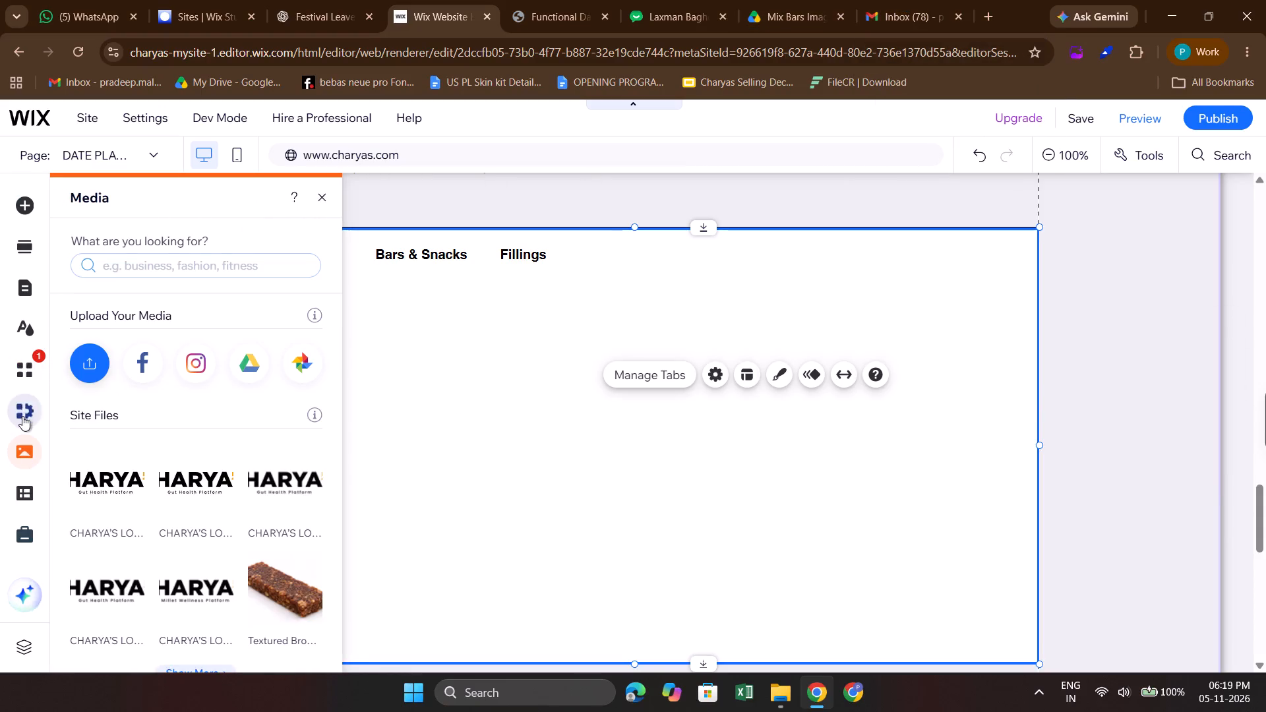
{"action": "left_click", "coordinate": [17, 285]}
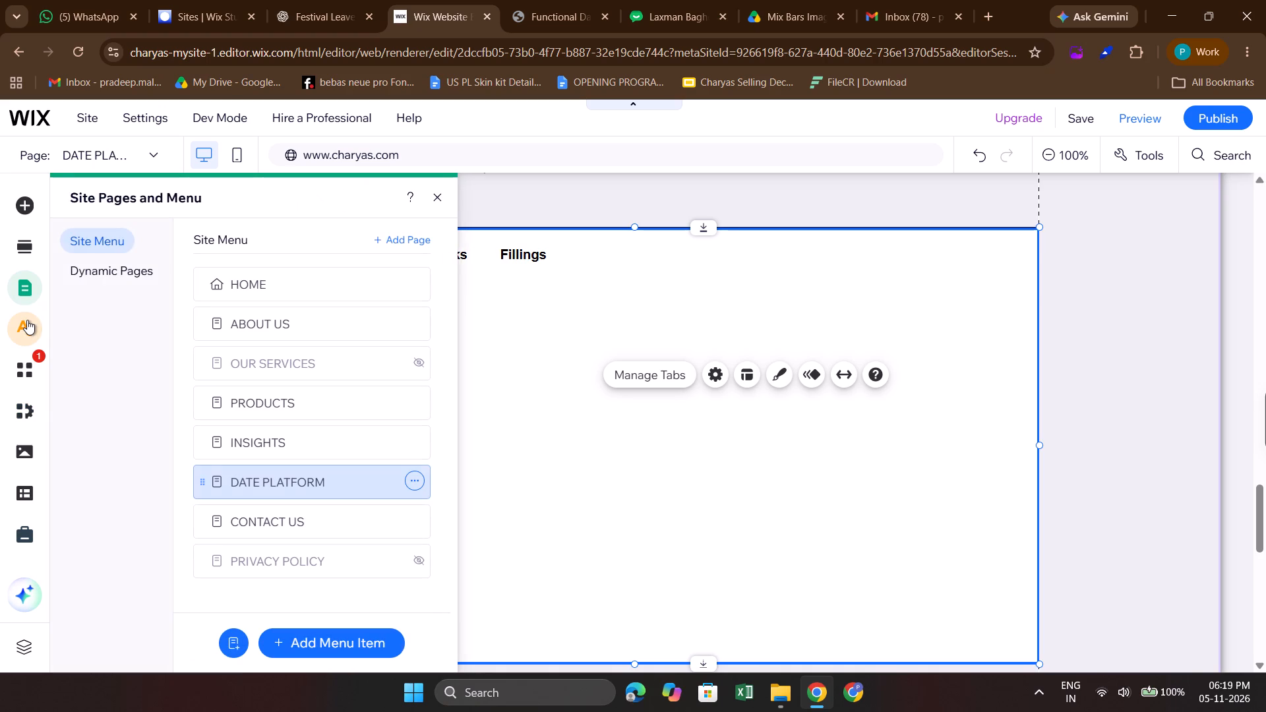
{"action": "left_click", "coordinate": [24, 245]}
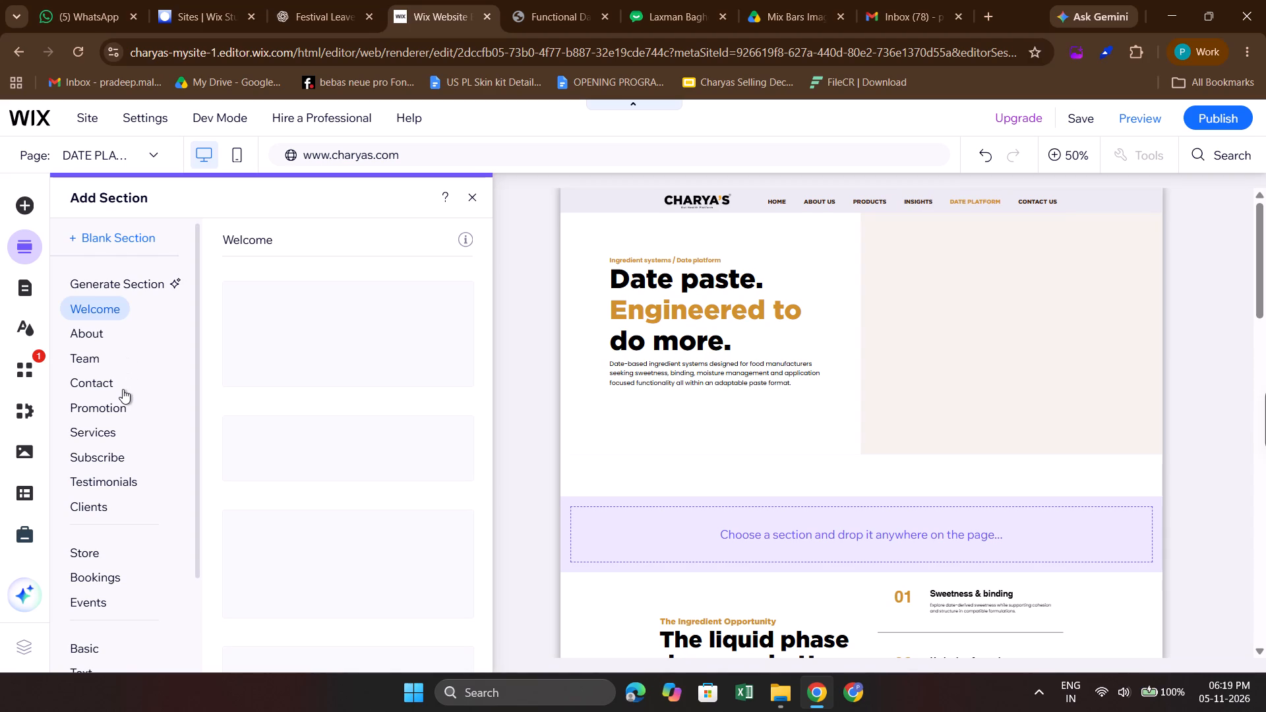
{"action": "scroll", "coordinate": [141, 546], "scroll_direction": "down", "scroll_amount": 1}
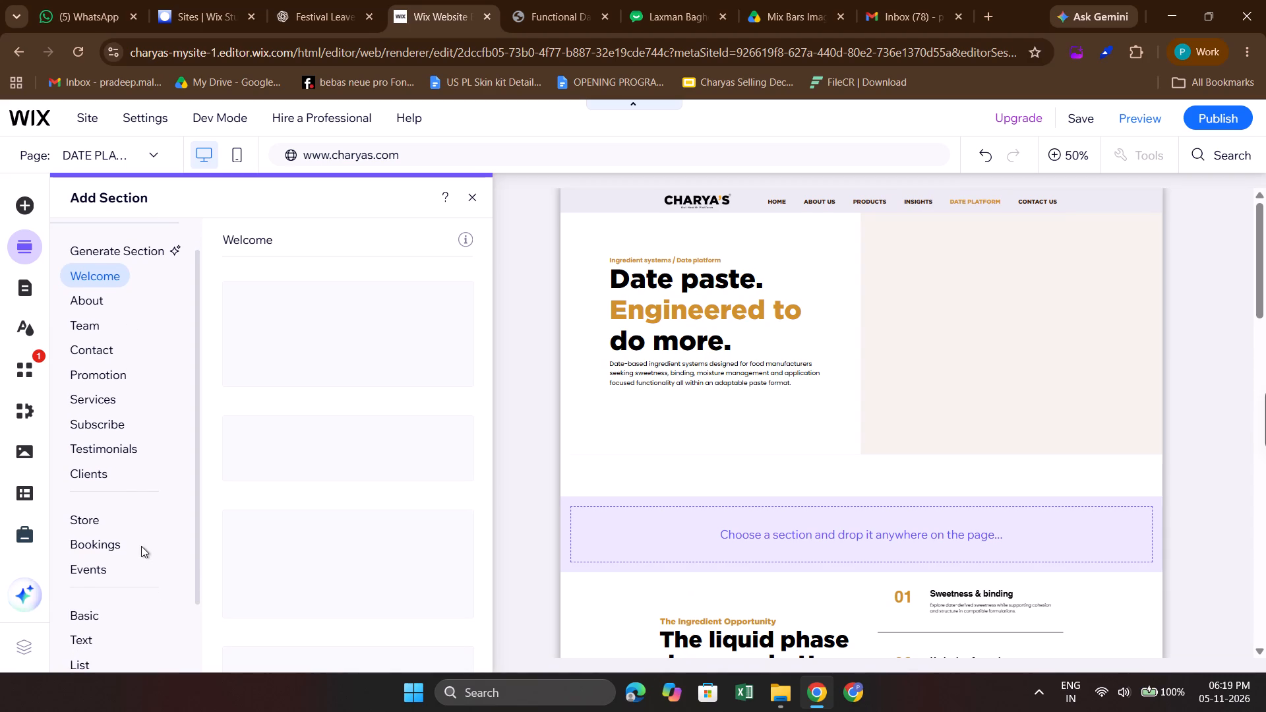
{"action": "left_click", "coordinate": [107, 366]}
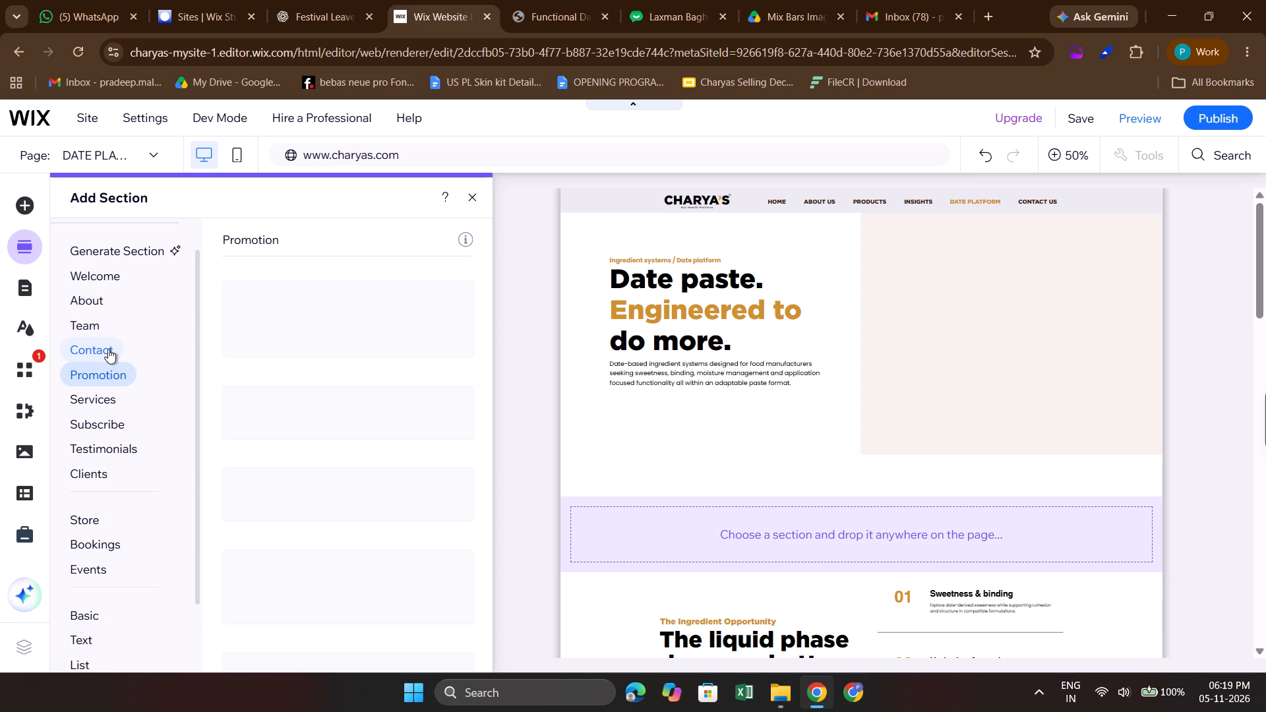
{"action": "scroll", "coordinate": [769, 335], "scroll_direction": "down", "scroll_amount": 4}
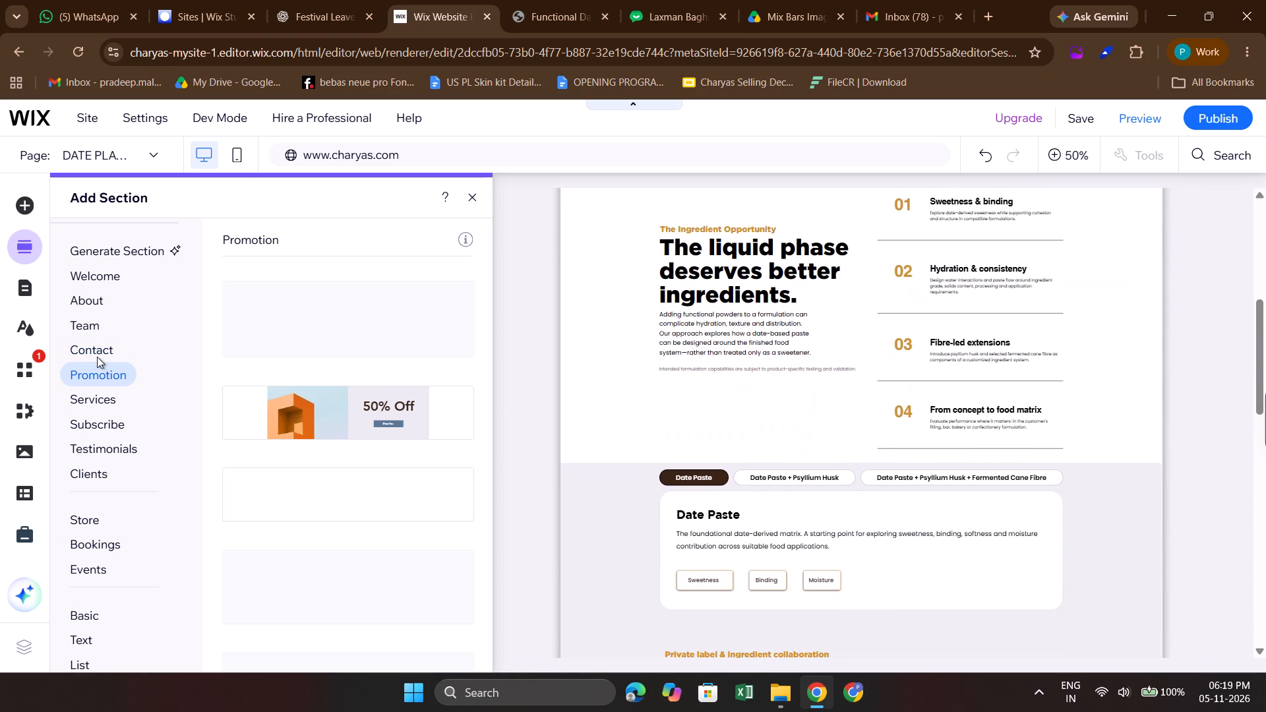
Search the free image library for "bakery" and add the Pink Frosted Donut illustration to the page.
{"action": "left_click", "coordinate": [28, 198]}
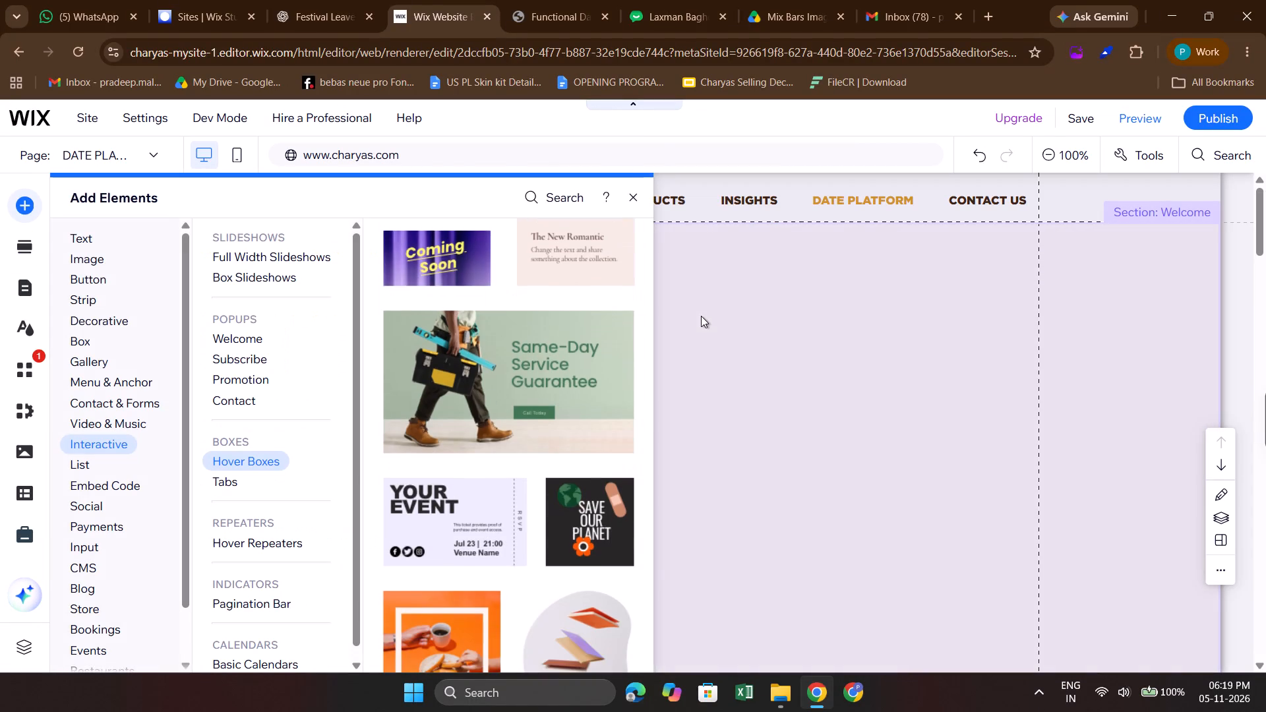
{"action": "scroll", "coordinate": [479, 395], "scroll_direction": "down", "scroll_amount": 5}
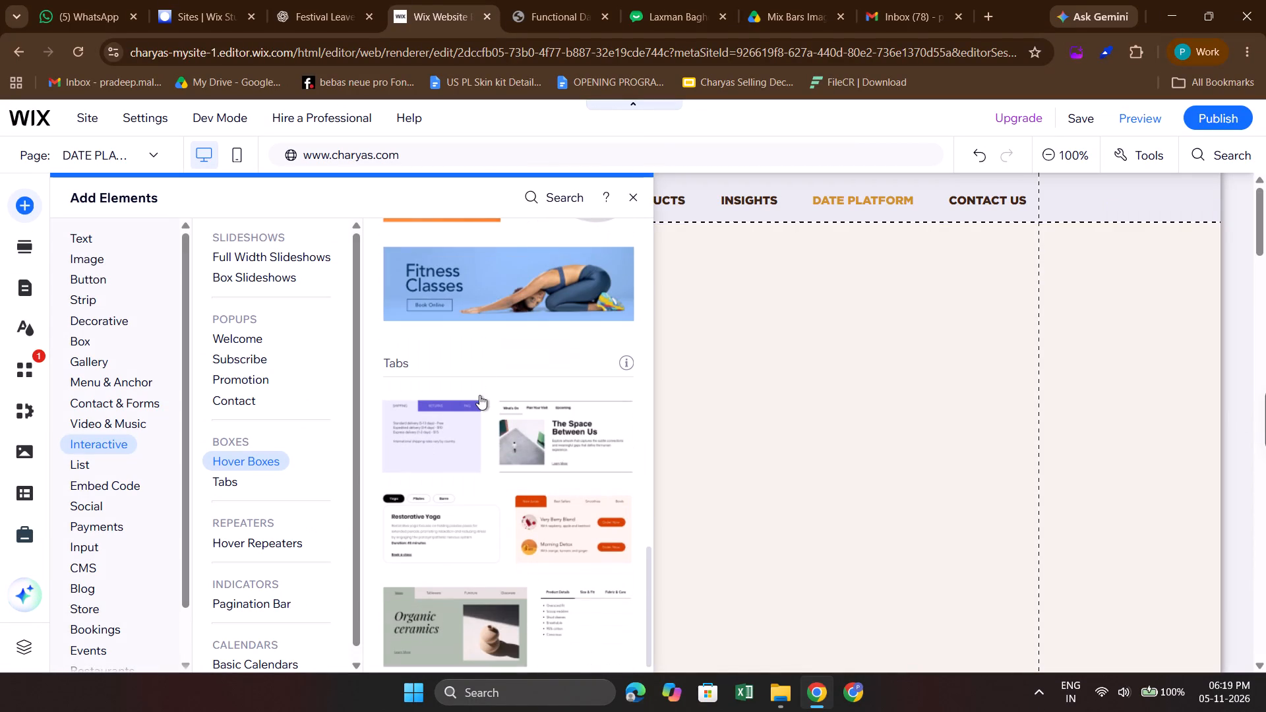
{"action": "scroll", "coordinate": [479, 395], "scroll_direction": "down", "scroll_amount": 1}
{"action": "scroll", "coordinate": [479, 395], "scroll_direction": "up", "scroll_amount": 5}
{"action": "scroll", "coordinate": [129, 340], "scroll_direction": "up", "scroll_amount": 1}
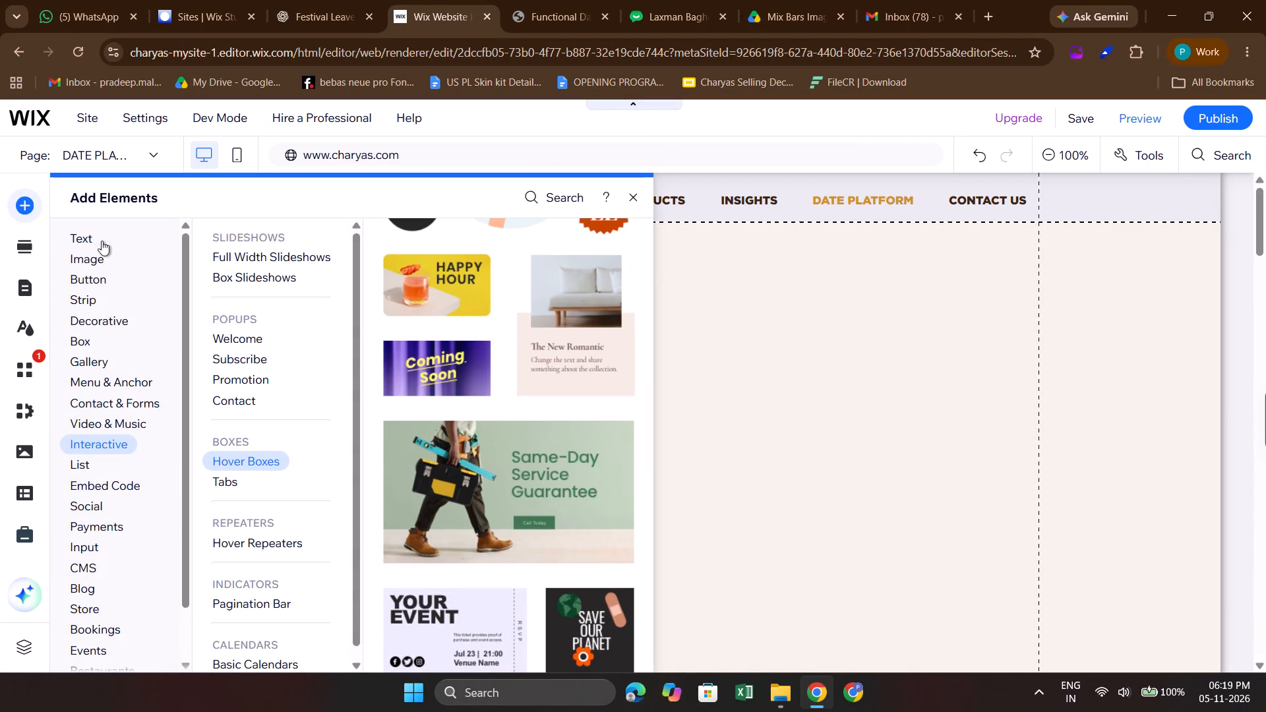
{"action": "left_click", "coordinate": [95, 264]}
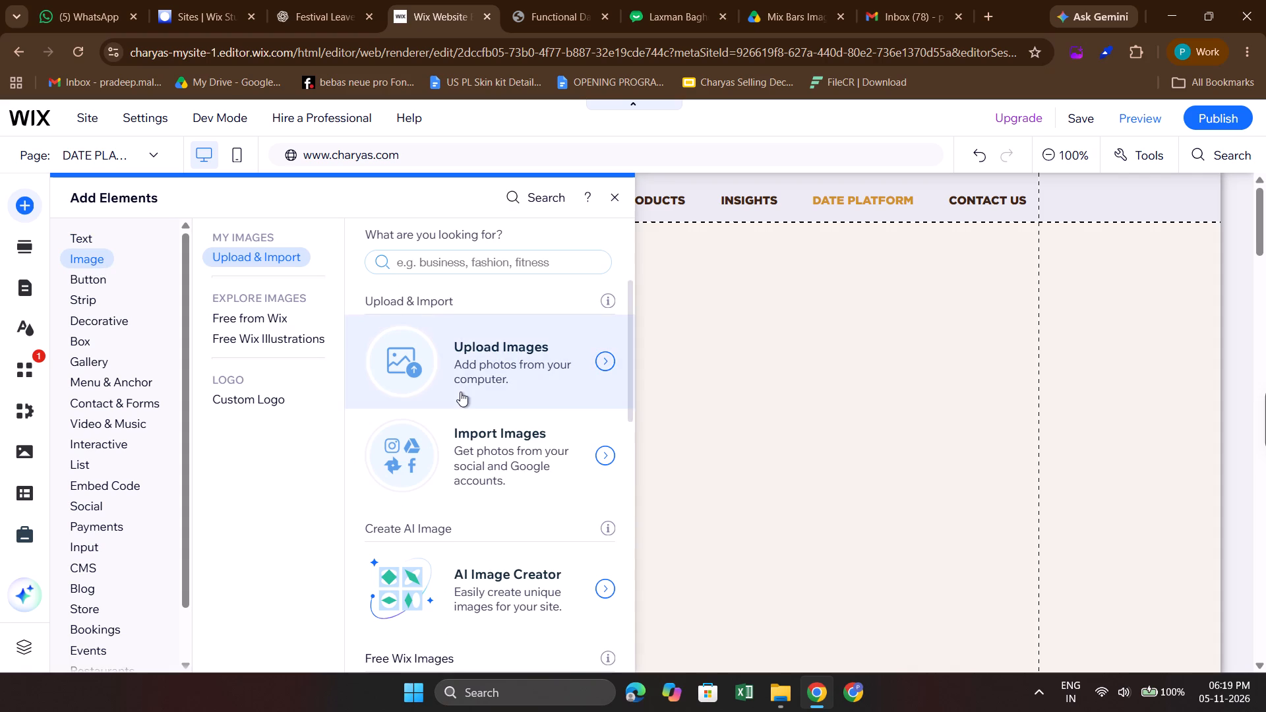
{"action": "scroll", "coordinate": [460, 392], "scroll_direction": "down", "scroll_amount": 1}
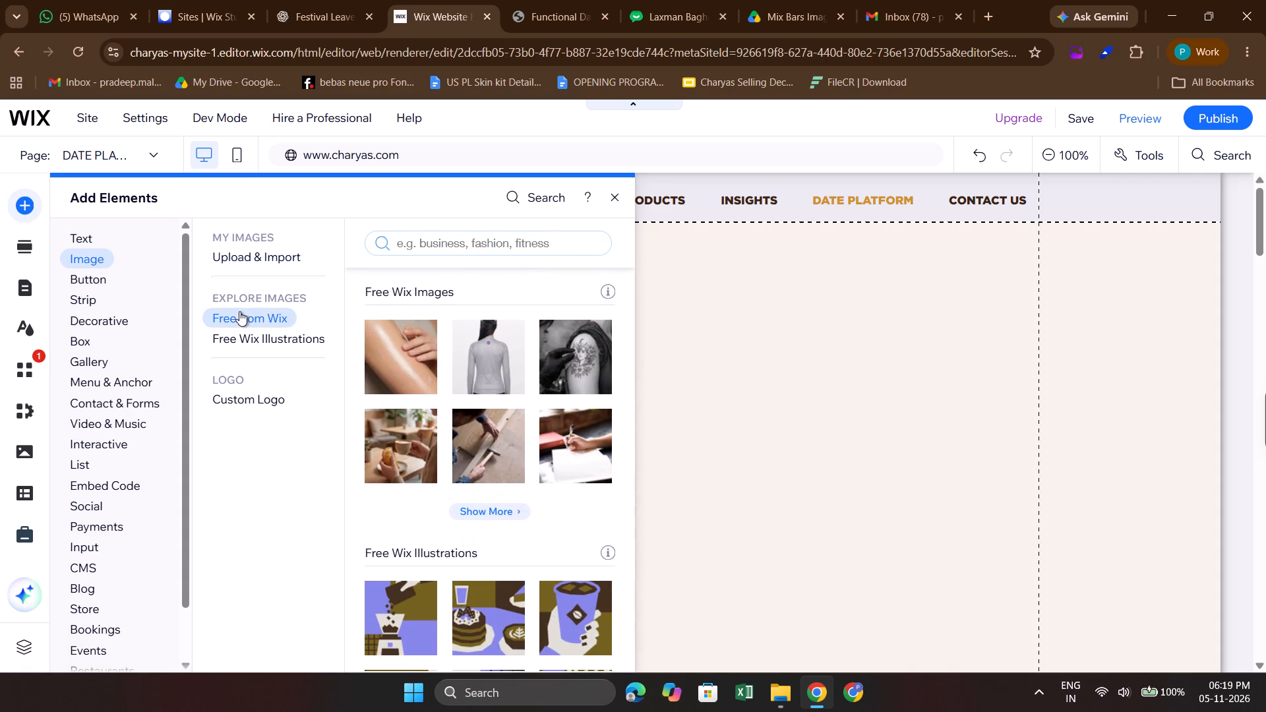
{"action": "scroll", "coordinate": [566, 448], "scroll_direction": "down", "scroll_amount": 1}
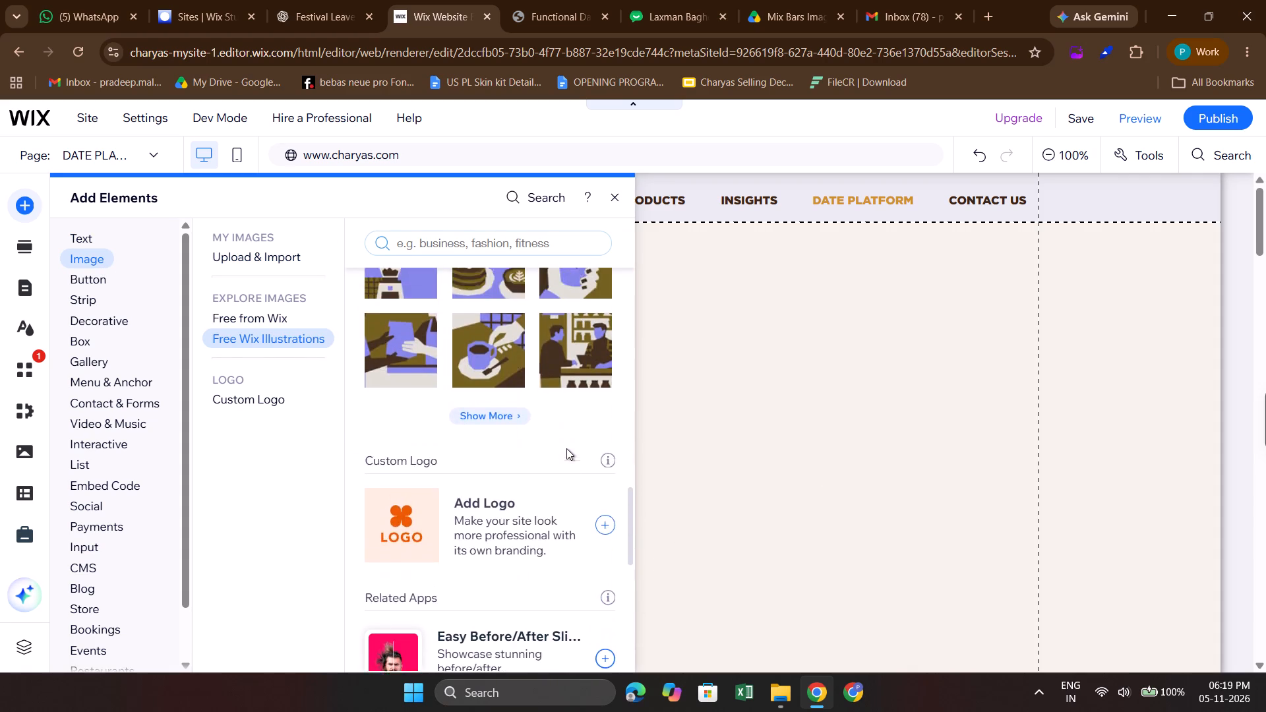
{"action": "scroll", "coordinate": [566, 448], "scroll_direction": "down", "scroll_amount": 1}
{"action": "scroll", "coordinate": [566, 448], "scroll_direction": "up", "scroll_amount": 2}
{"action": "left_click", "coordinate": [520, 267]}
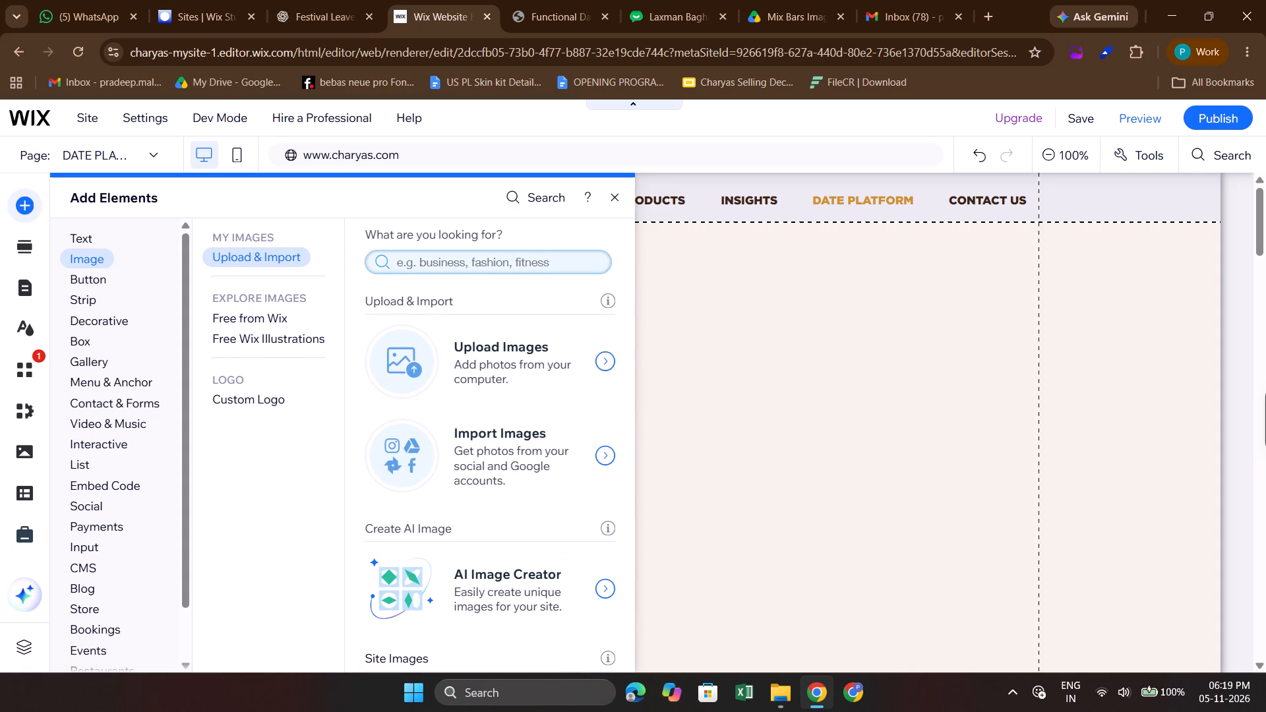
{"action": "type", "text": "bakery"}
{"action": "key", "text": "Return"}
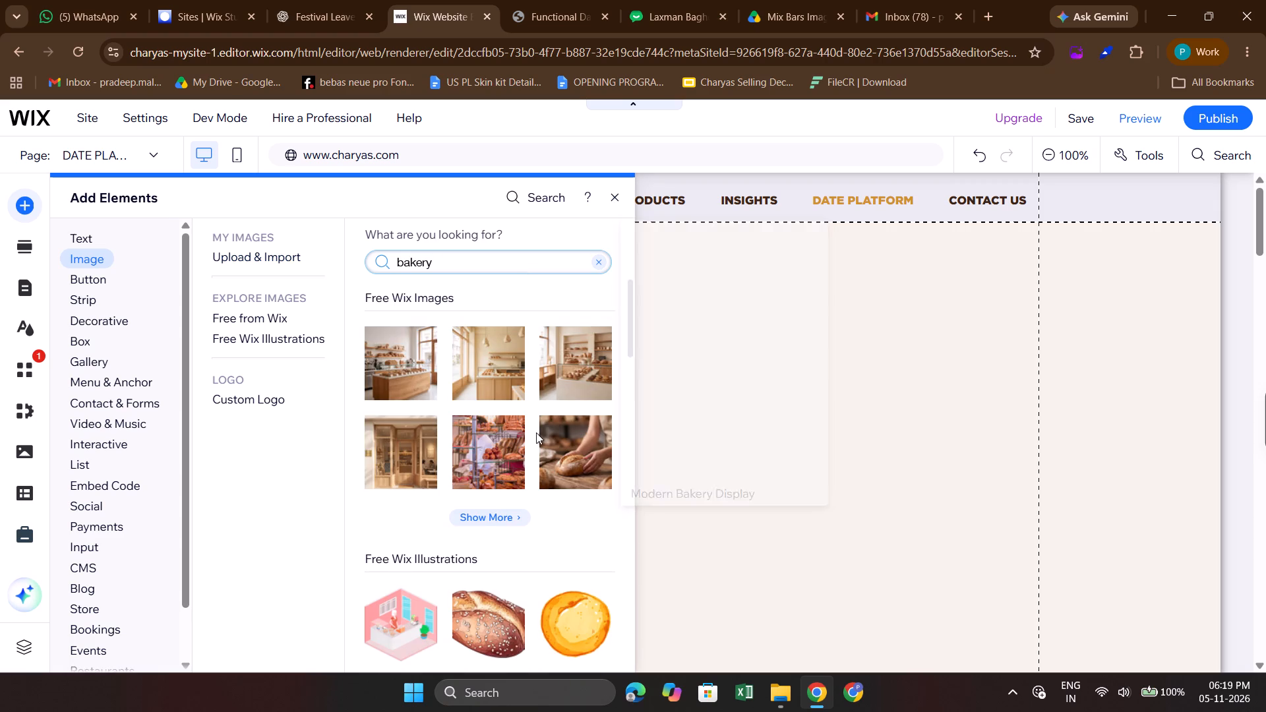
{"action": "scroll", "coordinate": [536, 432], "scroll_direction": "down", "scroll_amount": 2}
{"action": "scroll", "coordinate": [509, 500], "scroll_direction": "down", "scroll_amount": 1}
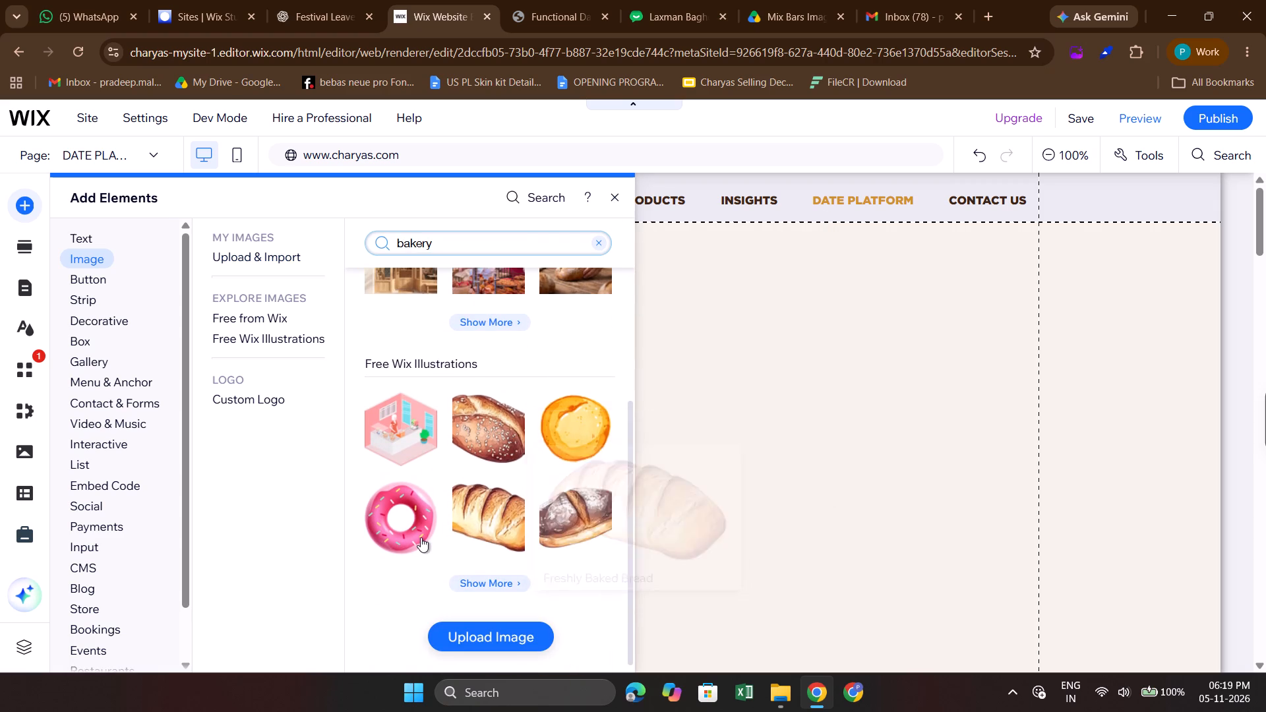
{"action": "scroll", "coordinate": [421, 537], "scroll_direction": "down", "scroll_amount": 1}
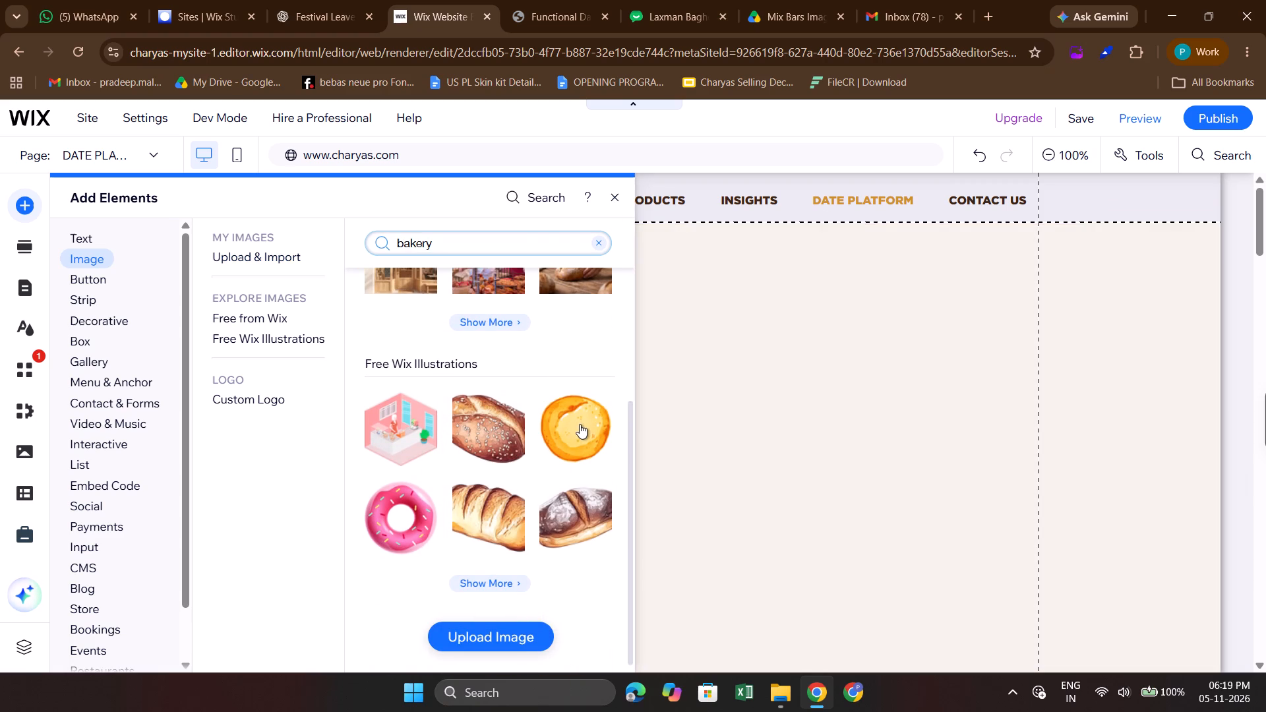
{"action": "left_click", "coordinate": [414, 521]}
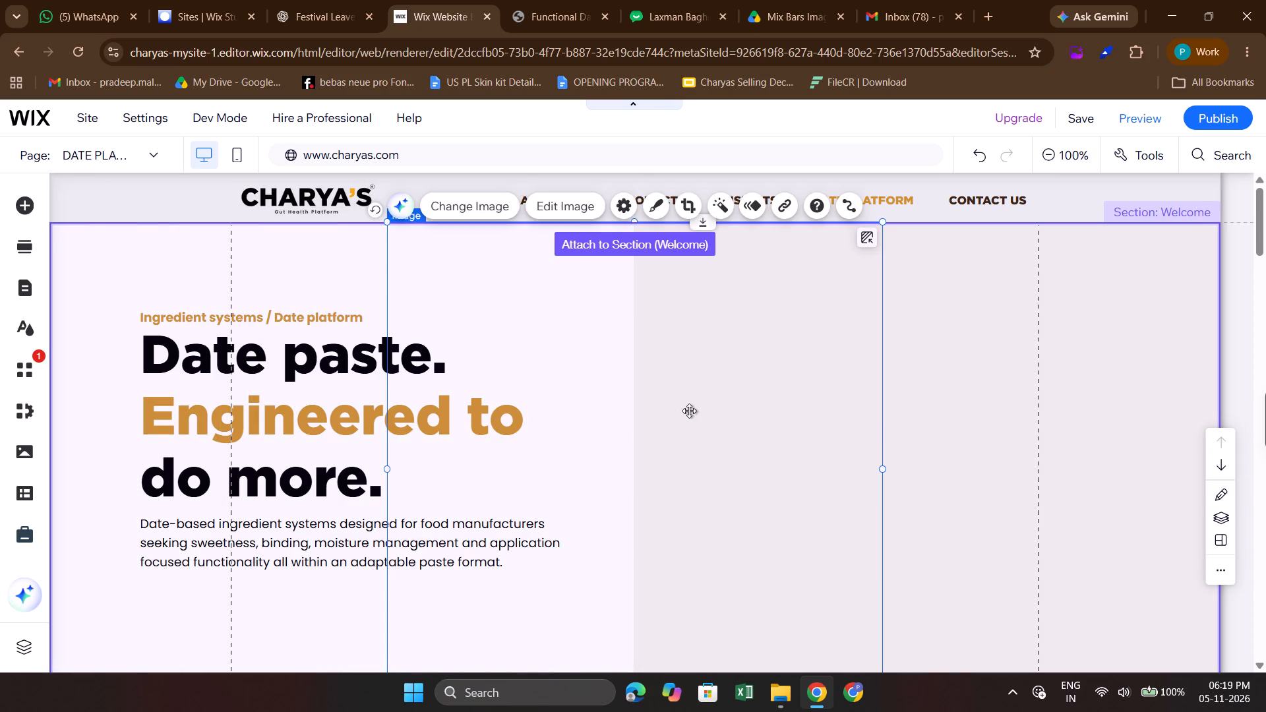
Move the donut image down out of the Welcome section onto The Ingredient Opportunity section.
{"action": "scroll", "coordinate": [689, 411], "scroll_direction": "down", "scroll_amount": 2}
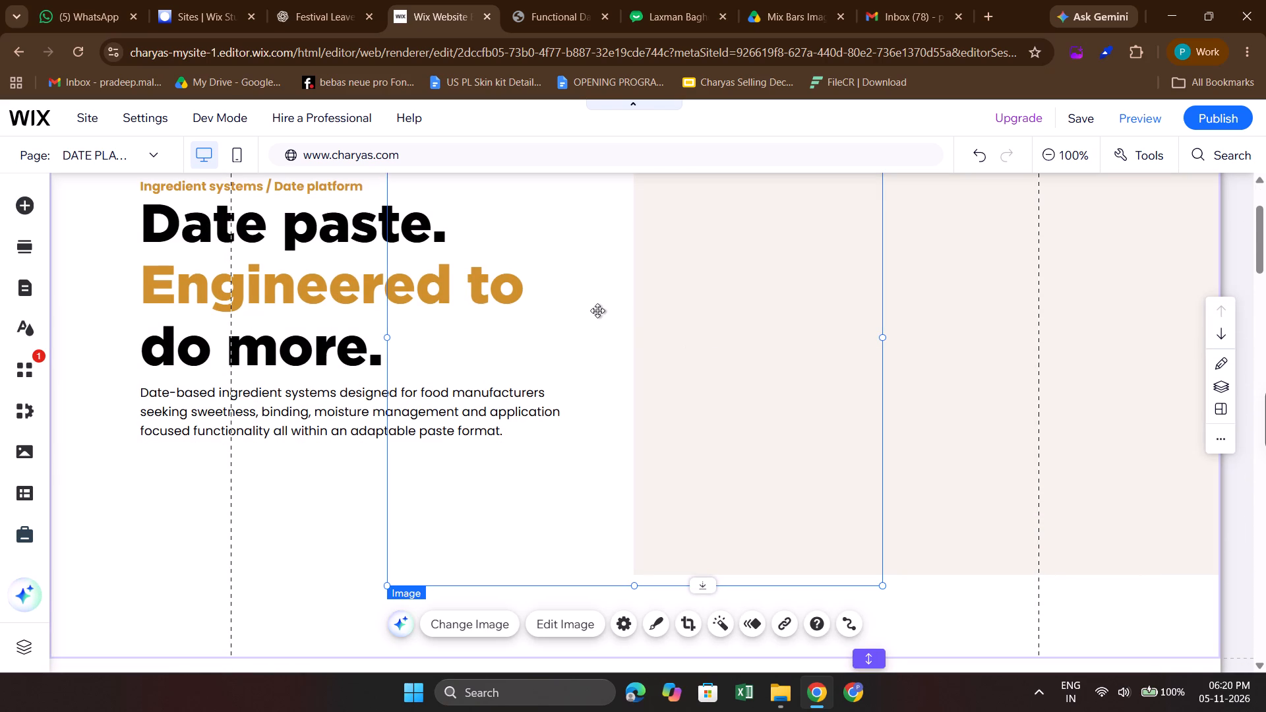
{"action": "scroll", "coordinate": [597, 311], "scroll_direction": "right", "scroll_amount": 1}
{"action": "left_click_drag", "start_coordinate": [576, 301], "coordinate": [531, 574]}
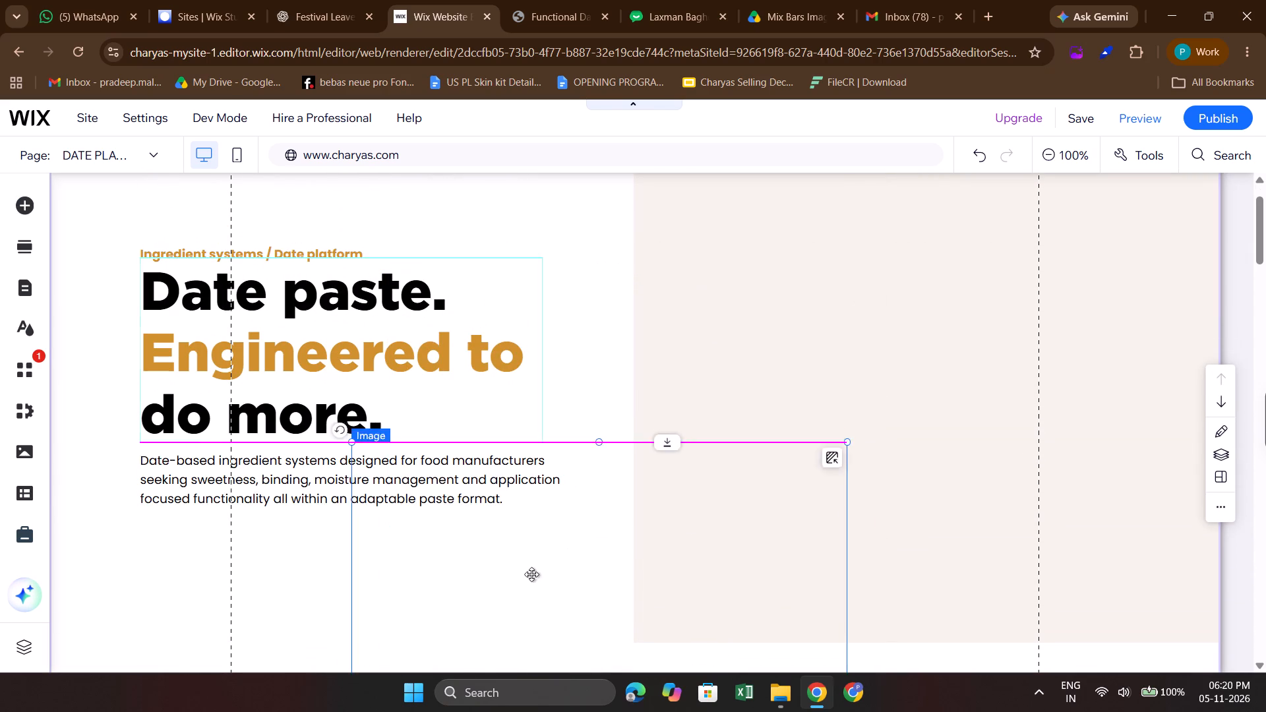
{"action": "left_click_drag", "start_coordinate": [531, 574], "coordinate": [454, 505]}
{"action": "scroll", "coordinate": [454, 505], "scroll_direction": "down", "scroll_amount": 3}
{"action": "left_click_drag", "start_coordinate": [524, 240], "coordinate": [474, 555]}
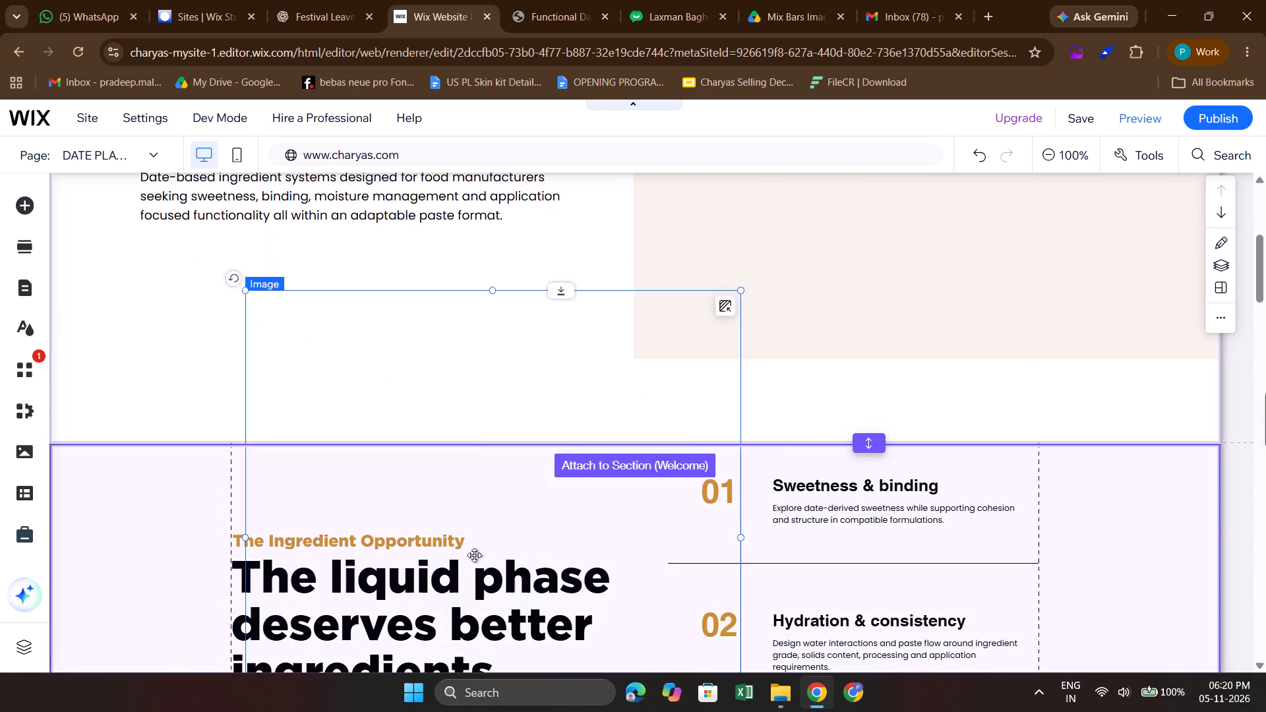
{"action": "left_click_drag", "start_coordinate": [474, 555], "coordinate": [458, 560]}
{"action": "scroll", "coordinate": [458, 560], "scroll_direction": "down", "scroll_amount": 3}
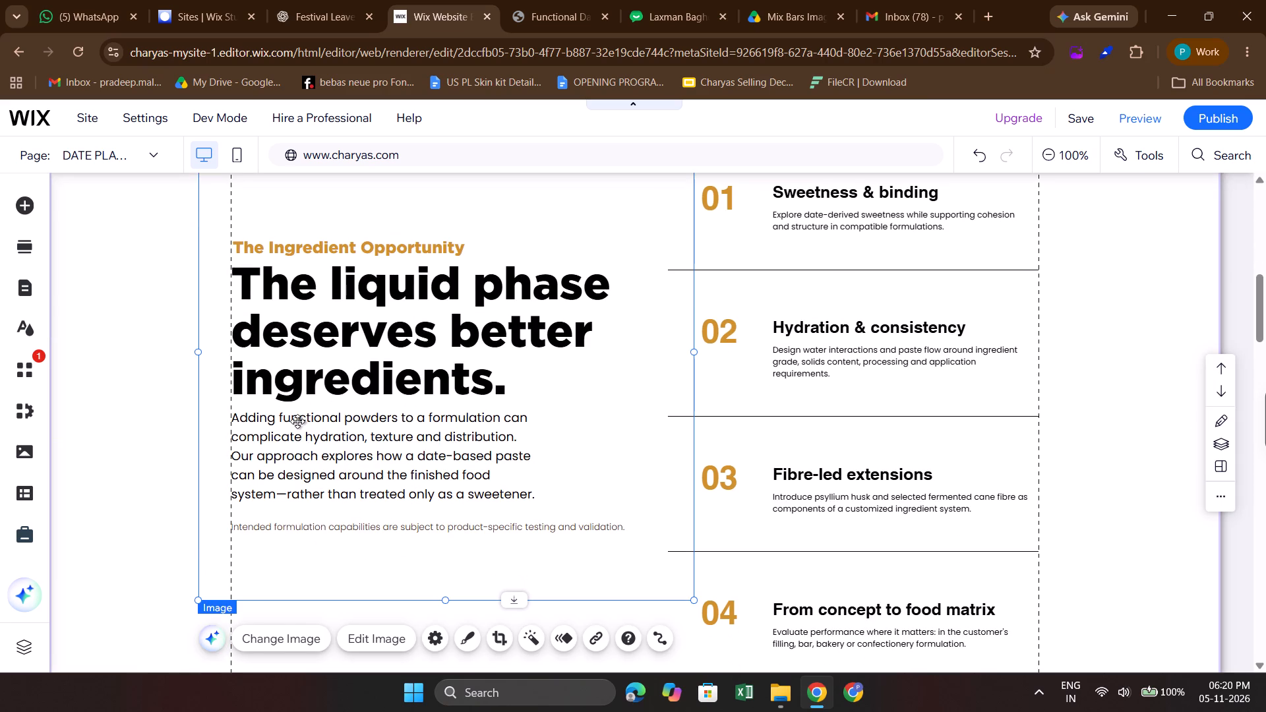
Move the donut image down through The Ingredient Opportunity section until it overlaps the Date Paste tabs below.
{"action": "key", "text": "shift+Down"}
{"action": "key", "text": "shift+Down"}
{"action": "key", "text": "shift+Down"}
{"action": "key", "text": "shift+Down"}
{"action": "key", "text": "shift+Down"}
{"action": "key", "text": "shift+Down"}
{"action": "key", "text": "shift+Down"}
{"action": "key", "text": "shift+Down"}
{"action": "key", "text": "shift+Down"}
{"action": "key", "text": "shift+Down"}
{"action": "key", "text": "shift+Down"}
{"action": "key", "text": "shift+Down"}
{"action": "key", "text": "shift+Down"}
{"action": "key", "text": "shift+Down"}
{"action": "key", "text": "shift+Down"}
{"action": "key", "text": "shift+Down"}
{"action": "key", "text": "shift+Down"}
{"action": "key", "text": "shift+Down"}
{"action": "key", "text": "shift+Down"}
{"action": "key", "text": "shift+Down"}
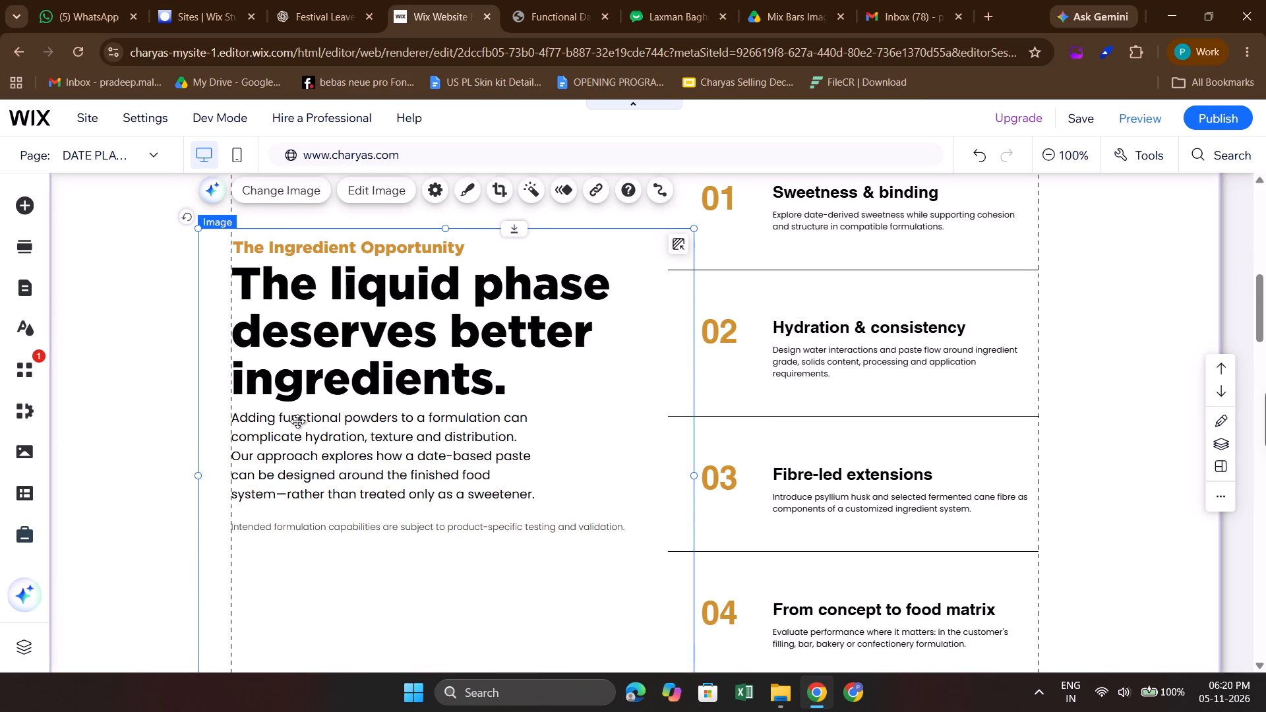
{"action": "scroll", "coordinate": [297, 421], "scroll_direction": "down", "scroll_amount": 3}
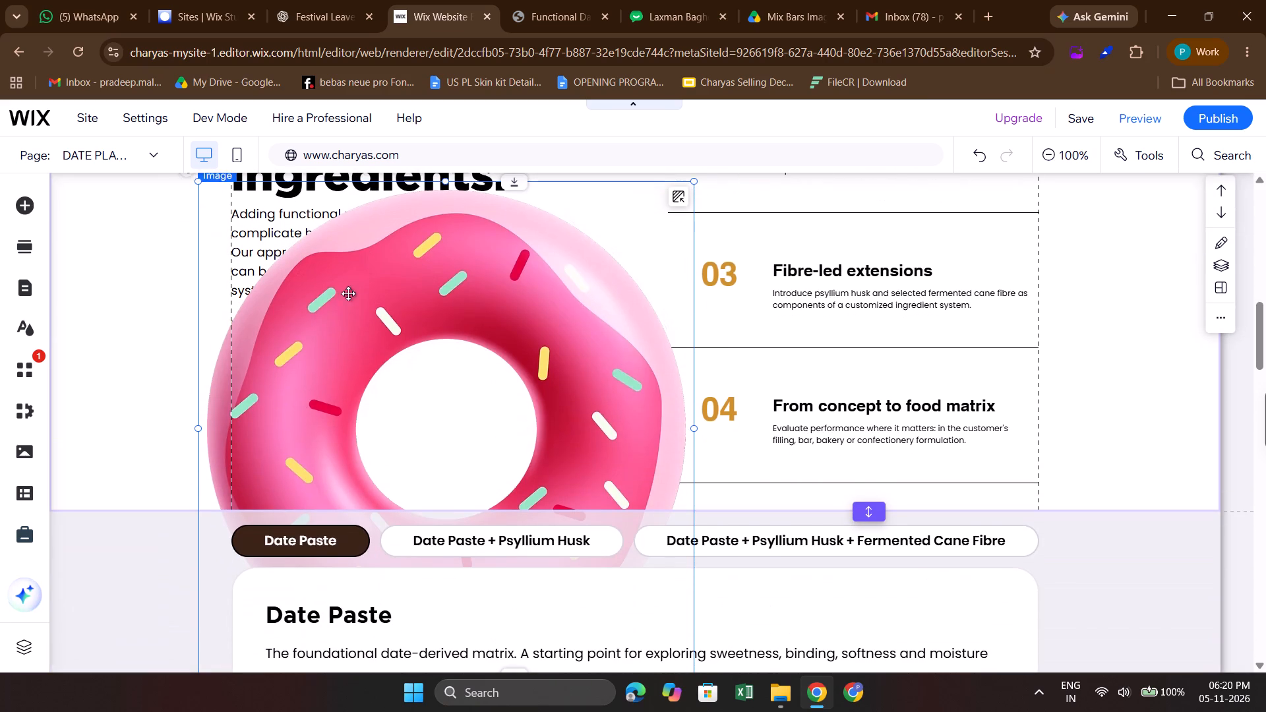
{"action": "left_click_drag", "start_coordinate": [584, 321], "coordinate": [518, 475]}
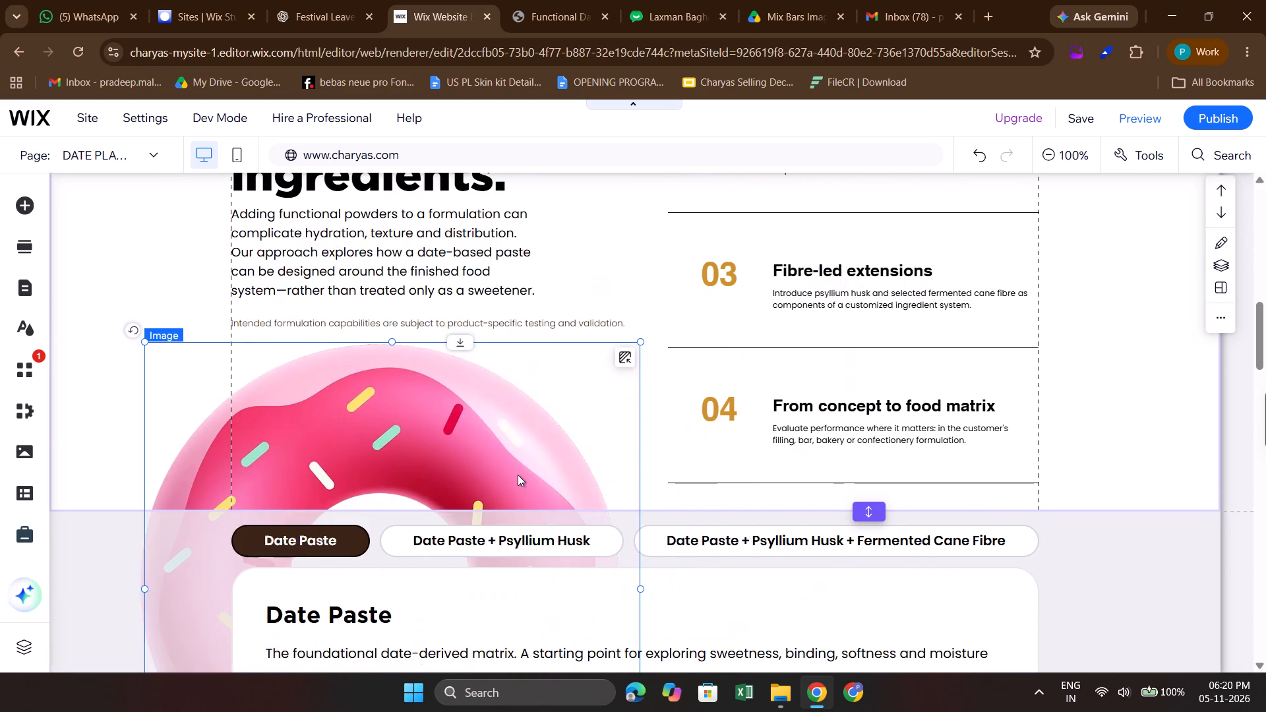
Move the donut image down past the Date Paste tabs and the private label section to the Application Opportunities heading.
{"action": "scroll", "coordinate": [518, 475], "scroll_direction": "down", "scroll_amount": 3}
{"action": "left_click_drag", "start_coordinate": [530, 249], "coordinate": [530, 432]}
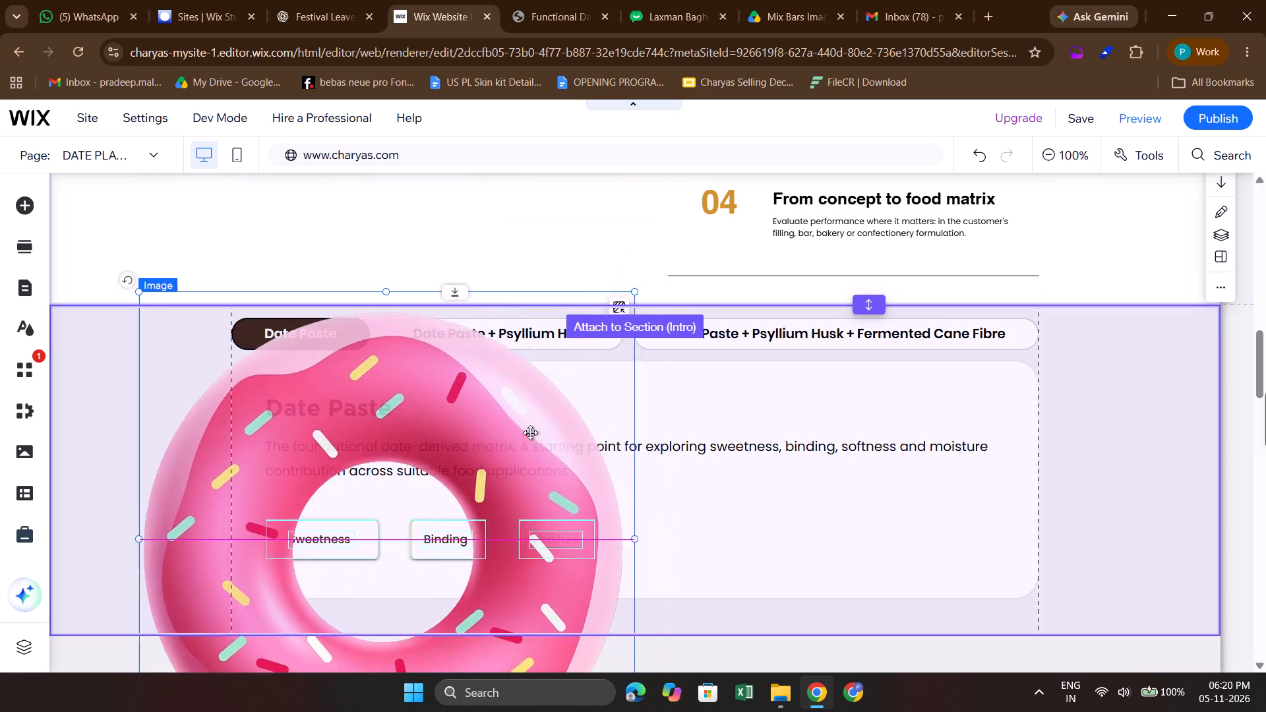
{"action": "left_click_drag", "start_coordinate": [530, 432], "coordinate": [530, 431]}
{"action": "scroll", "coordinate": [530, 431], "scroll_direction": "down", "scroll_amount": 3}
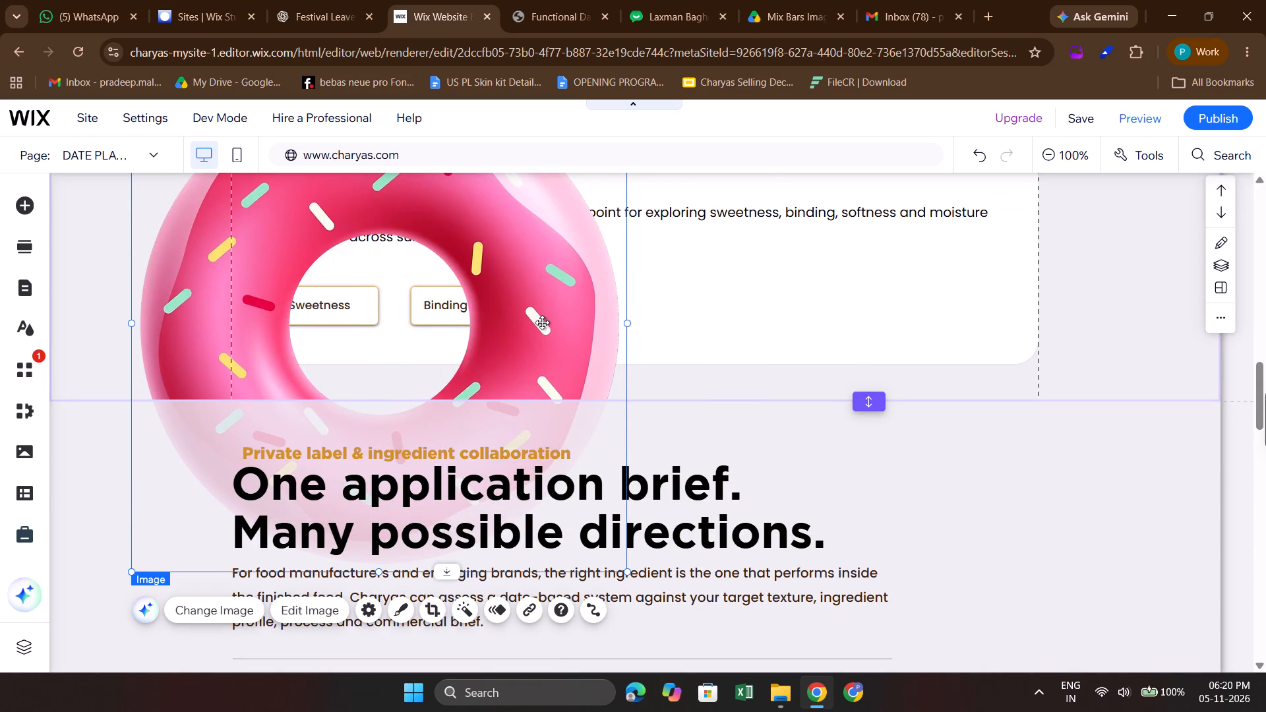
{"action": "left_click_drag", "start_coordinate": [542, 322], "coordinate": [551, 516]}
{"action": "scroll", "coordinate": [551, 516], "scroll_direction": "down", "scroll_amount": 2}
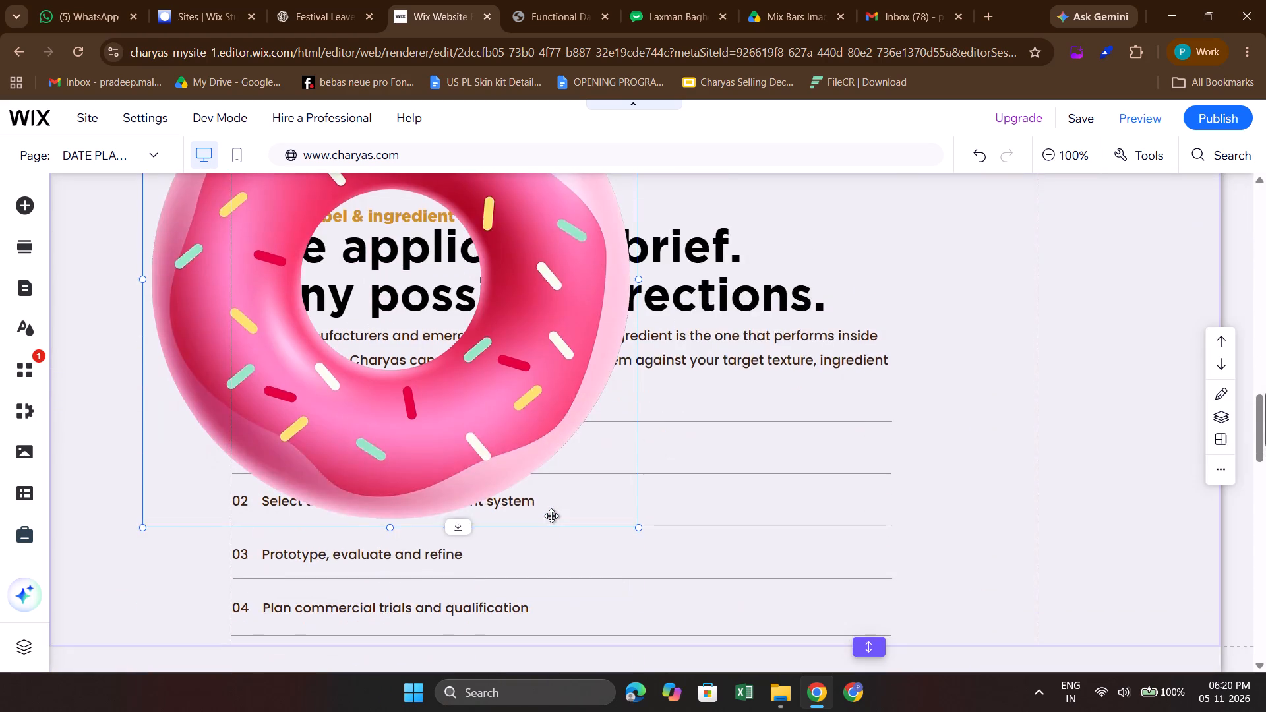
{"action": "scroll", "coordinate": [551, 516], "scroll_direction": "down", "scroll_amount": 1}
{"action": "left_click_drag", "start_coordinate": [563, 266], "coordinate": [542, 537]}
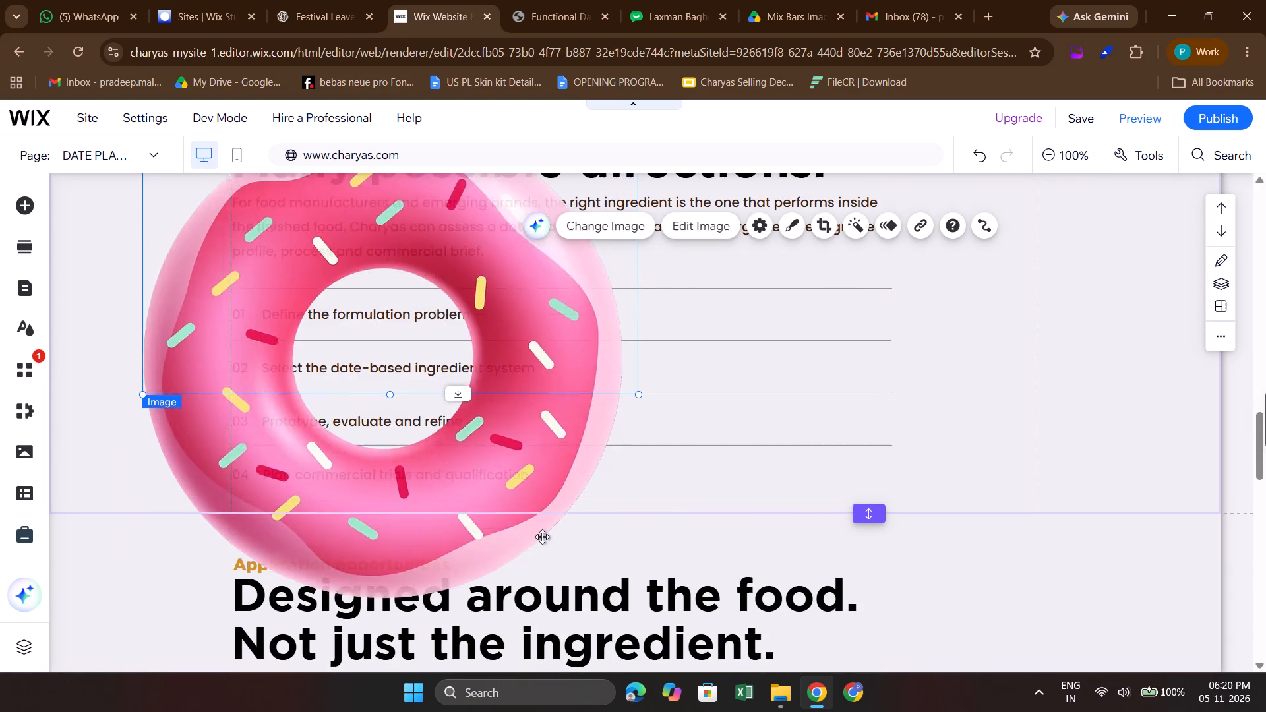
{"action": "scroll", "coordinate": [542, 537], "scroll_direction": "down", "scroll_amount": 2}
{"action": "left_click_drag", "start_coordinate": [551, 280], "coordinate": [570, 496]}
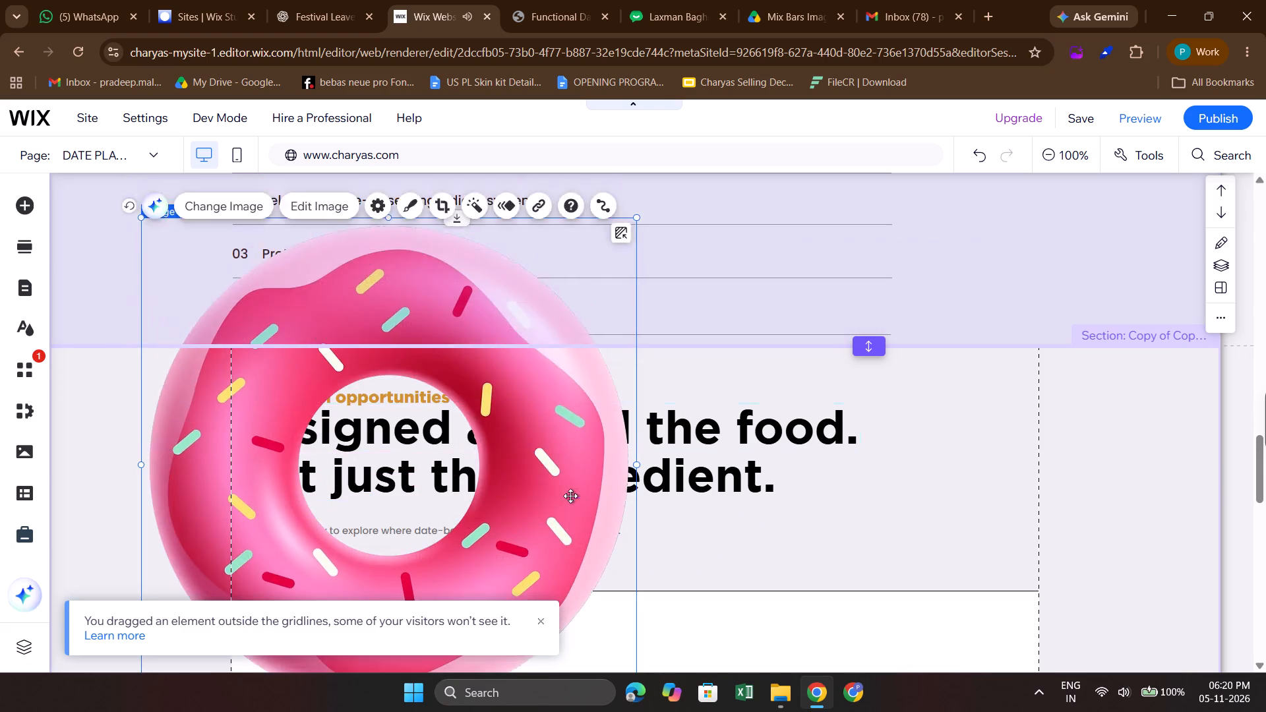
Move the donut image from the Application Opportunities heading onto the empty content area of the All tab.
{"action": "scroll", "coordinate": [570, 496], "scroll_direction": "down", "scroll_amount": 4}
{"action": "scroll", "coordinate": [570, 496], "scroll_direction": "up", "scroll_amount": 1}
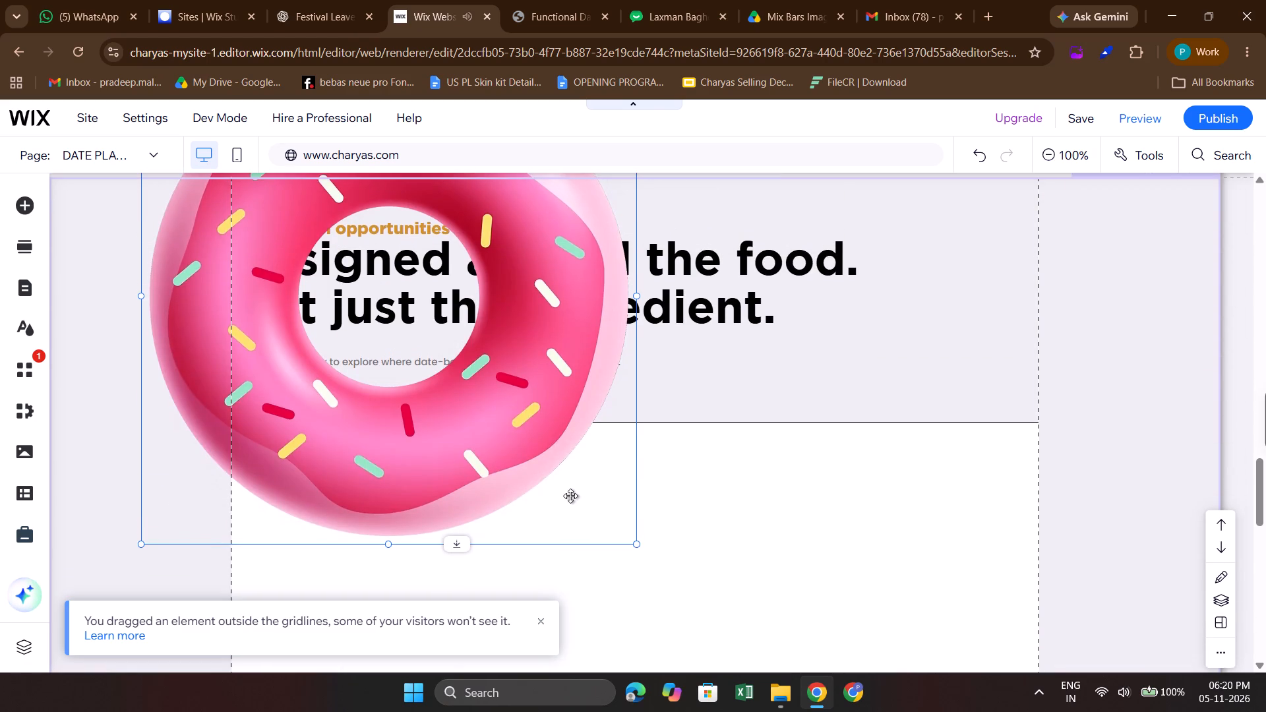
{"action": "scroll", "coordinate": [615, 374], "scroll_direction": "down", "scroll_amount": 4}
{"action": "scroll", "coordinate": [615, 374], "scroll_direction": "up", "scroll_amount": 1}
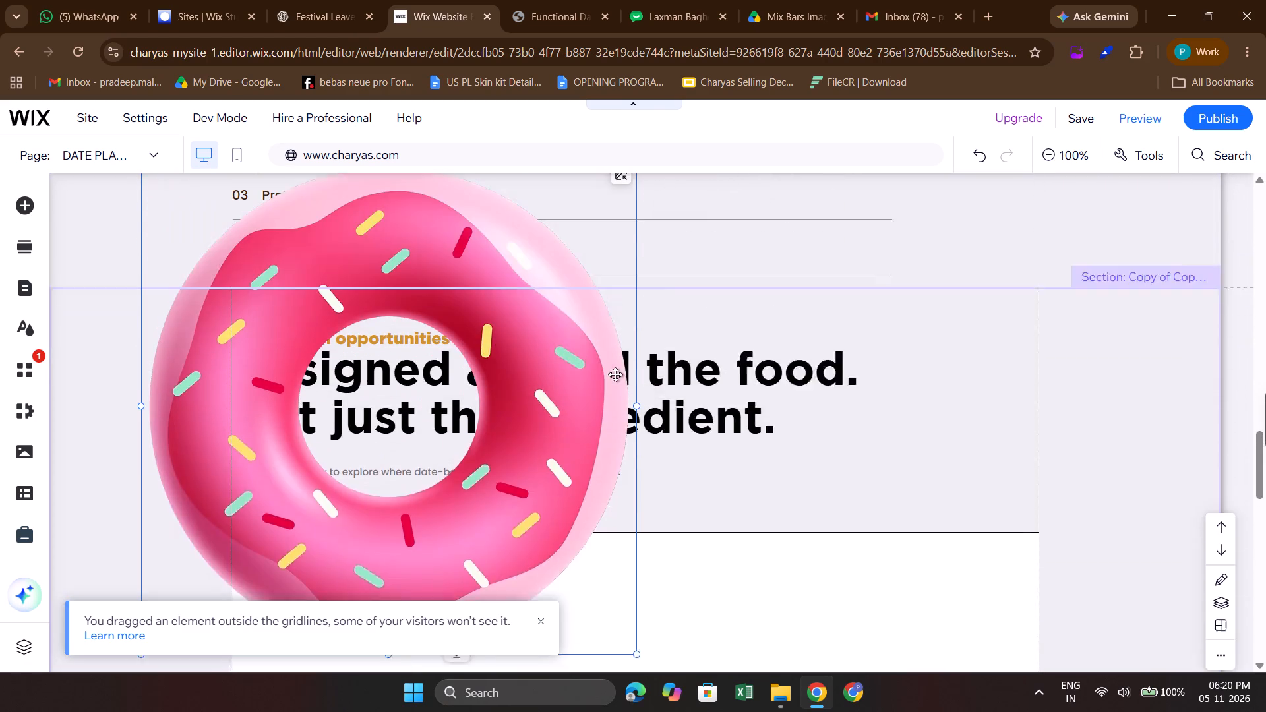
{"action": "scroll", "coordinate": [615, 374], "scroll_direction": "up", "scroll_amount": 1}
{"action": "left_click_drag", "start_coordinate": [563, 409], "coordinate": [599, 553]}
{"action": "scroll", "coordinate": [599, 553], "scroll_direction": "down", "scroll_amount": 2}
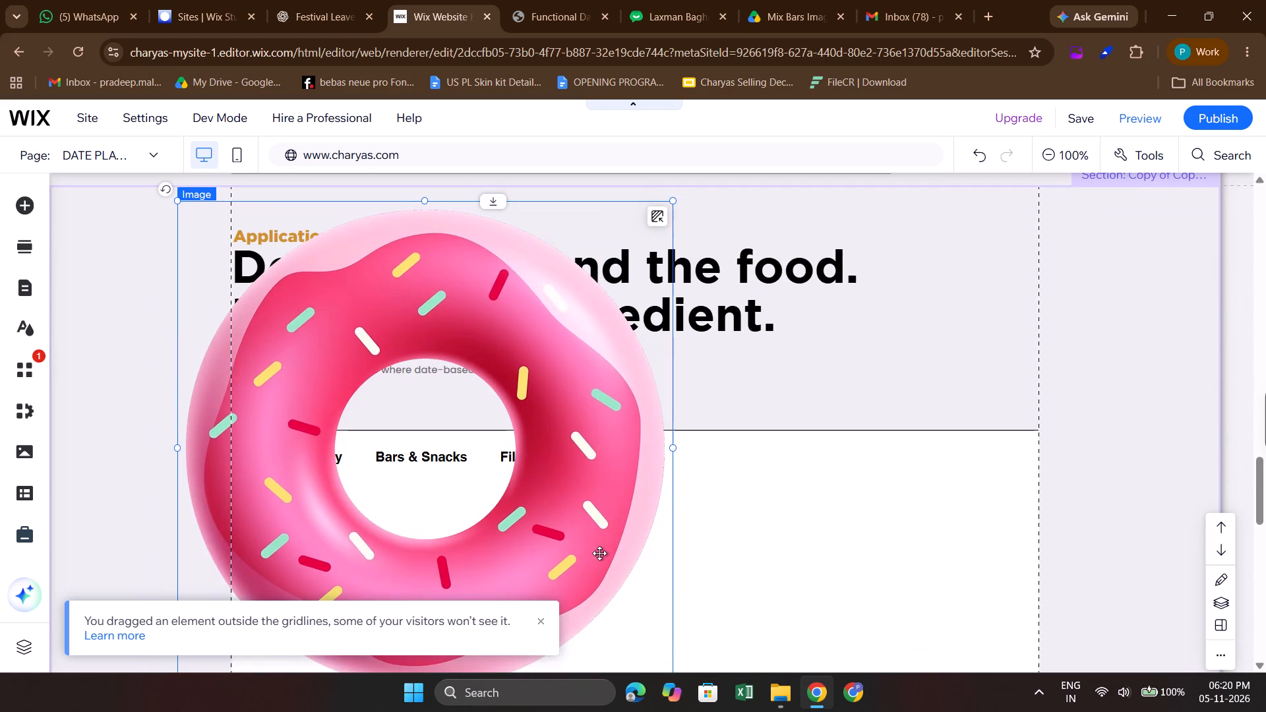
{"action": "left_click_drag", "start_coordinate": [608, 384], "coordinate": [651, 540]}
{"action": "scroll", "coordinate": [651, 540], "scroll_direction": "down", "scroll_amount": 2}
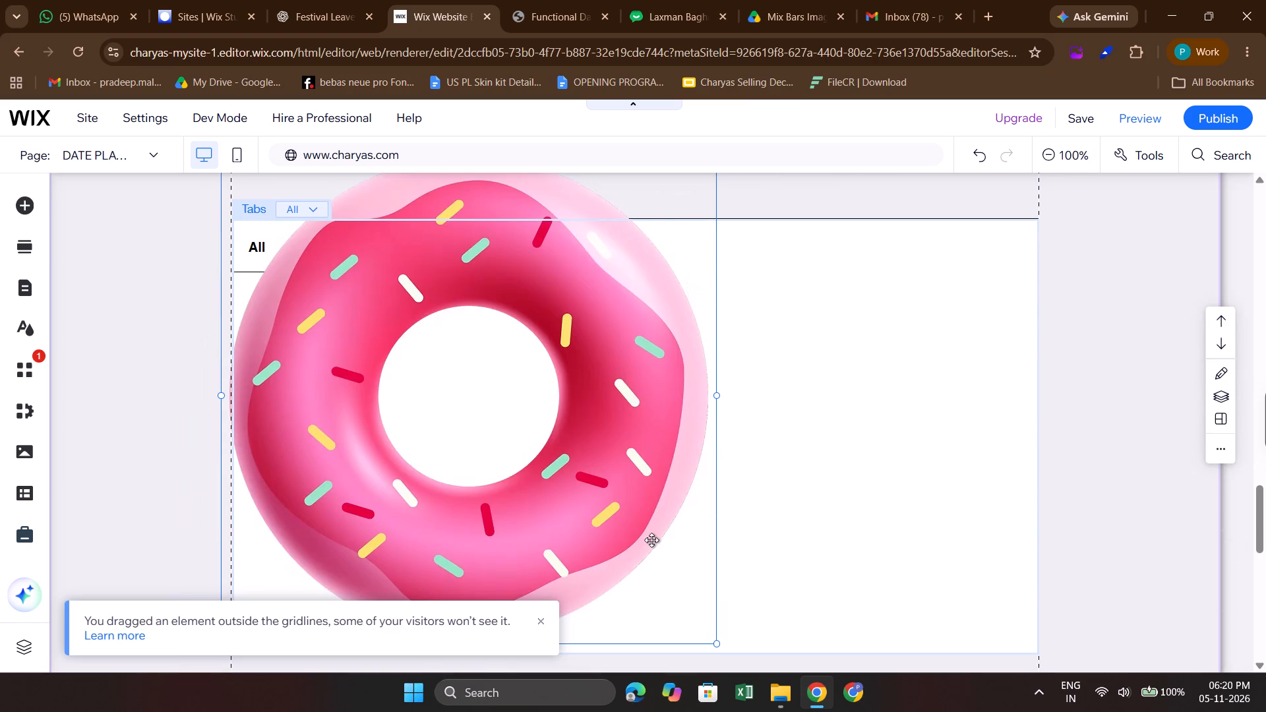
{"action": "left_click_drag", "start_coordinate": [696, 338], "coordinate": [693, 427]}
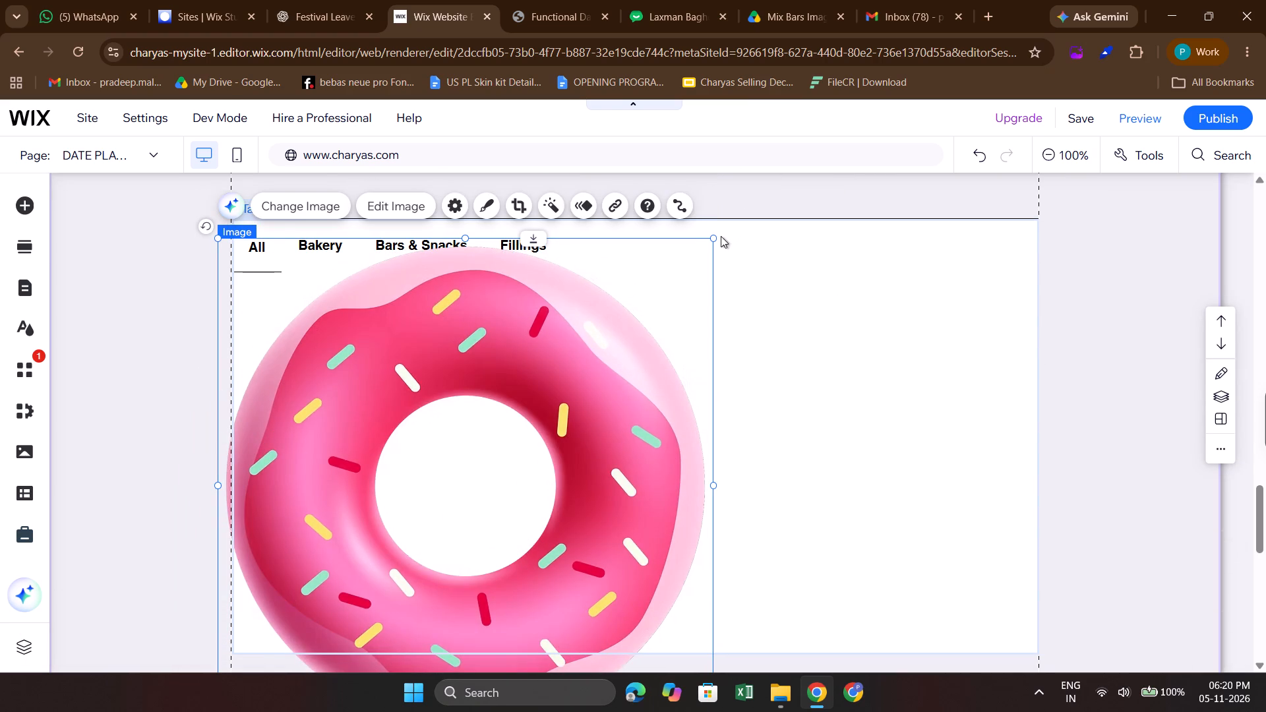
Shrink the donut image to about 152 × 152 px and place it just under the All tab label.
{"action": "left_click_drag", "start_coordinate": [715, 240], "coordinate": [479, 394]}
{"action": "left_click_drag", "start_coordinate": [382, 467], "coordinate": [416, 454]}
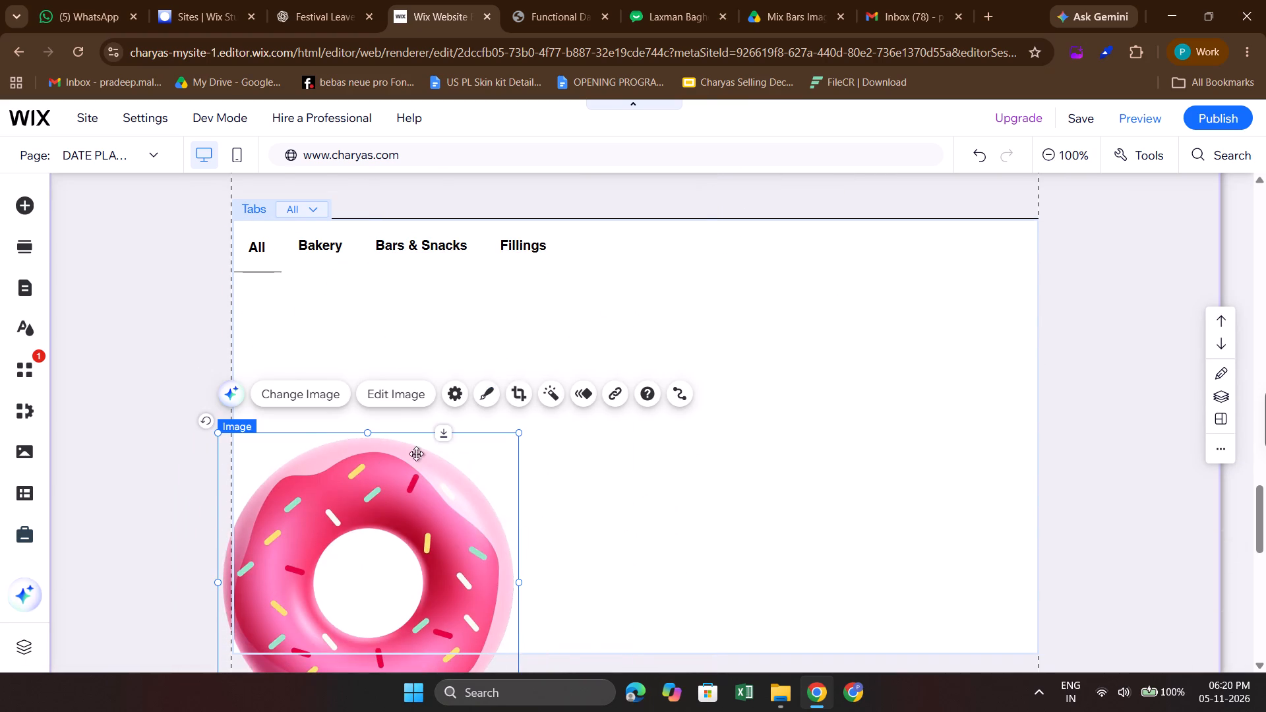
{"action": "left_click_drag", "start_coordinate": [416, 454], "coordinate": [447, 315]}
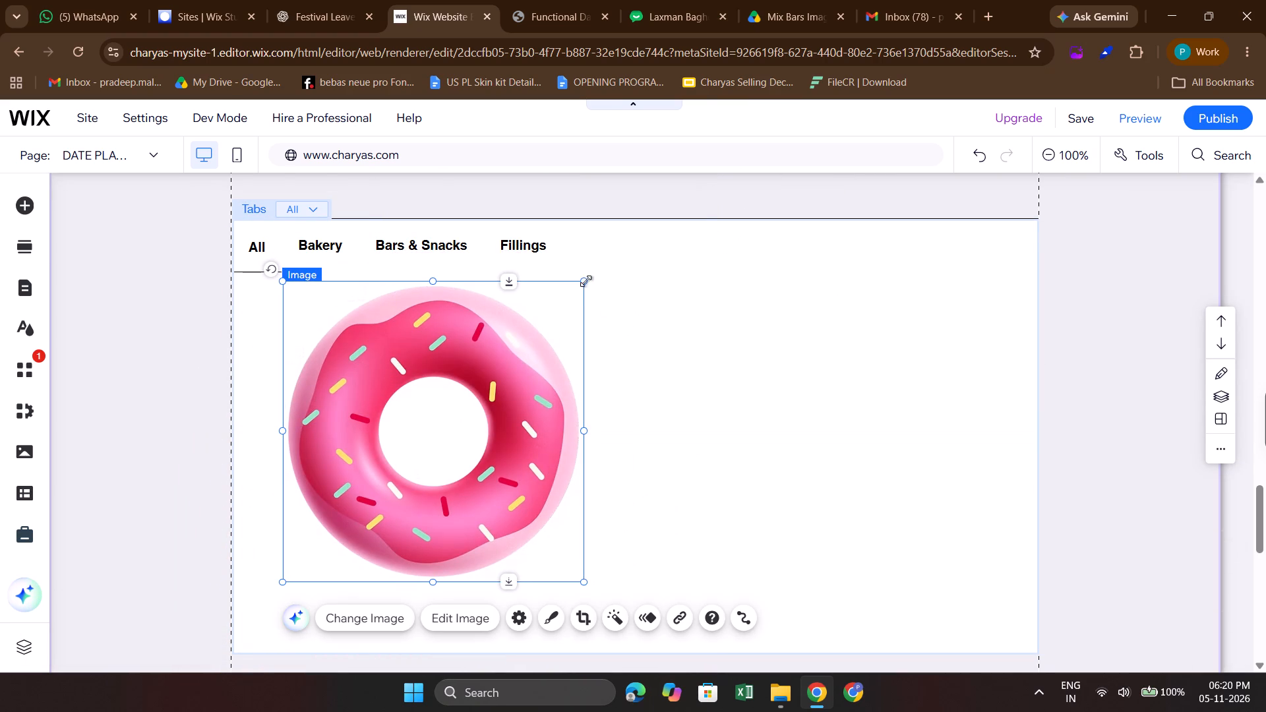
{"action": "left_click_drag", "start_coordinate": [582, 278], "coordinate": [388, 409]}
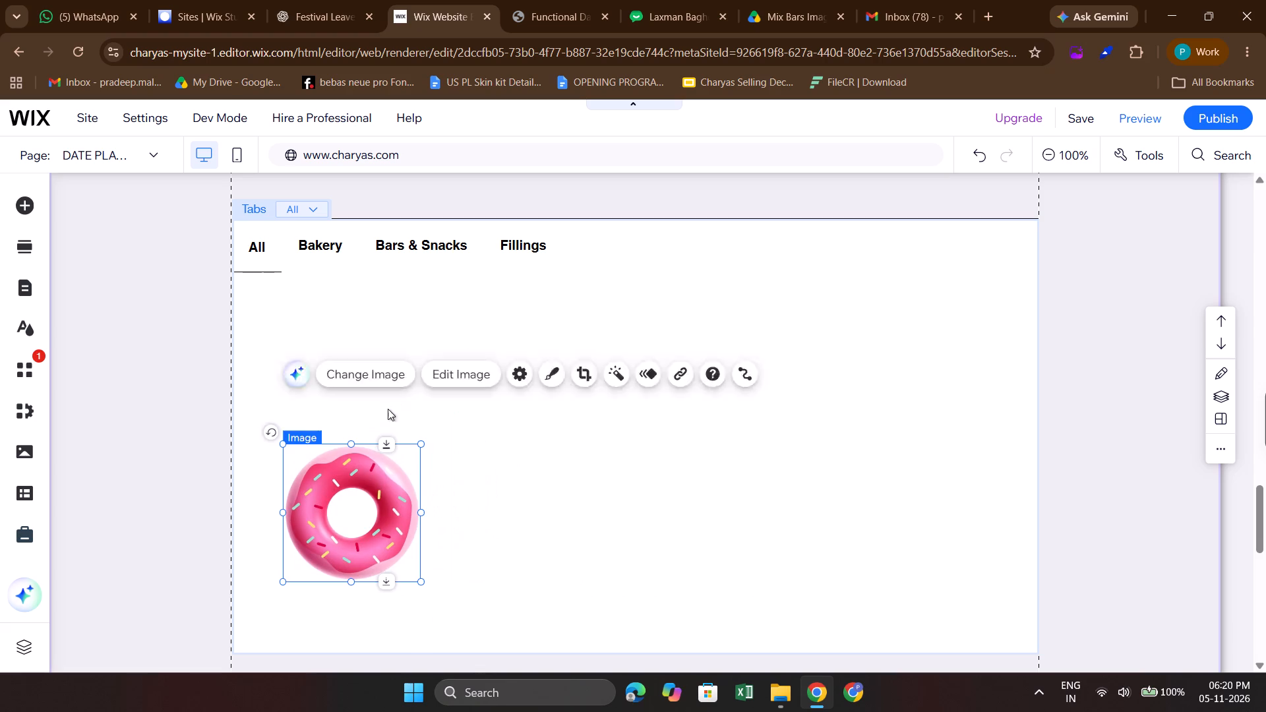
{"action": "left_click_drag", "start_coordinate": [359, 508], "coordinate": [324, 332]}
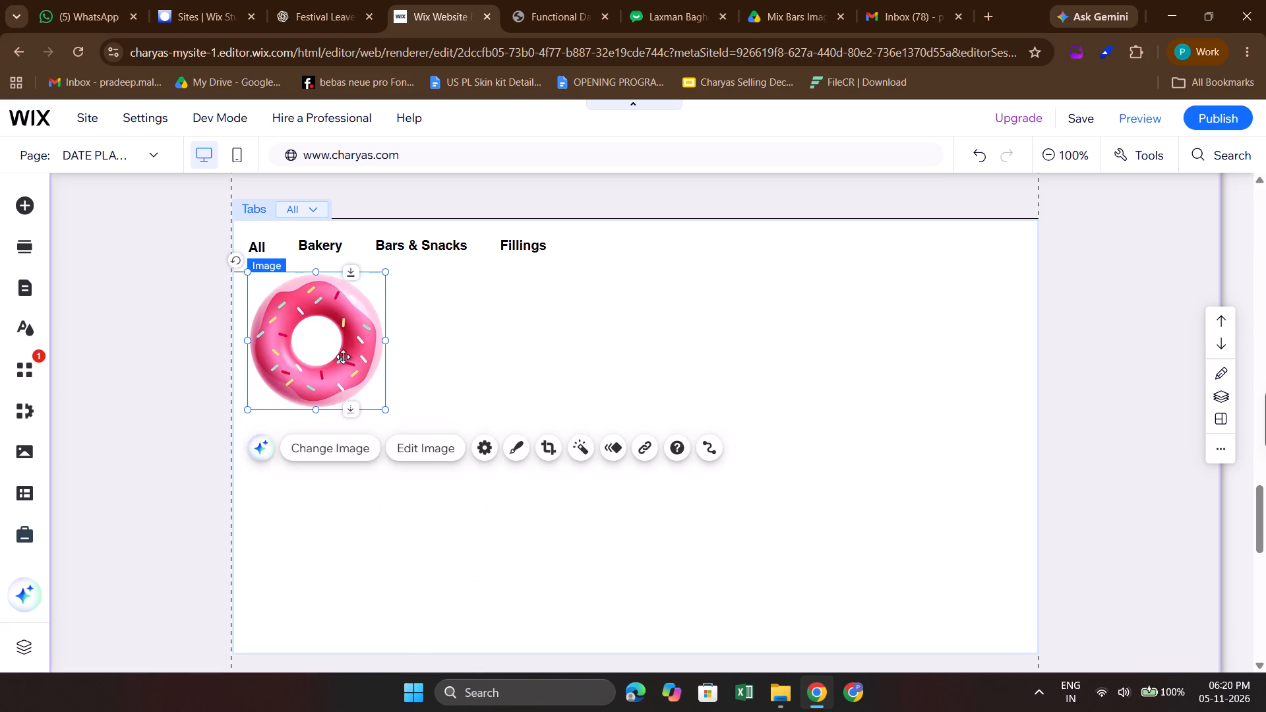
{"action": "left_click_drag", "start_coordinate": [384, 272], "coordinate": [370, 282]}
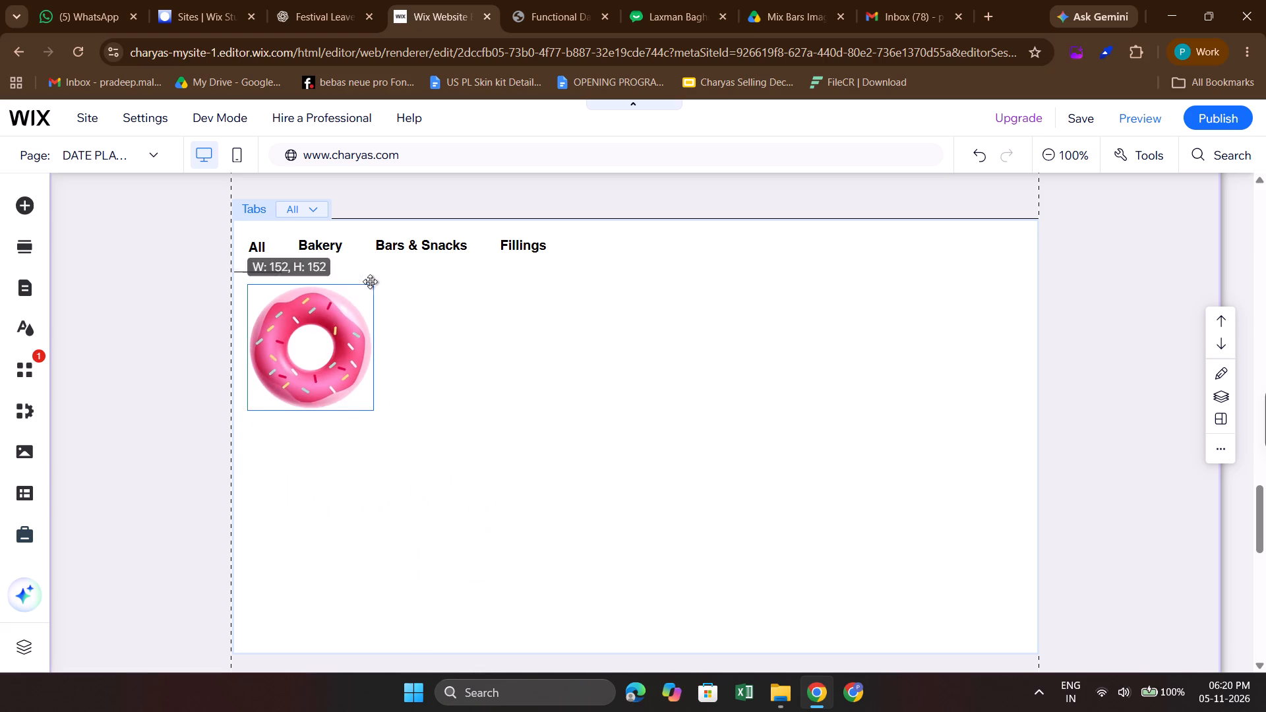
Align the donut image with the left edge of the All tab's content area, at about x 0, y 2815.
{"action": "left_click_drag", "start_coordinate": [300, 341], "coordinate": [293, 352]}
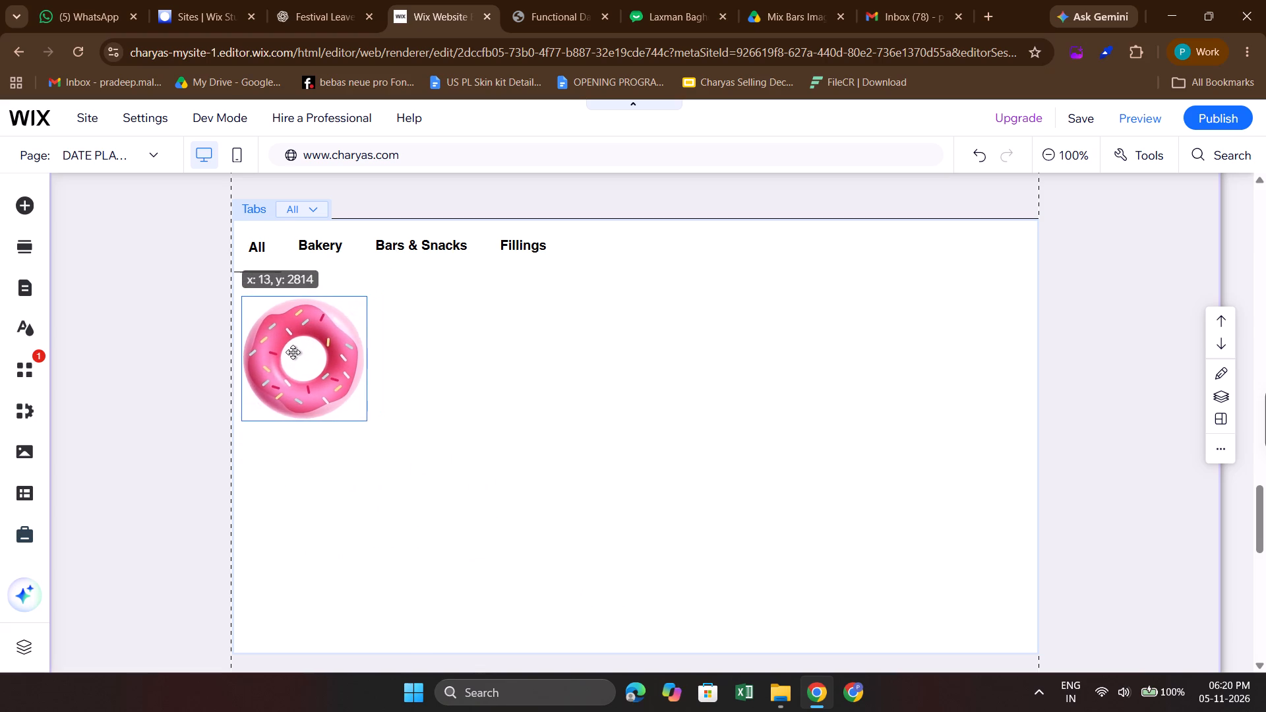
{"action": "left_click_drag", "start_coordinate": [293, 352], "coordinate": [286, 353]}
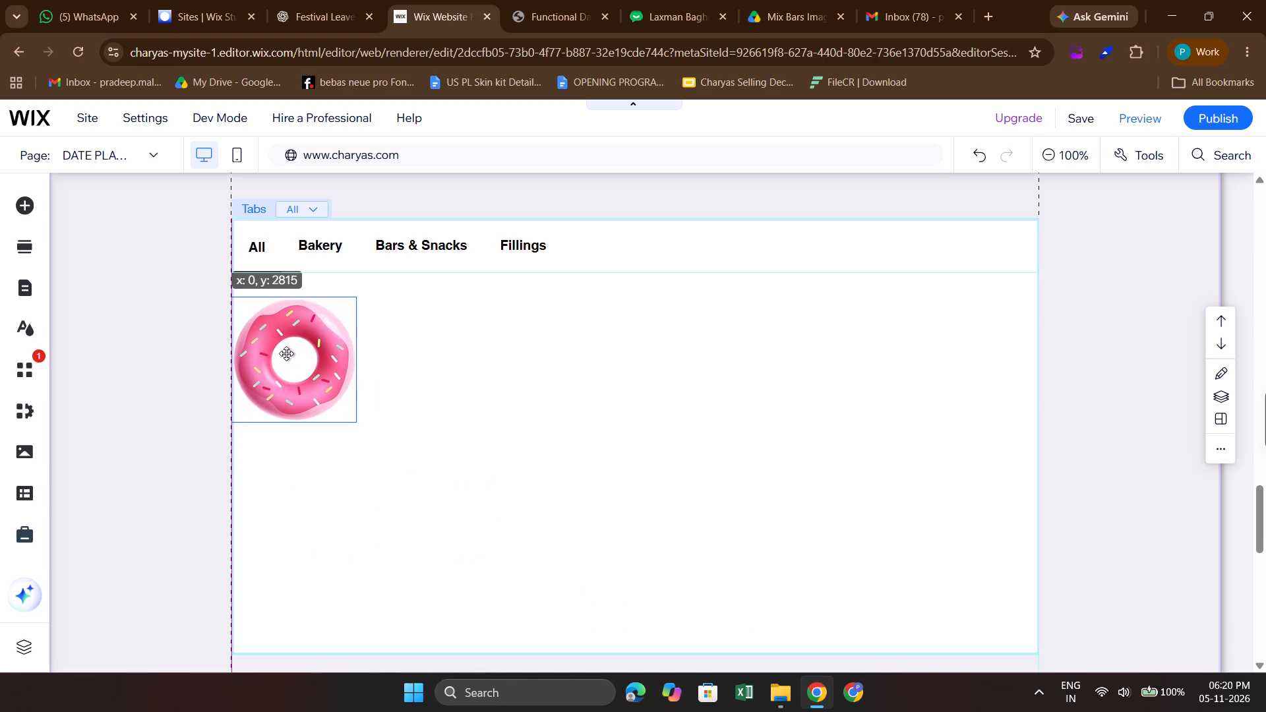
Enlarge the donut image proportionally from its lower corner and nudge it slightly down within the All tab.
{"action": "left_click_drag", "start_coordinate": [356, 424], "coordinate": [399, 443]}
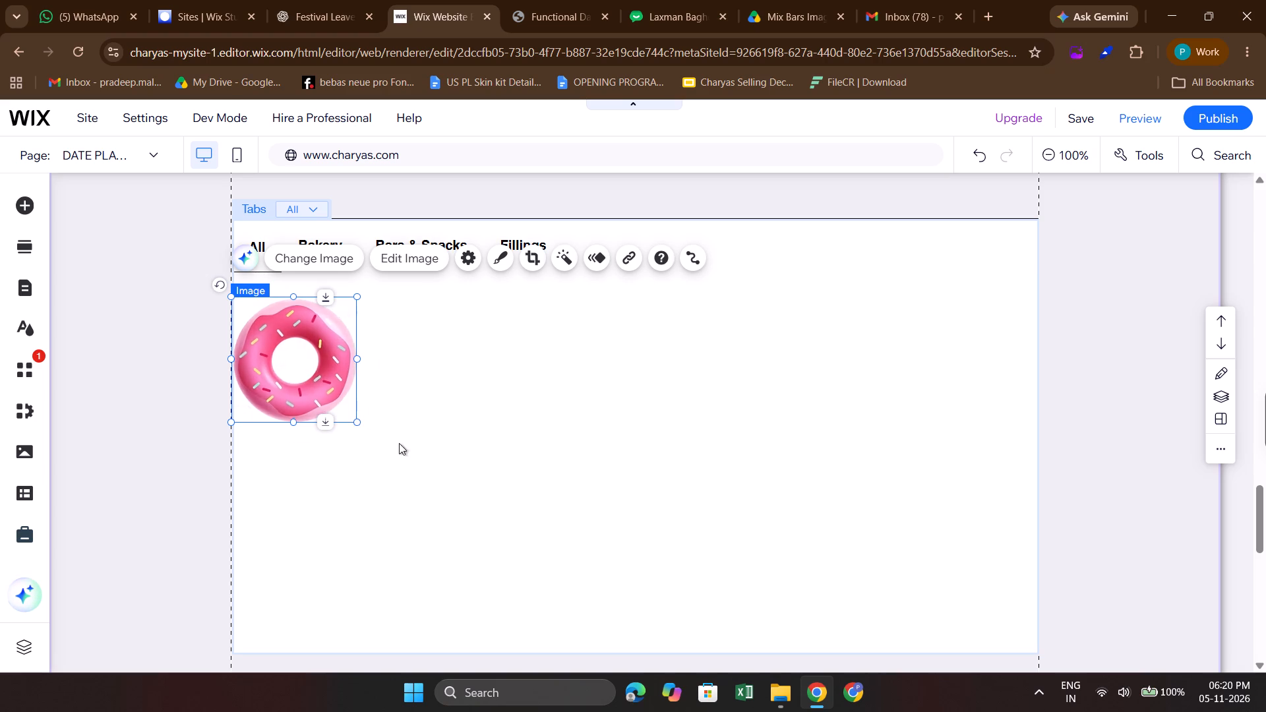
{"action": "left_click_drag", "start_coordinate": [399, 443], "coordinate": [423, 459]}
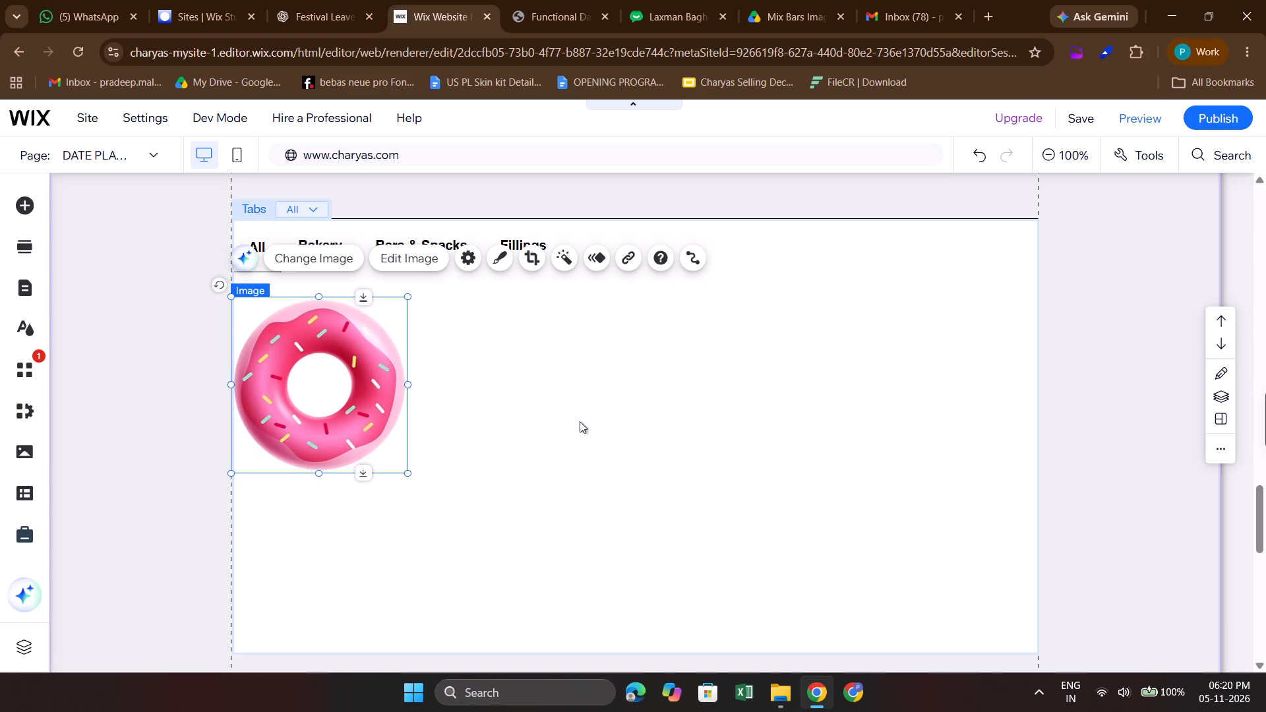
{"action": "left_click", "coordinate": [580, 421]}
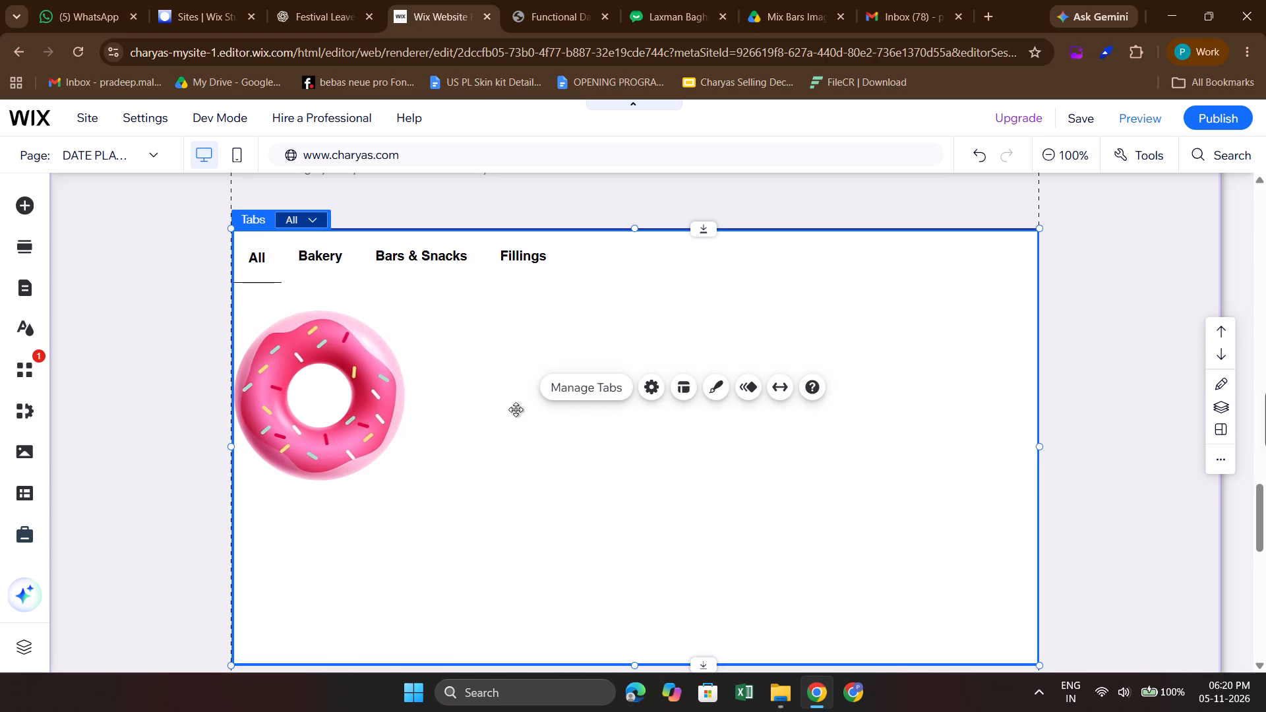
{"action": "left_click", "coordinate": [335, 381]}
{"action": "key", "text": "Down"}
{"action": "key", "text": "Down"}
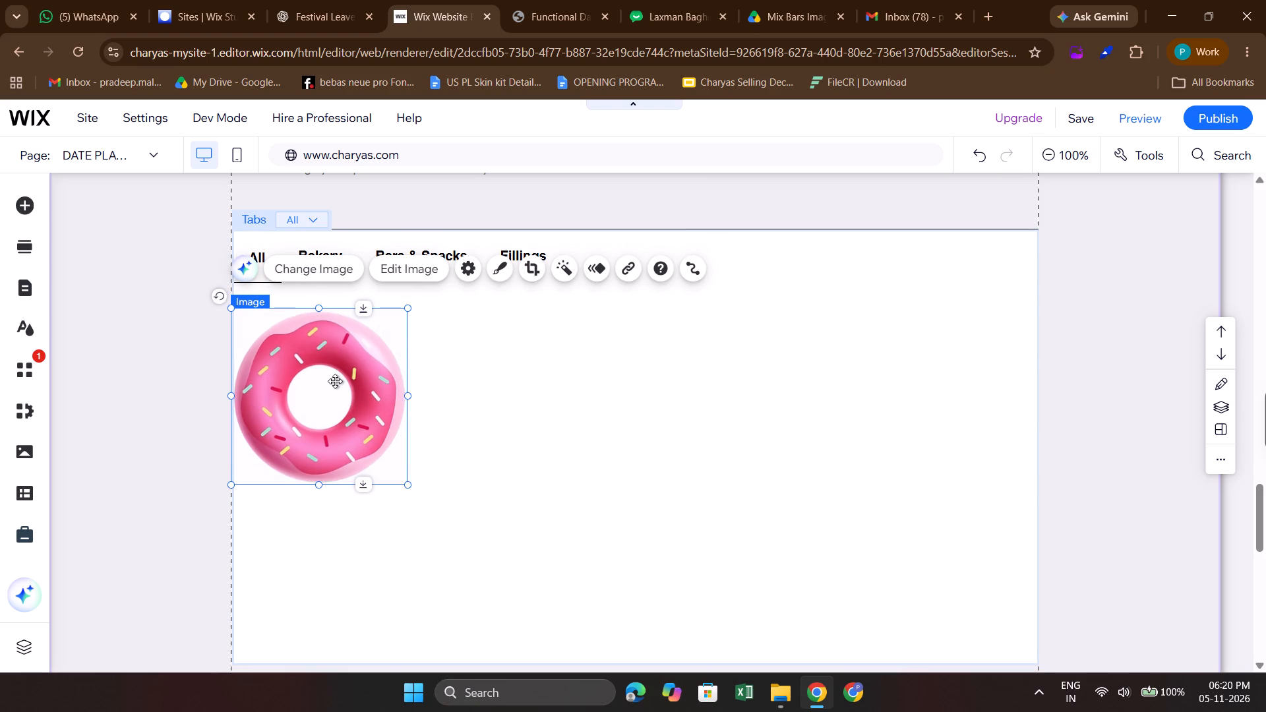
Check the application cards in the HTML reference and delete the donut image from the All tab.
{"action": "left_click", "coordinate": [487, 429]}
{"action": "left_click", "coordinate": [537, 1]}
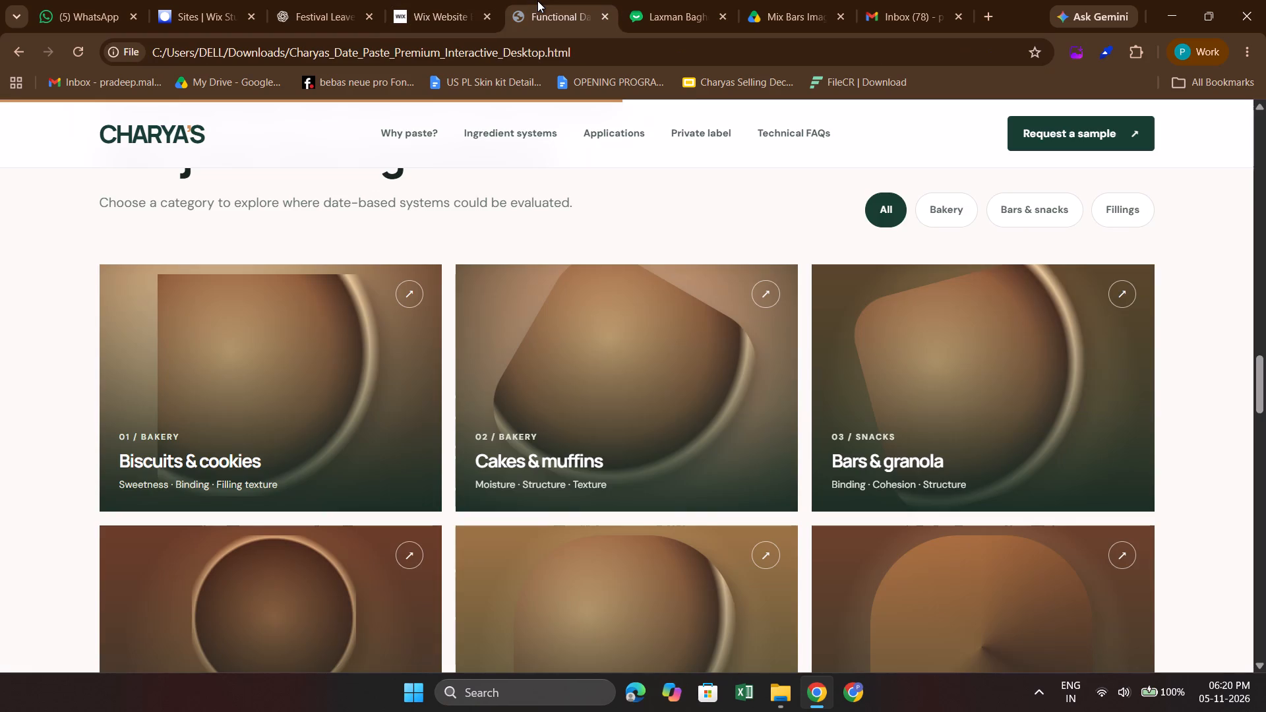
{"action": "left_click", "coordinate": [467, 1]}
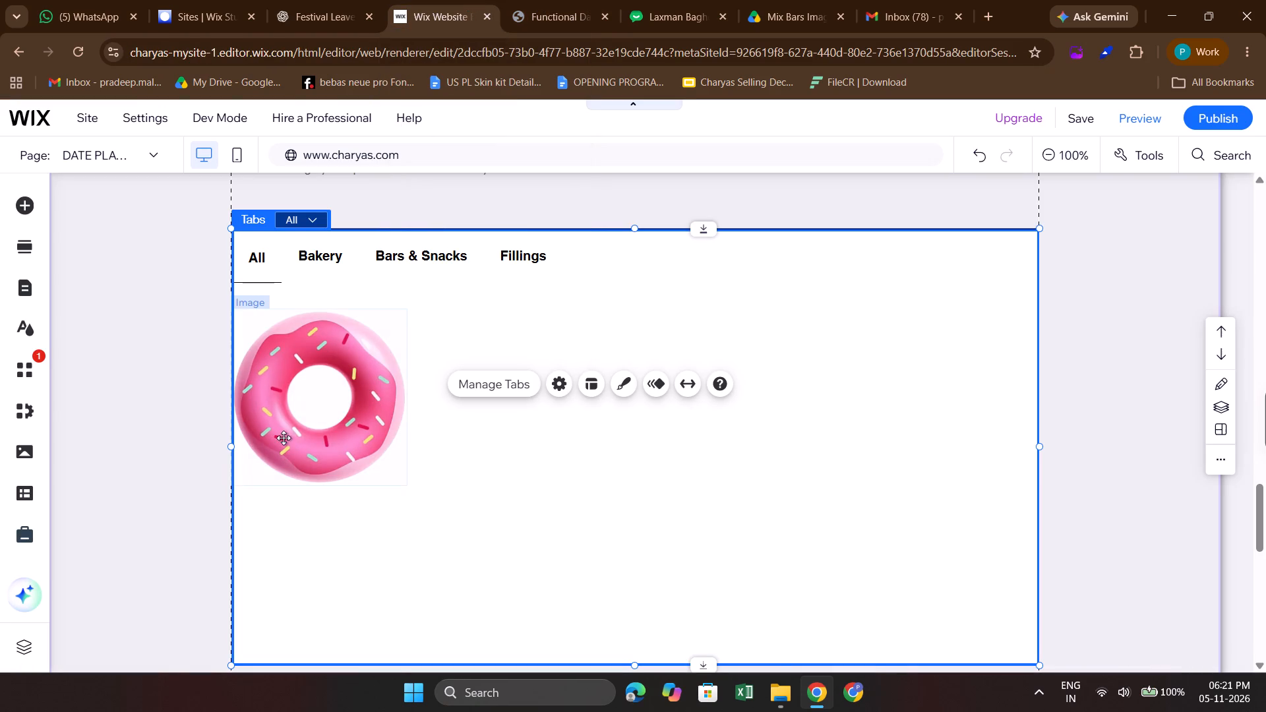
{"action": "left_click", "coordinate": [342, 413]}
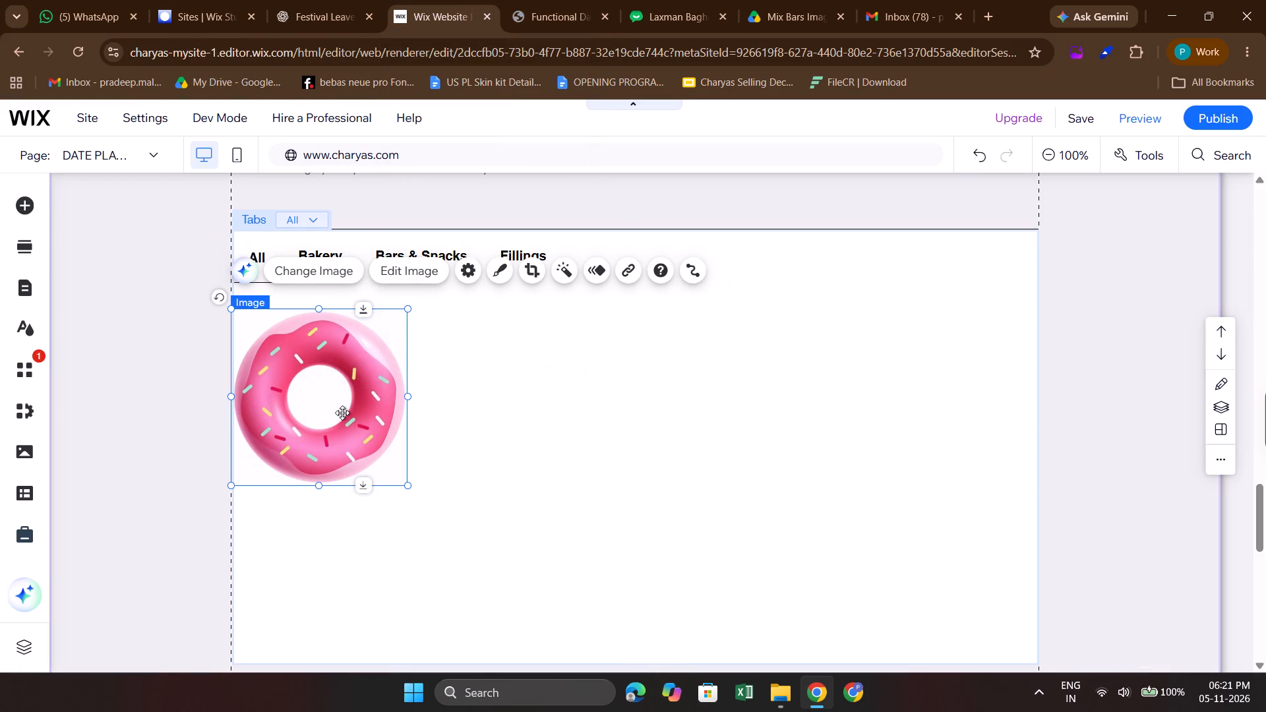
{"action": "key", "text": "Delete"}
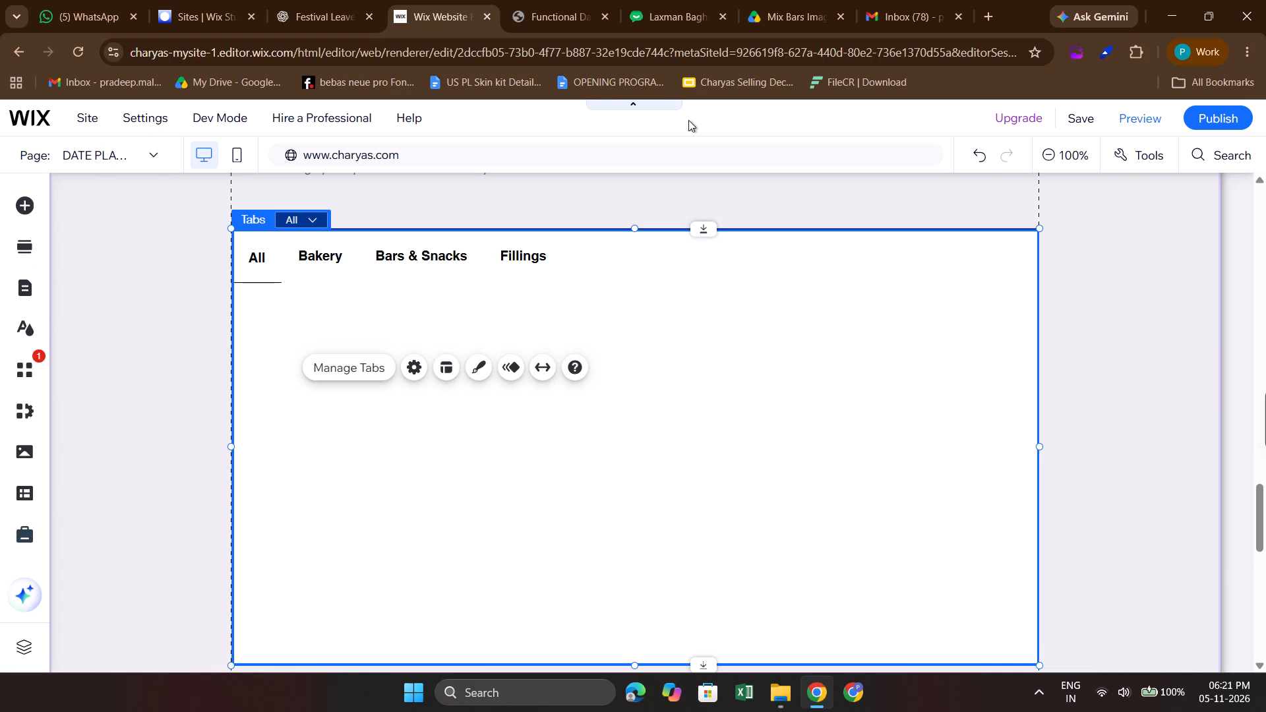
Open the site's media library and browse it for a replacement image for the All tab.
{"action": "left_click", "coordinate": [26, 444]}
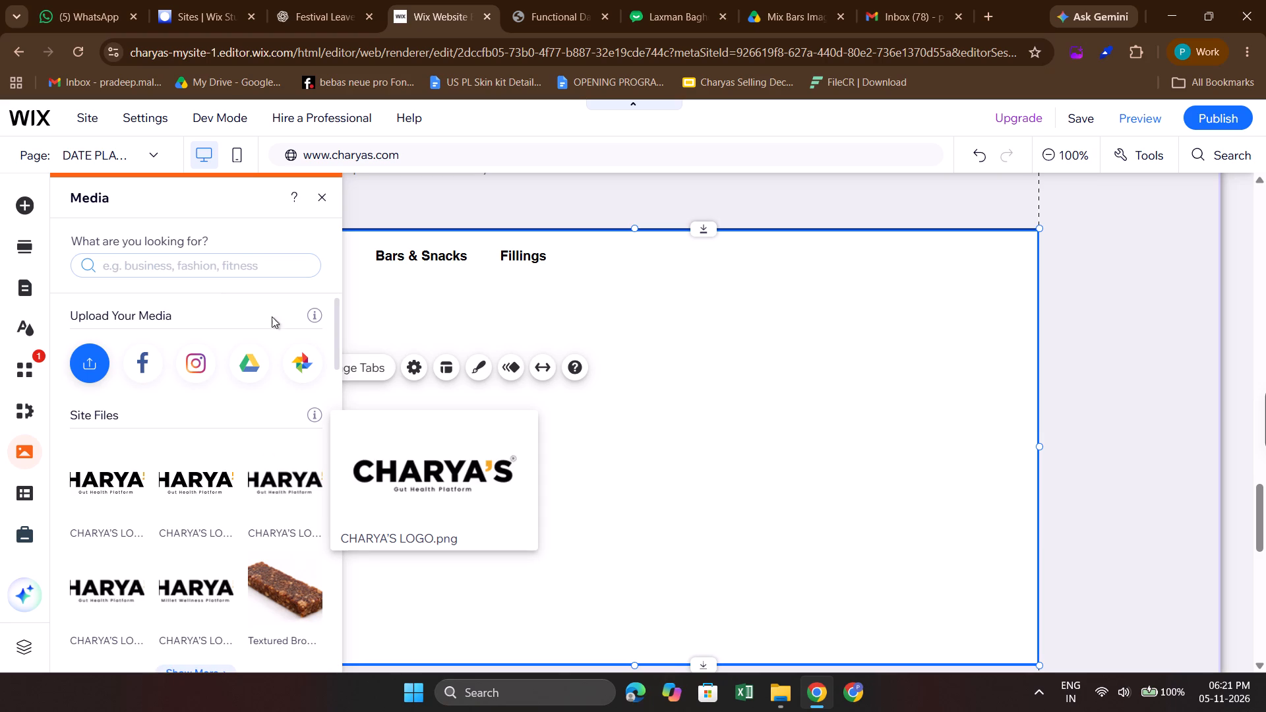
{"action": "scroll", "coordinate": [152, 394], "scroll_direction": "down", "scroll_amount": 4}
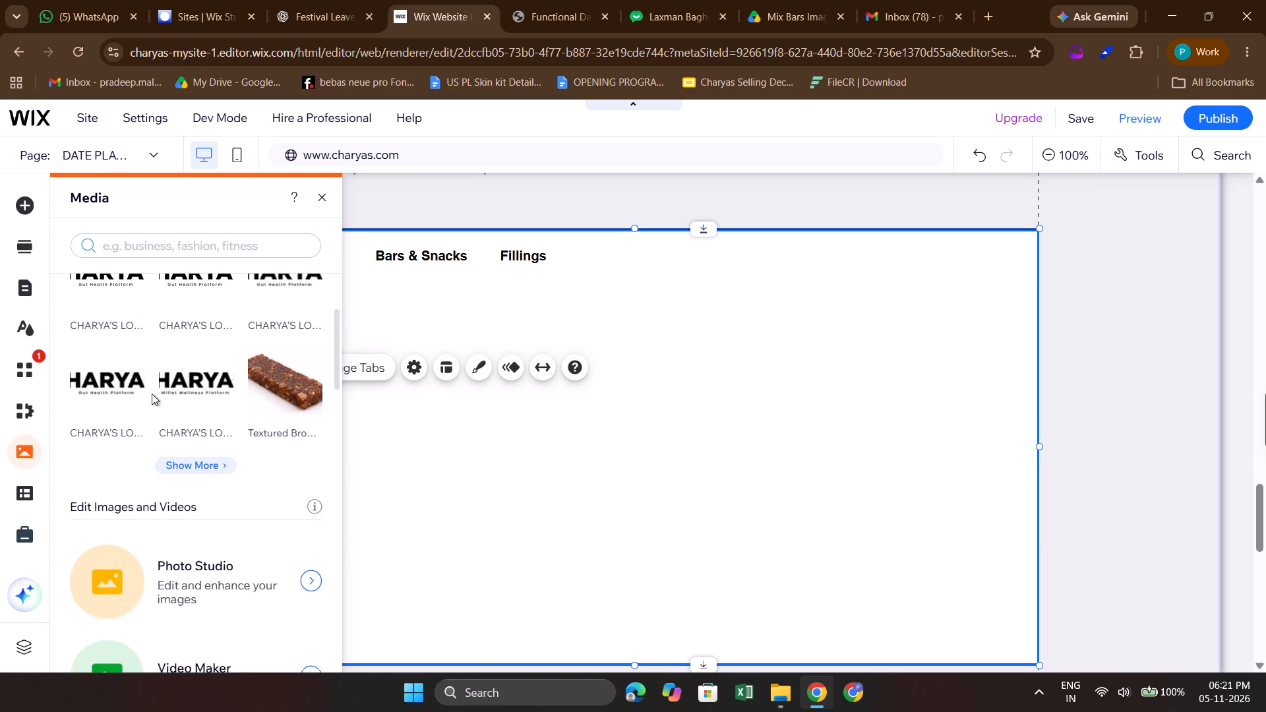
{"action": "scroll", "coordinate": [152, 394], "scroll_direction": "down", "scroll_amount": 7}
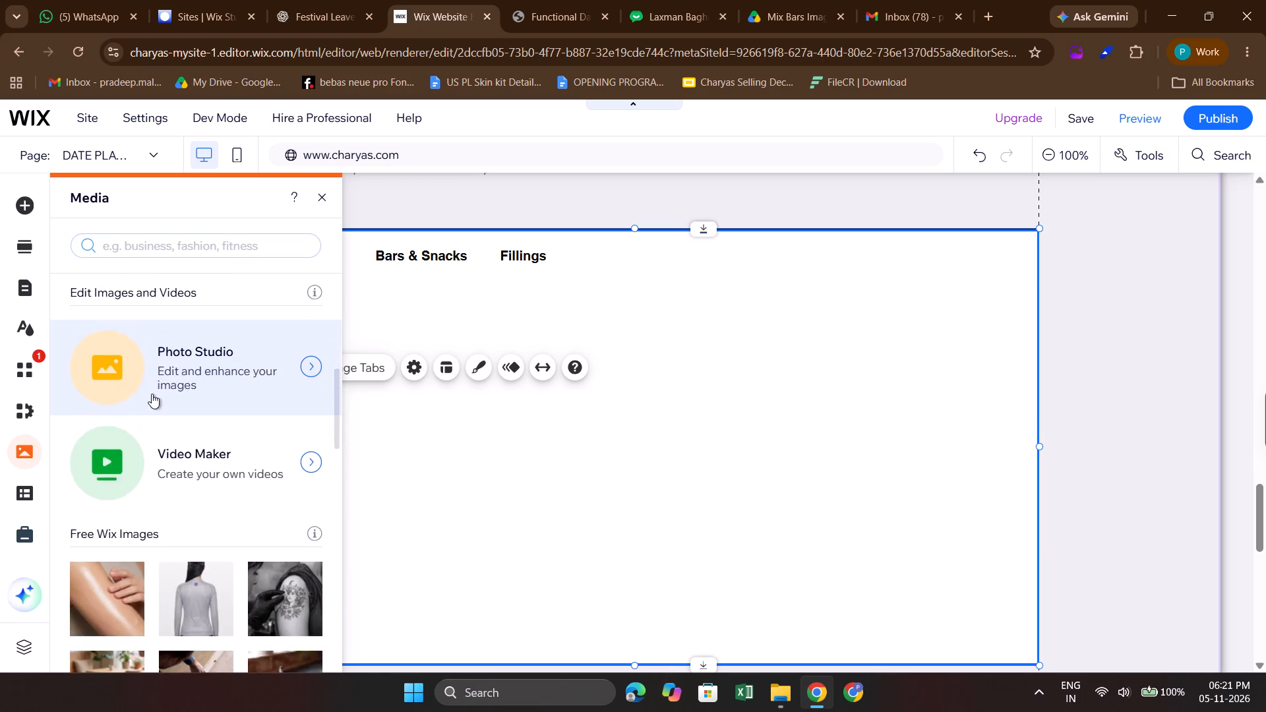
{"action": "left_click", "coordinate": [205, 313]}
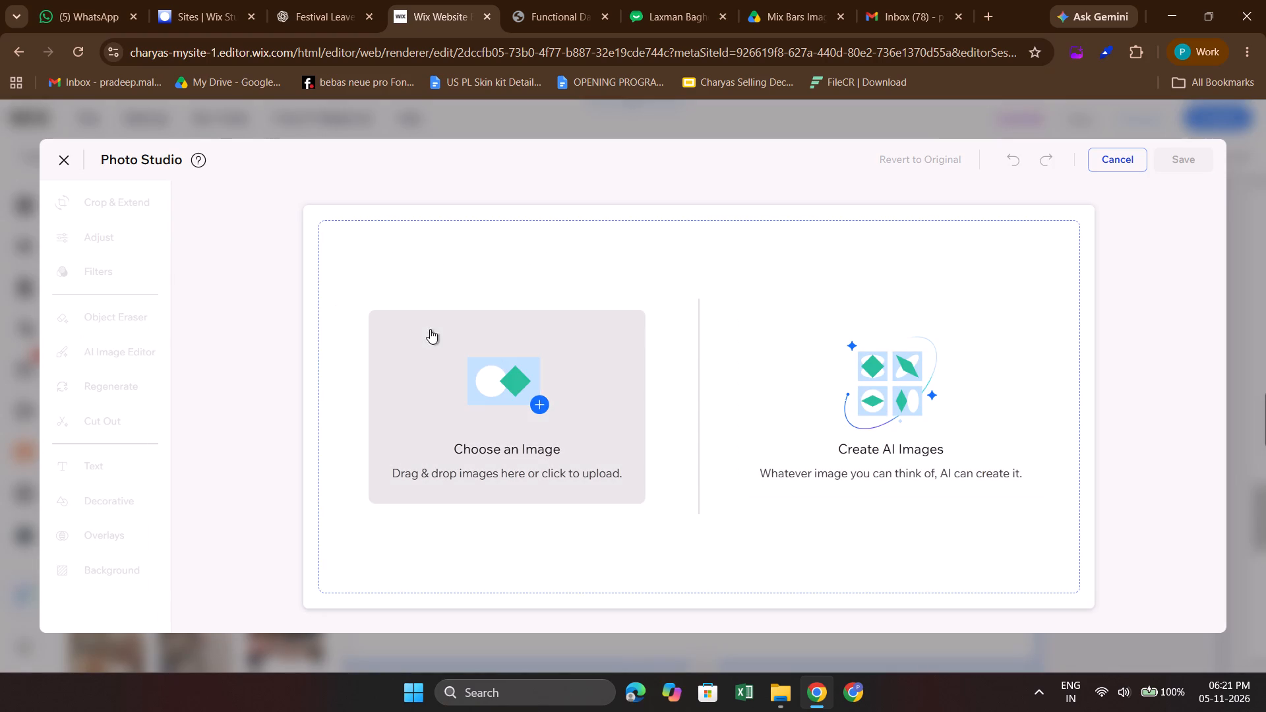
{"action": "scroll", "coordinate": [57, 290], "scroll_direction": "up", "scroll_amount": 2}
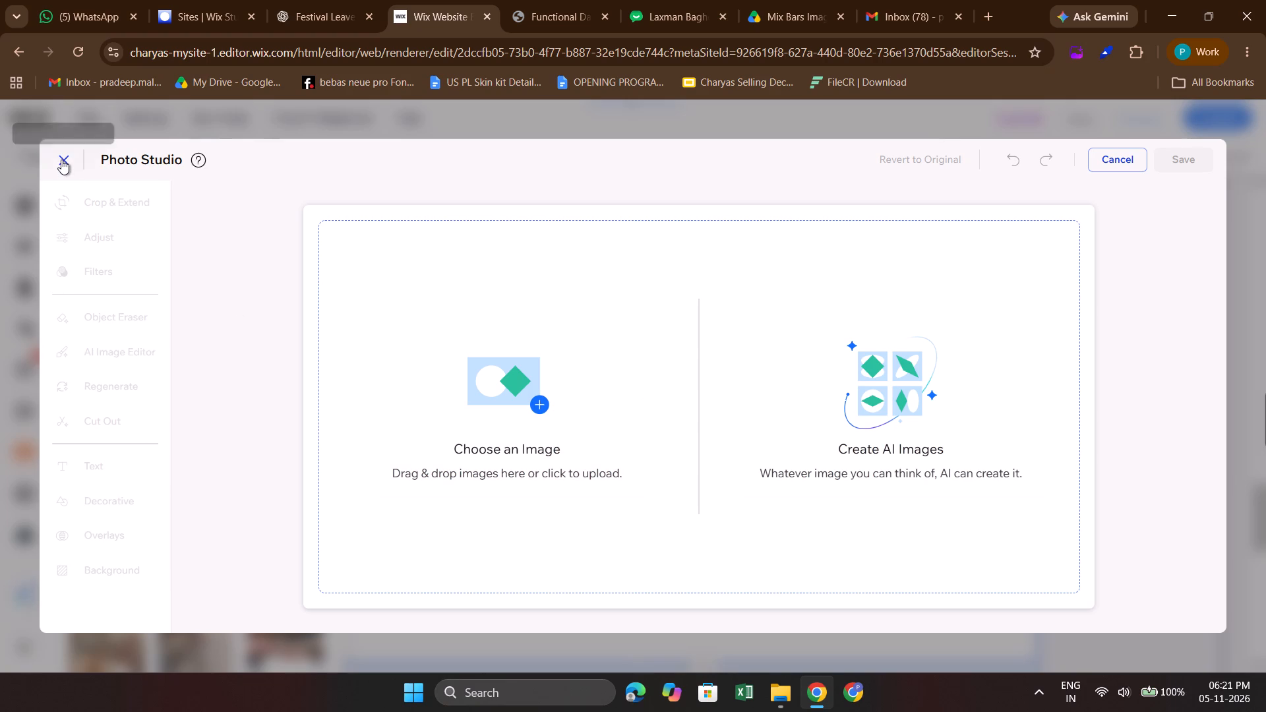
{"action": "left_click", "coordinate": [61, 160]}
Add the Coffee And Pastry picture from the free Wix images to the page.
{"action": "scroll", "coordinate": [167, 529], "scroll_direction": "down", "scroll_amount": 2}
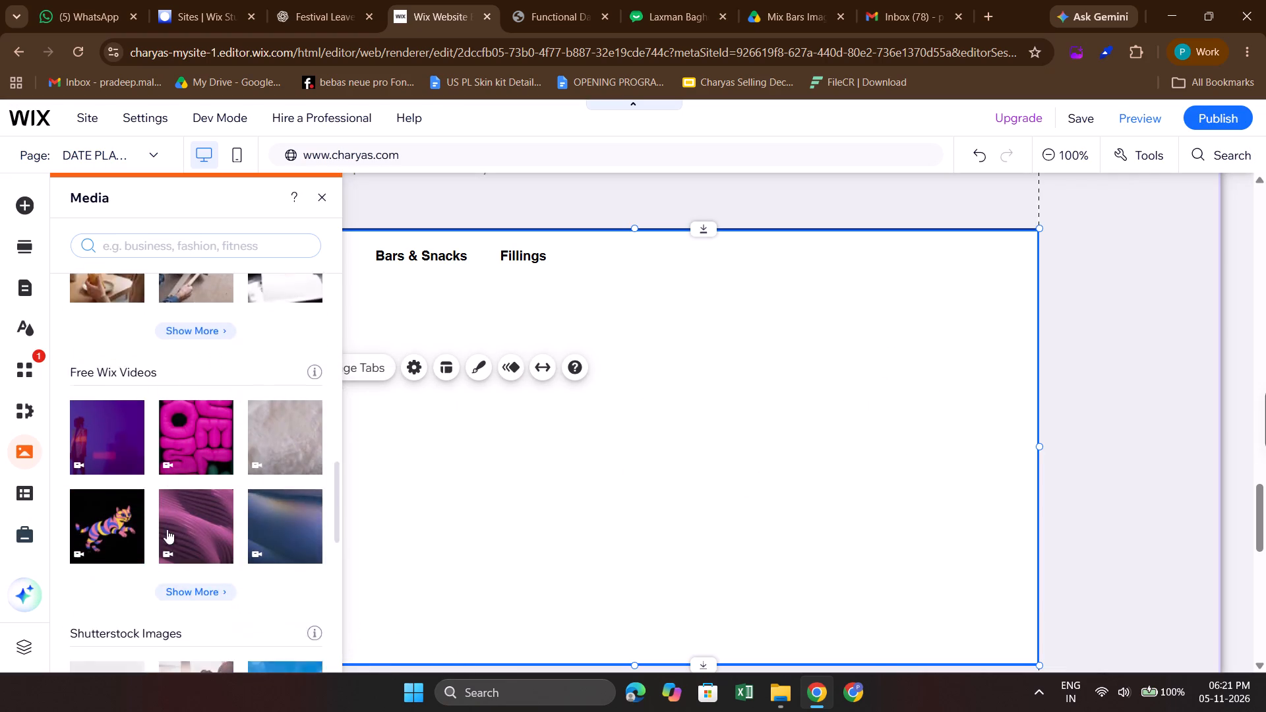
{"action": "scroll", "coordinate": [167, 529], "scroll_direction": "down", "scroll_amount": 5}
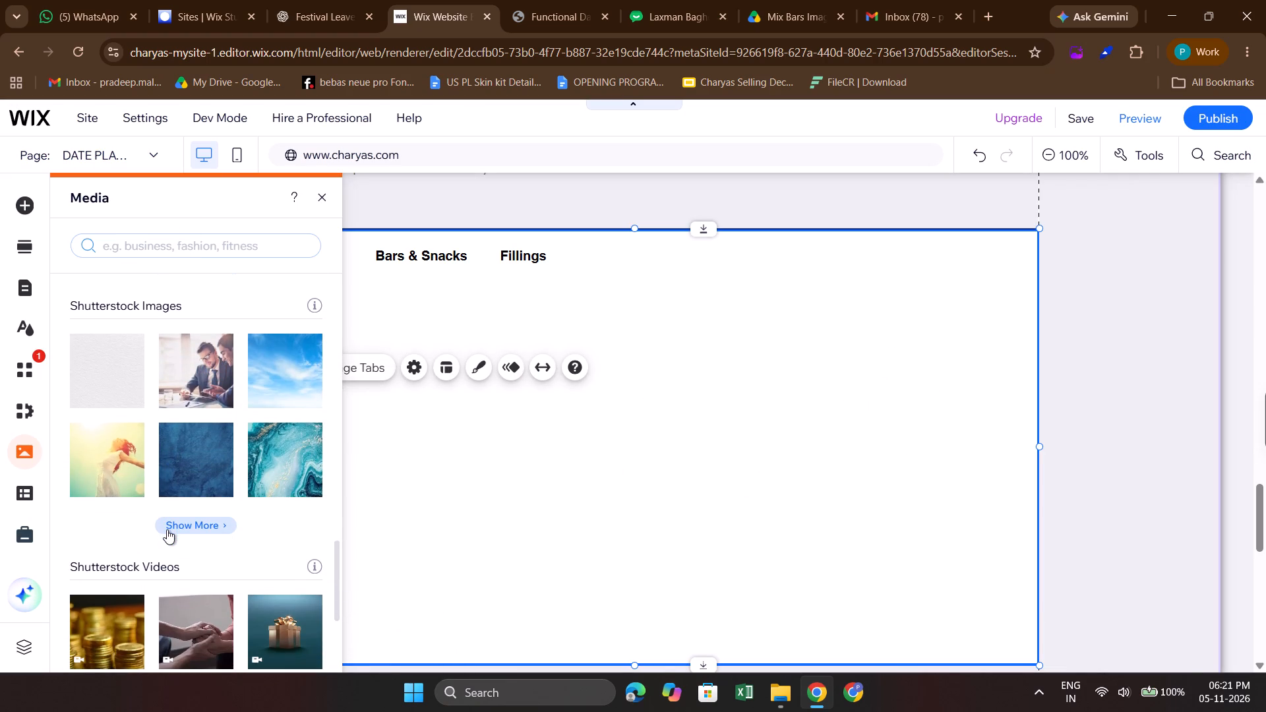
{"action": "scroll", "coordinate": [167, 529], "scroll_direction": "down", "scroll_amount": 1}
{"action": "scroll", "coordinate": [167, 529], "scroll_direction": "up", "scroll_amount": 5}
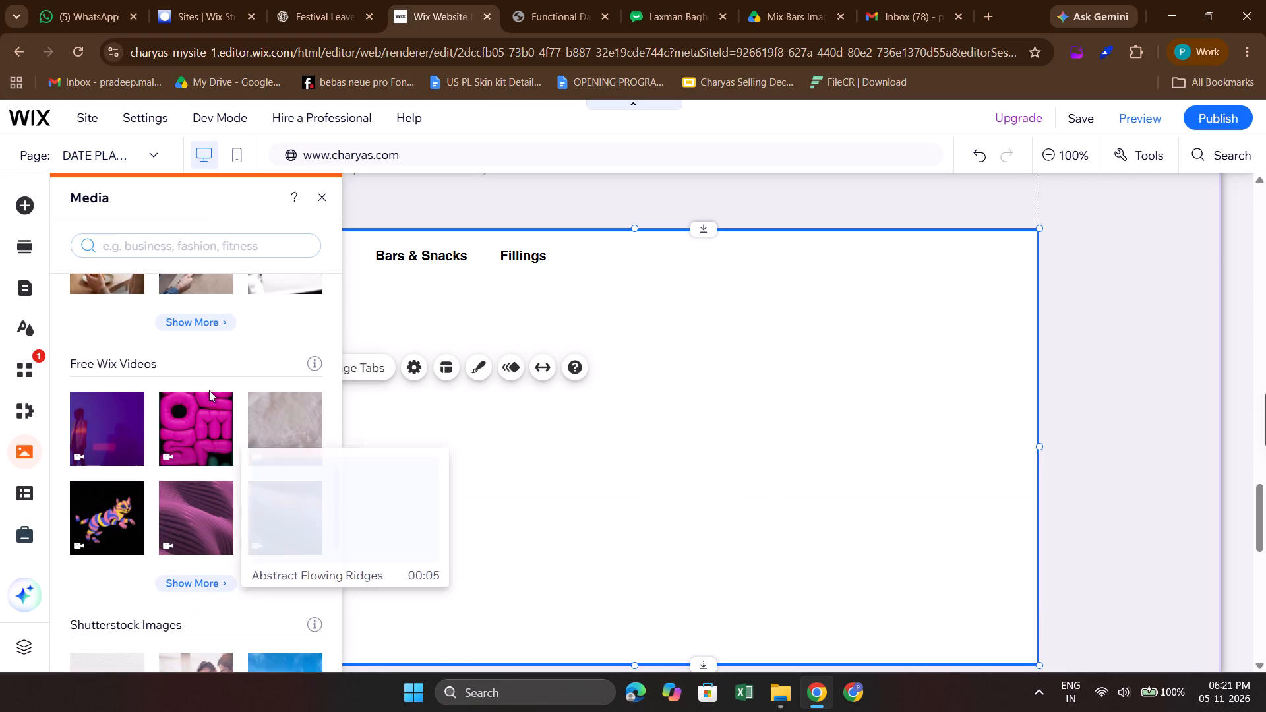
{"action": "scroll", "coordinate": [209, 390], "scroll_direction": "up", "scroll_amount": 3}
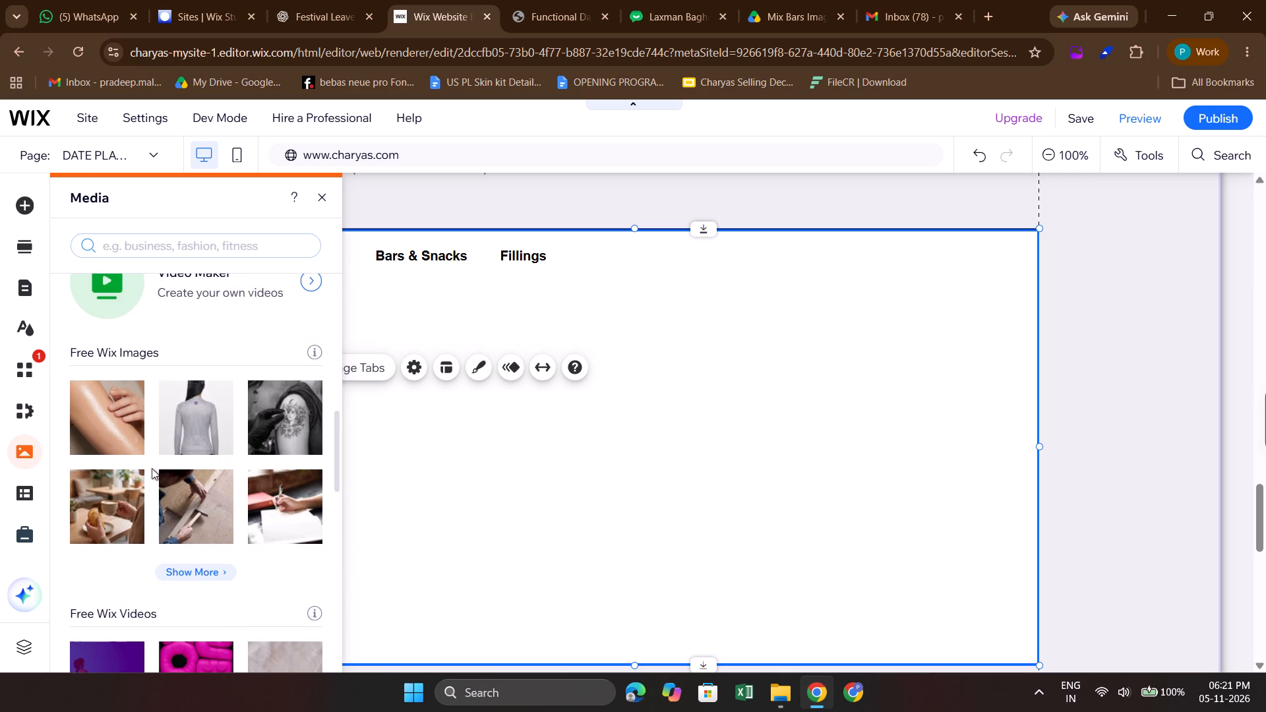
{"action": "left_click", "coordinate": [109, 500]}
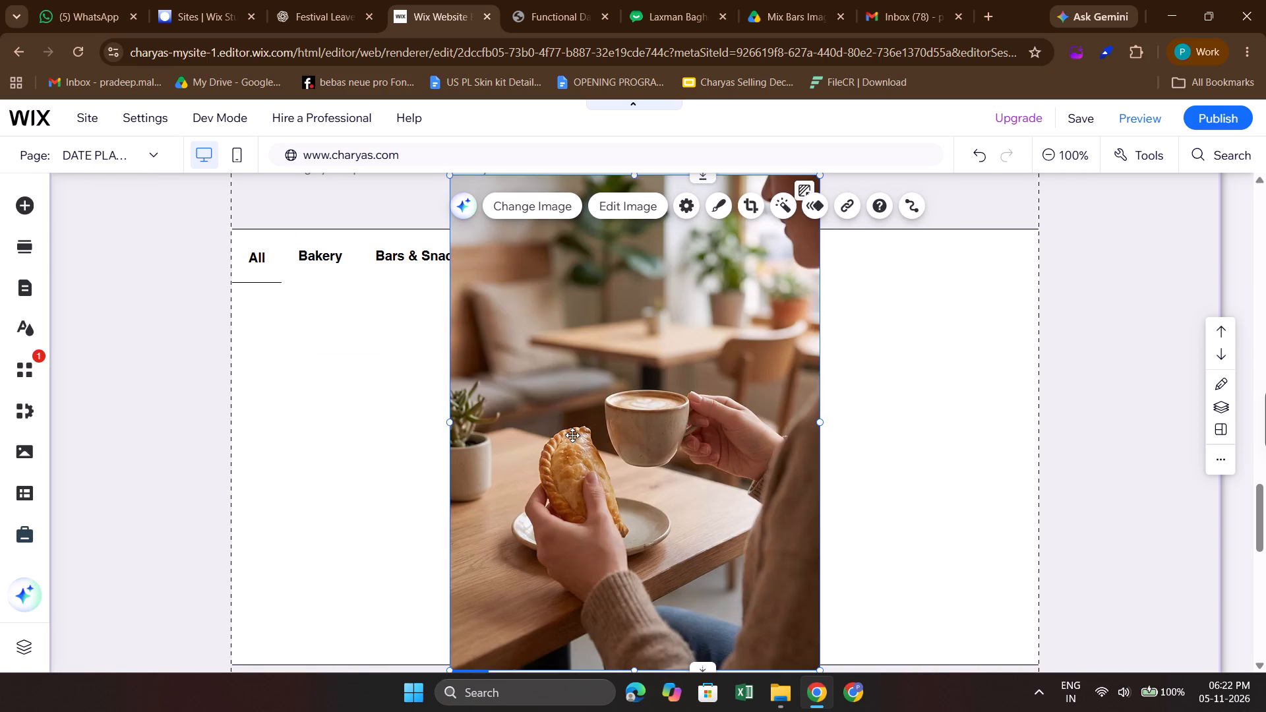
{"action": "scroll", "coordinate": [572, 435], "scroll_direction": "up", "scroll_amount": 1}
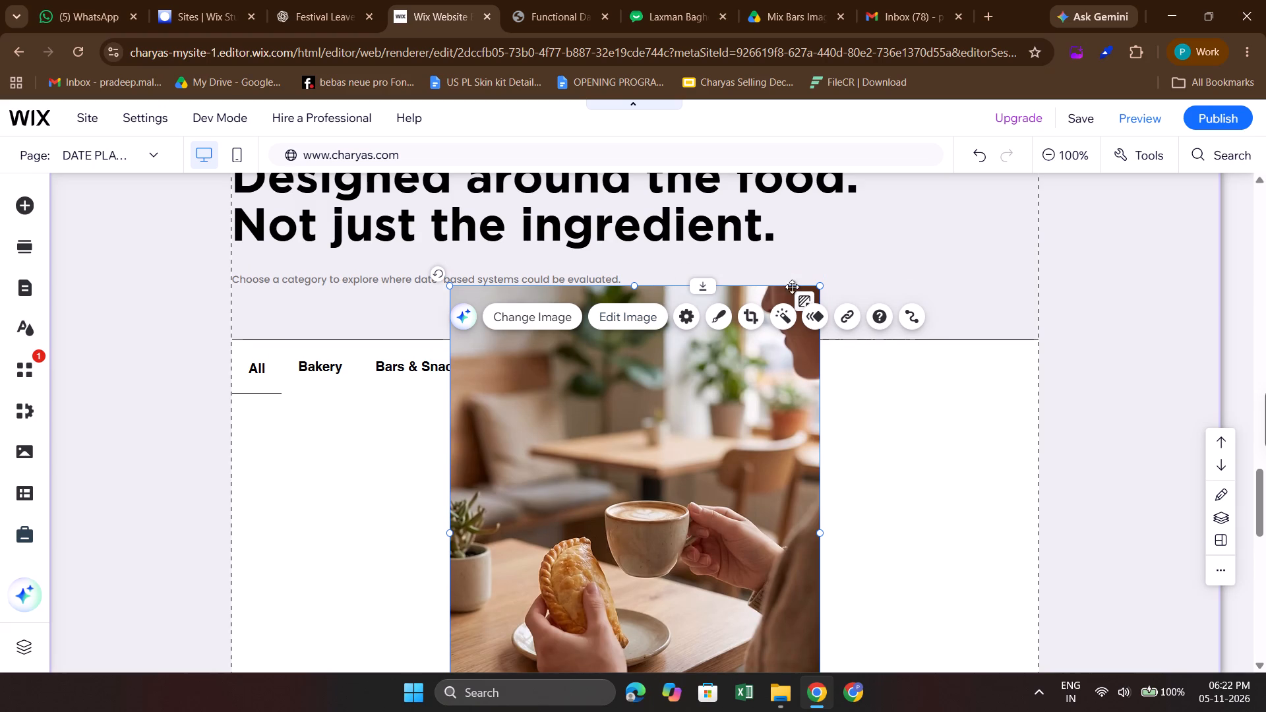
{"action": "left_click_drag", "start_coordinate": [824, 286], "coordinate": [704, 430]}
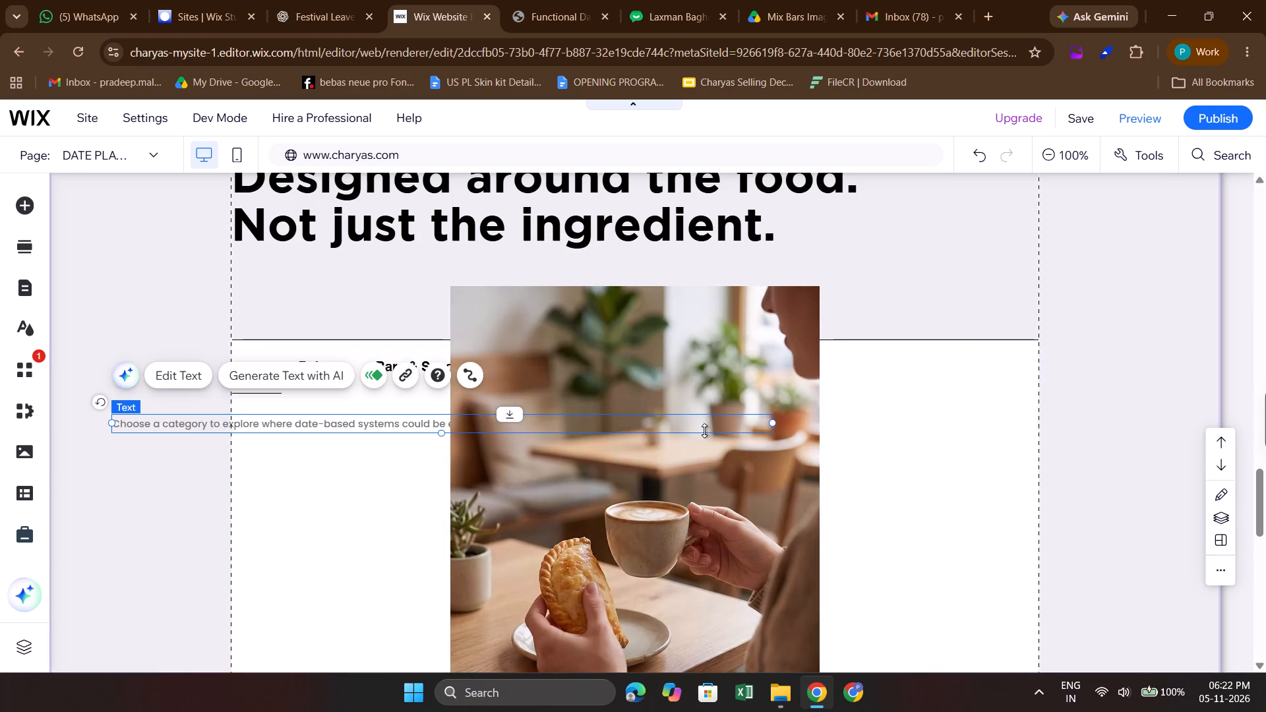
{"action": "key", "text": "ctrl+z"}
Shrink the Coffee And Pastry image proportionally to about 177 px wide.
{"action": "left_click", "coordinate": [612, 486]}
{"action": "scroll", "coordinate": [612, 486], "scroll_direction": "down", "scroll_amount": 1}
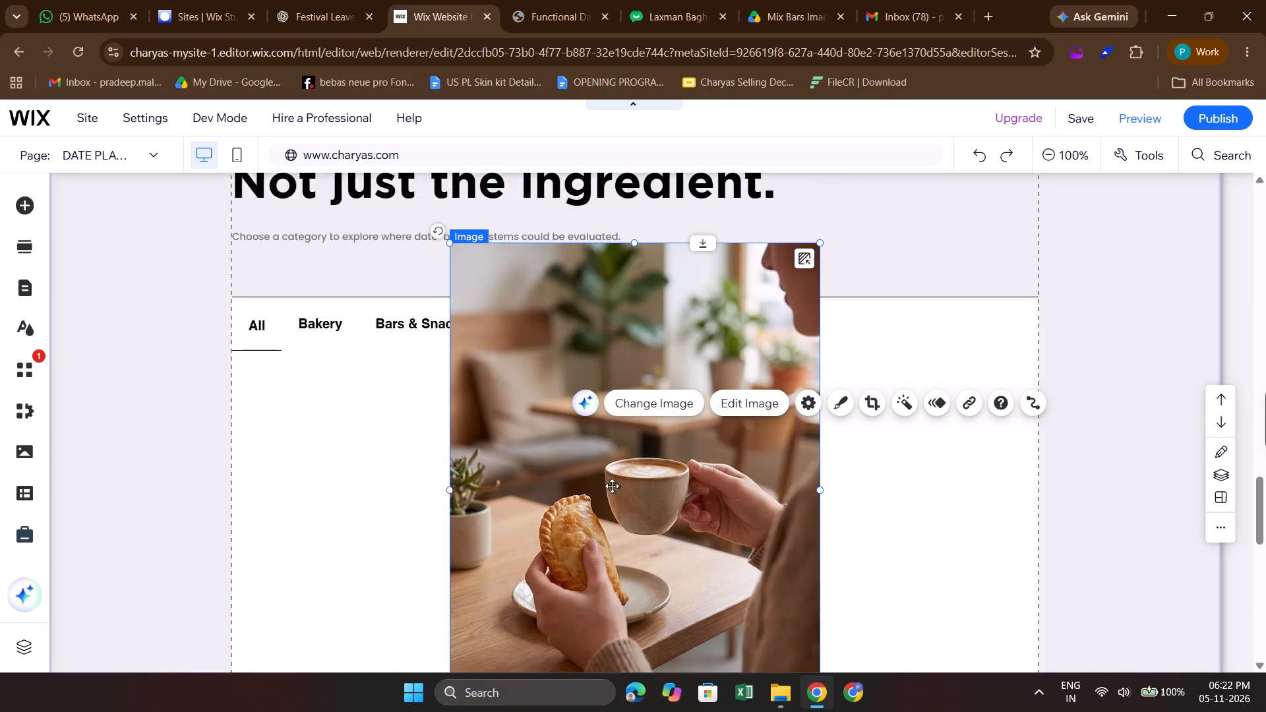
{"action": "scroll", "coordinate": [612, 486], "scroll_direction": "down", "scroll_amount": 1}
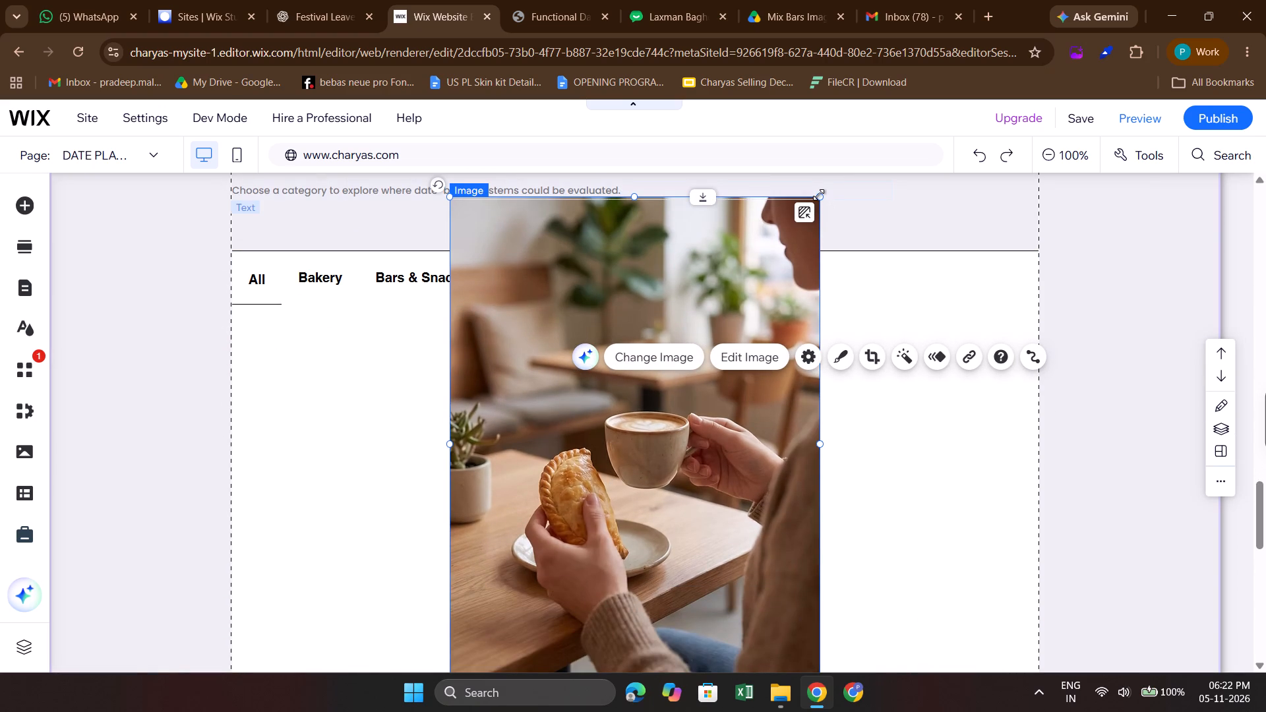
{"action": "left_click_drag", "start_coordinate": [818, 194], "coordinate": [568, 473]}
{"action": "scroll", "coordinate": [568, 473], "scroll_direction": "down", "scroll_amount": 1}
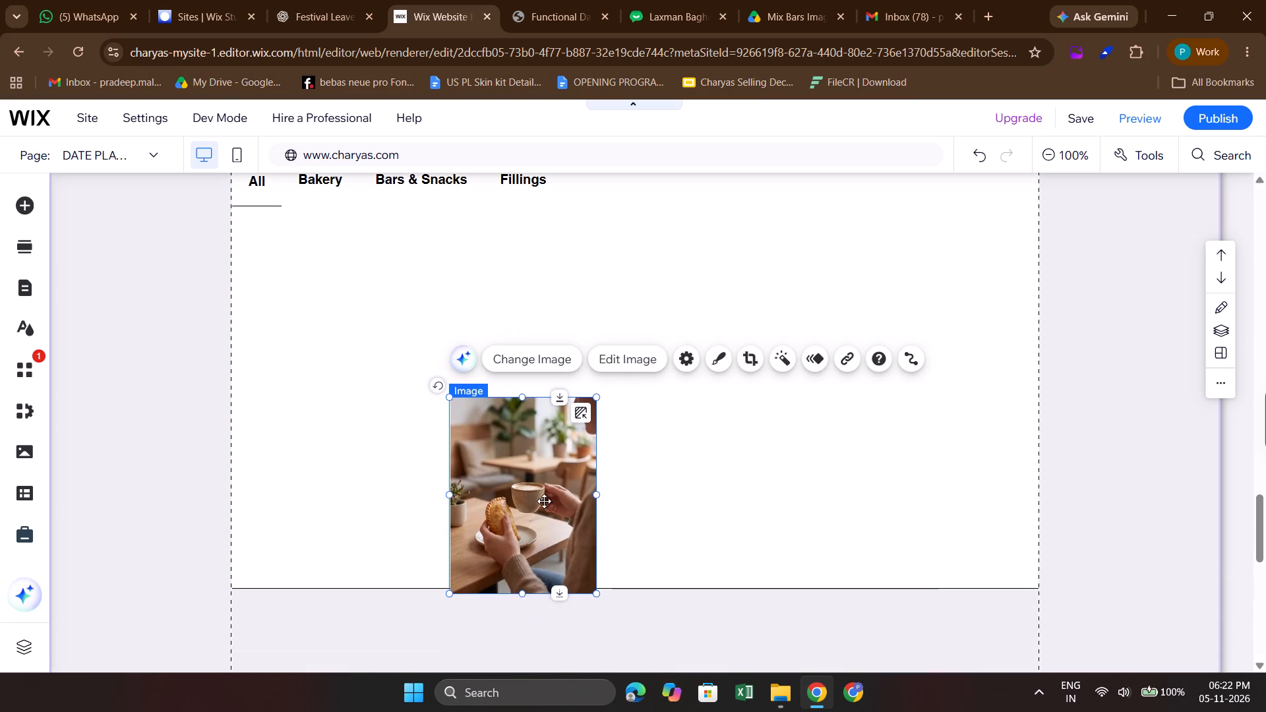
Move the Coffee And Pastry image into the All tab's content area, flush with its left edge and just under the All label.
{"action": "left_click_drag", "start_coordinate": [544, 501], "coordinate": [386, 364]}
{"action": "scroll", "coordinate": [386, 364], "scroll_direction": "up", "scroll_amount": 1}
{"action": "left_click_drag", "start_coordinate": [365, 417], "coordinate": [318, 394]}
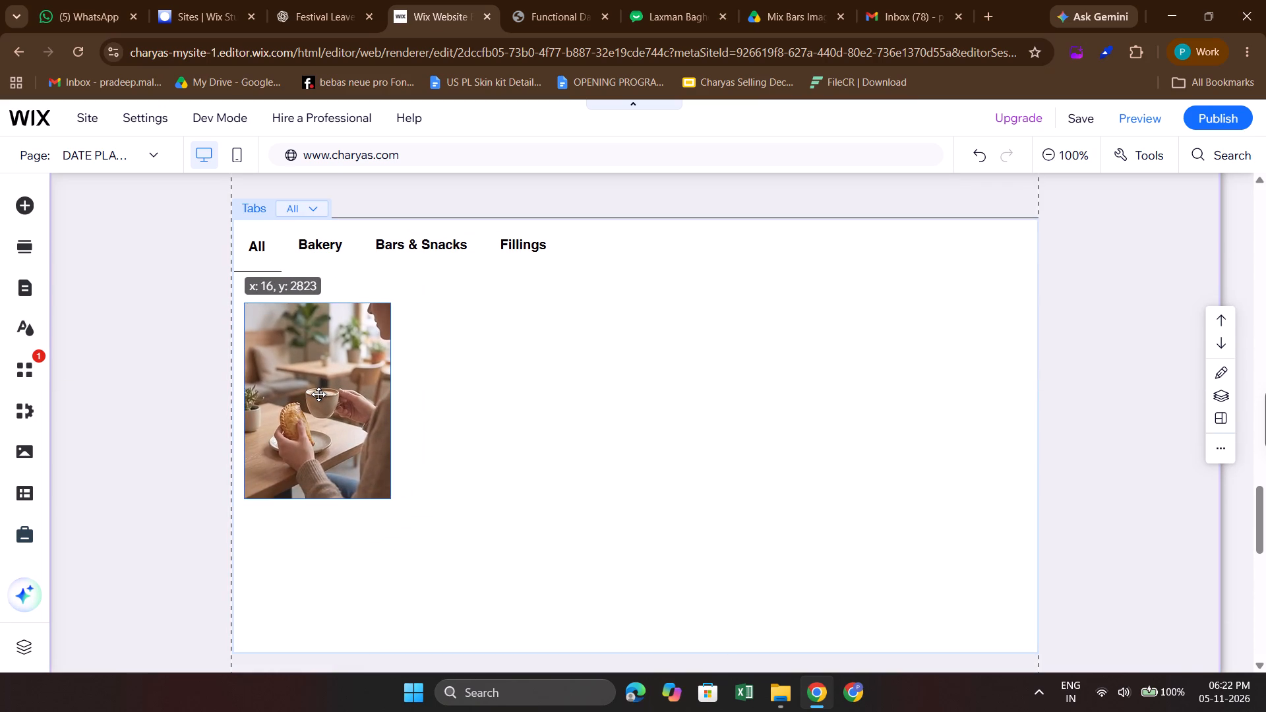
{"action": "left_click_drag", "start_coordinate": [318, 394], "coordinate": [311, 396]}
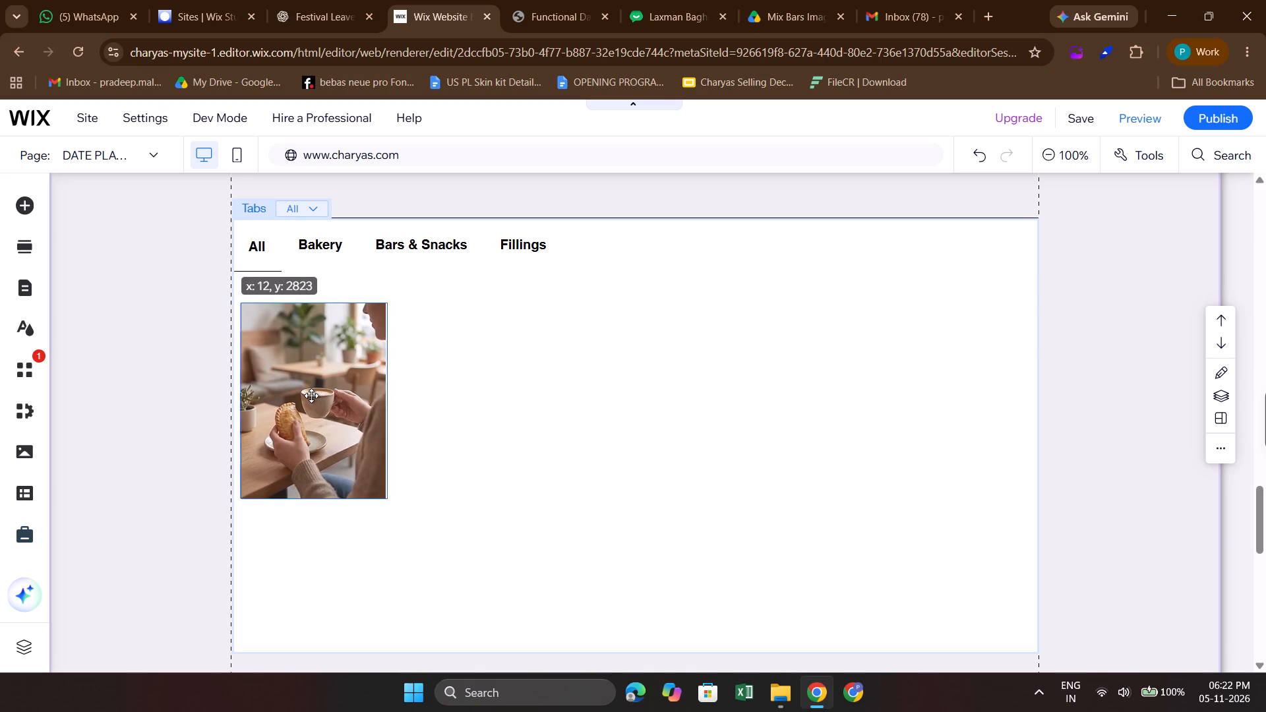
{"action": "left_click_drag", "start_coordinate": [311, 396], "coordinate": [308, 398]}
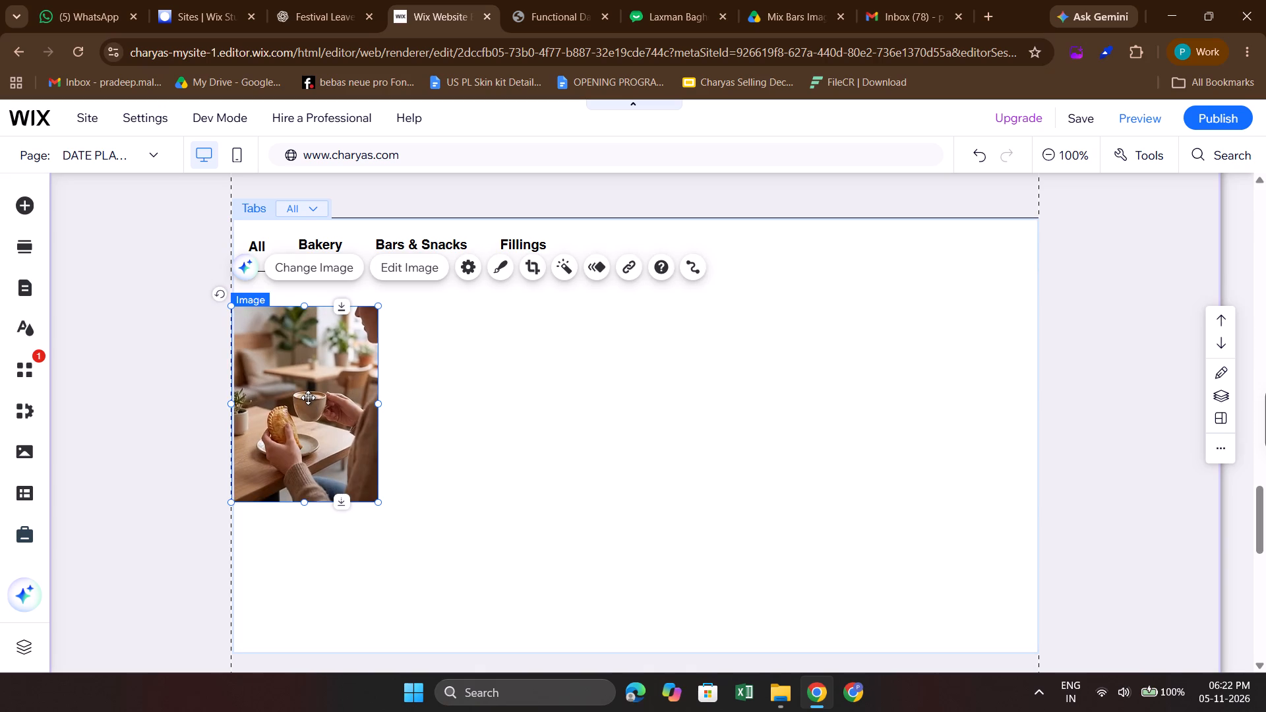
{"action": "left_click", "coordinate": [453, 386]}
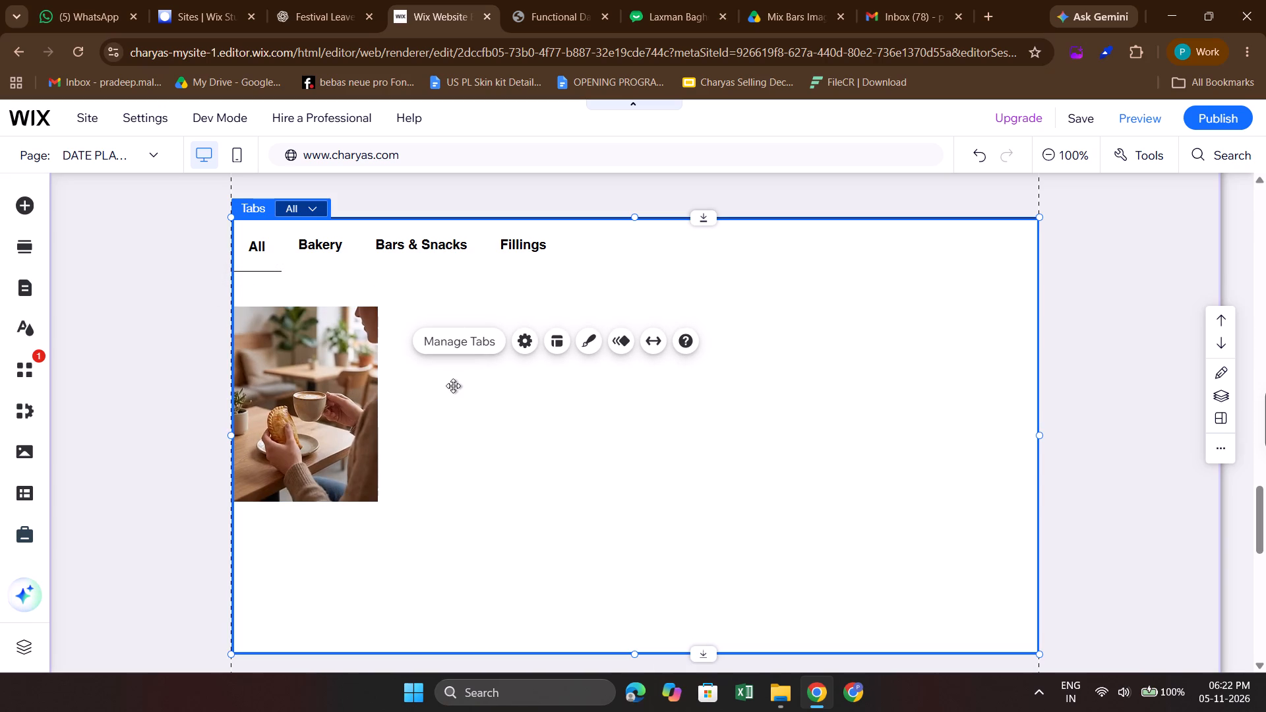
{"action": "left_click", "coordinate": [169, 333]}
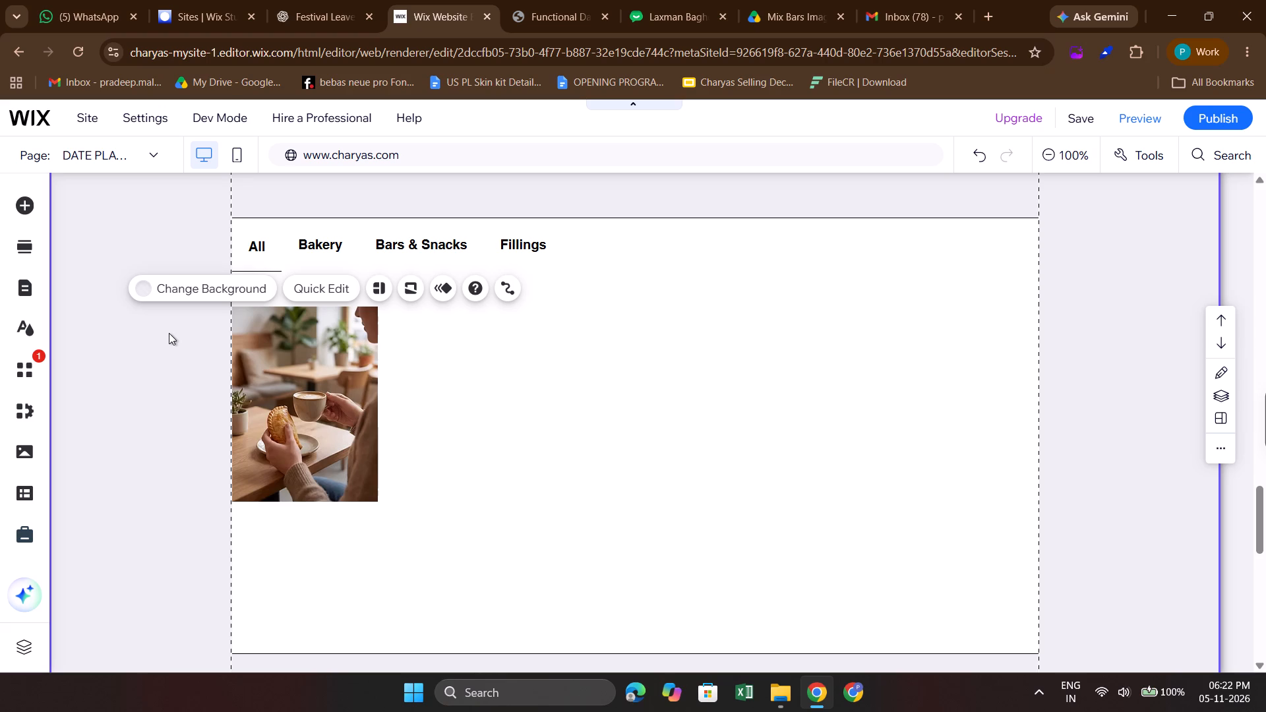
Reduce the Coffee And Pastry image's height from its bottom edge to a nearly square shape, keeping its width.
{"action": "left_click", "coordinate": [357, 396]}
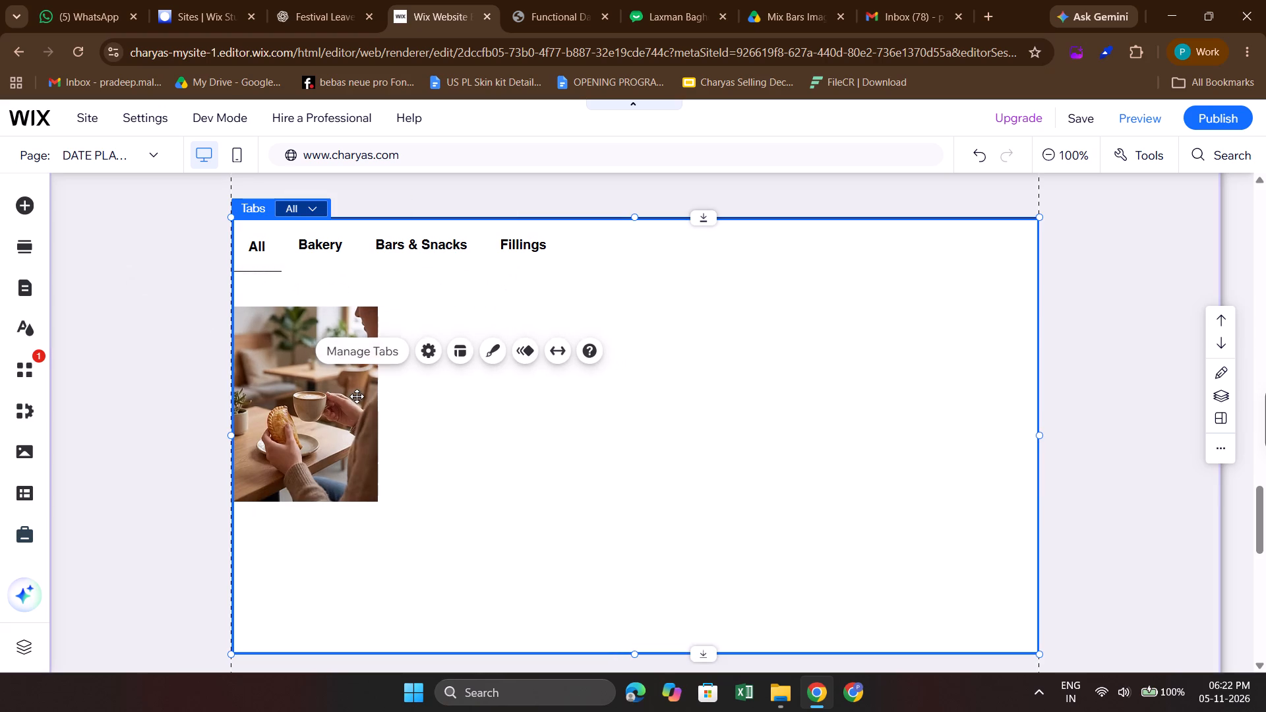
{"action": "left_click", "coordinate": [357, 396]}
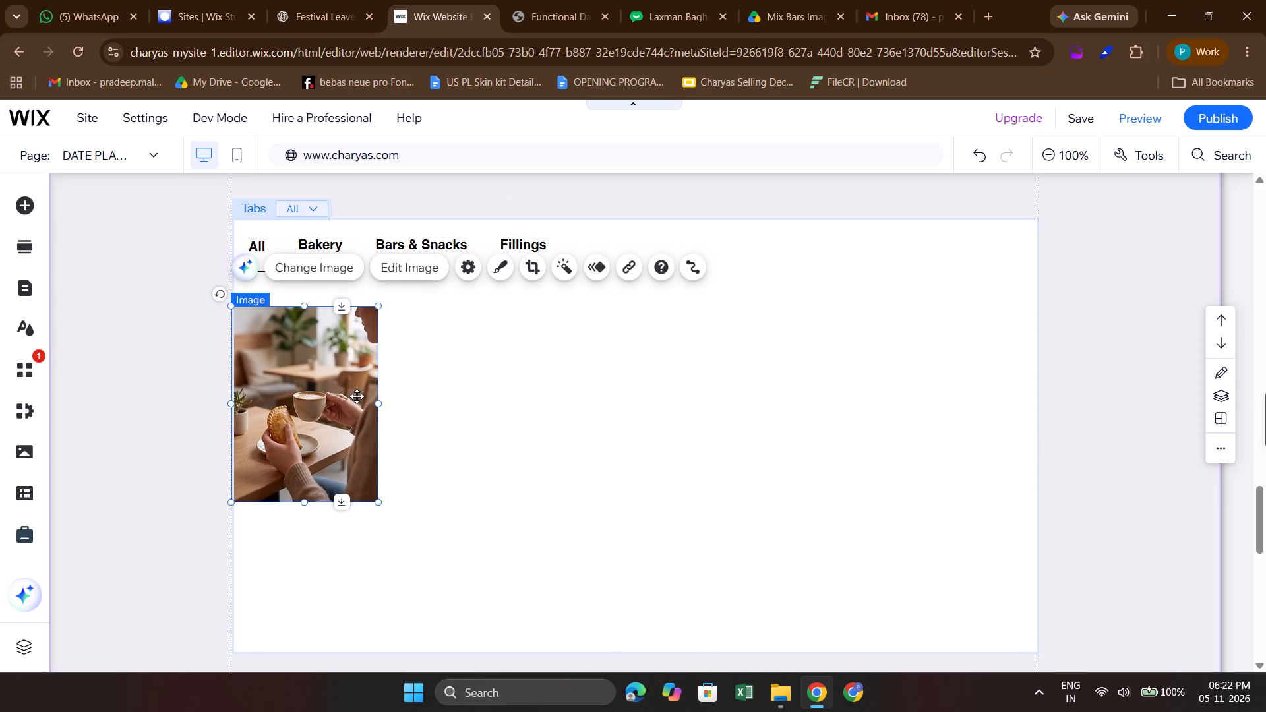
{"action": "left_click_drag", "start_coordinate": [303, 502], "coordinate": [311, 458]}
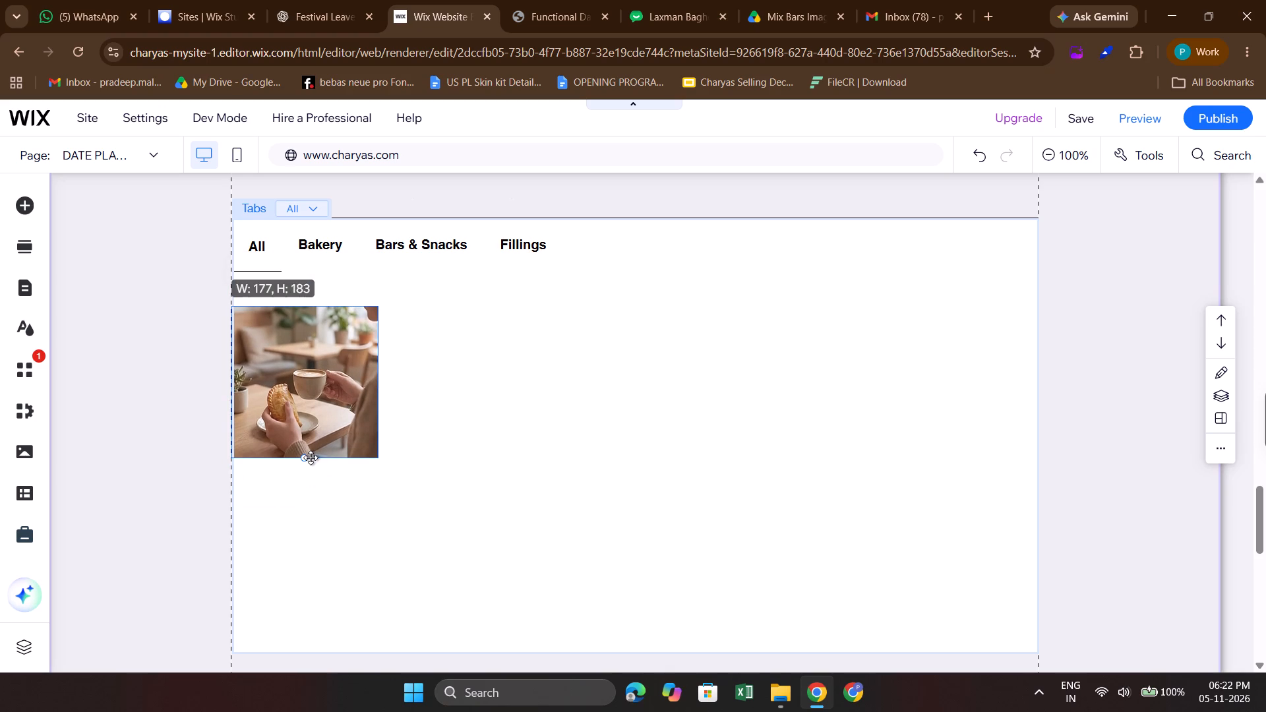
{"action": "left_click_drag", "start_coordinate": [311, 458], "coordinate": [311, 449]}
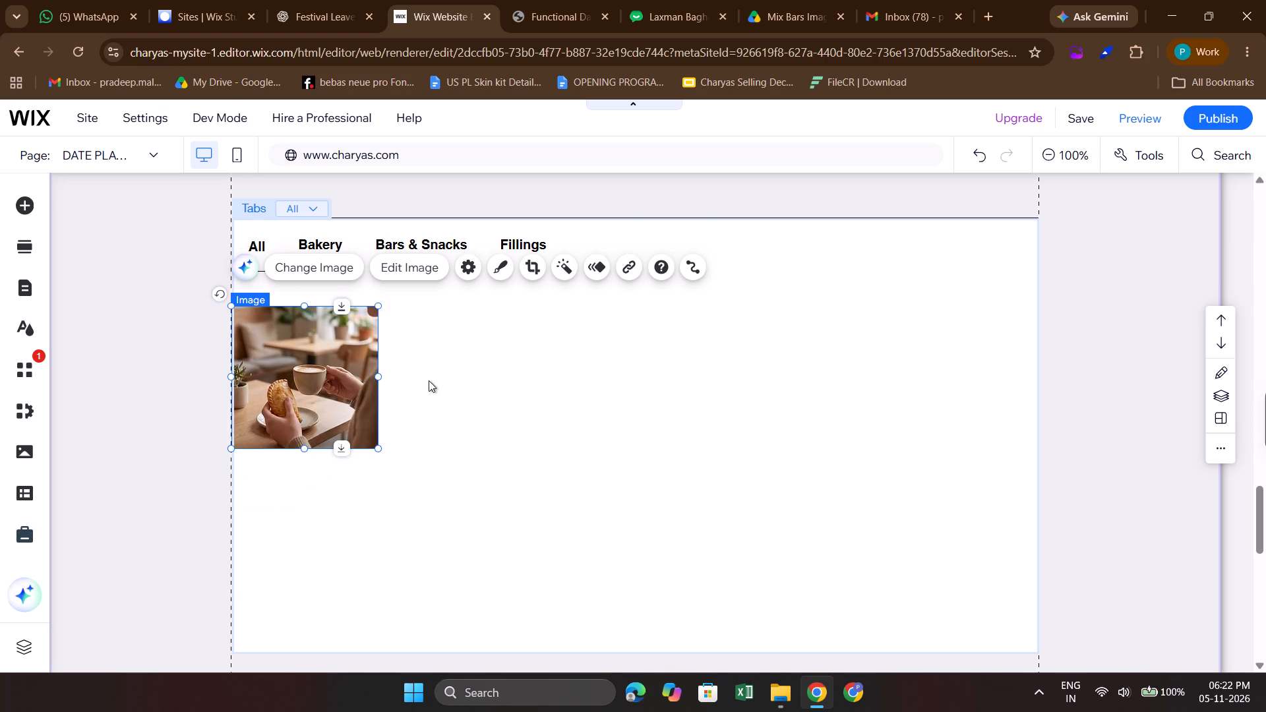
Enlarge the nearly square Coffee And Pastry image proportionally from its lower corner to almost a third of the tab area's width.
{"action": "left_click", "coordinate": [429, 380]}
{"action": "scroll", "coordinate": [429, 380], "scroll_direction": "down", "scroll_amount": 1}
{"action": "left_click", "coordinate": [325, 360]}
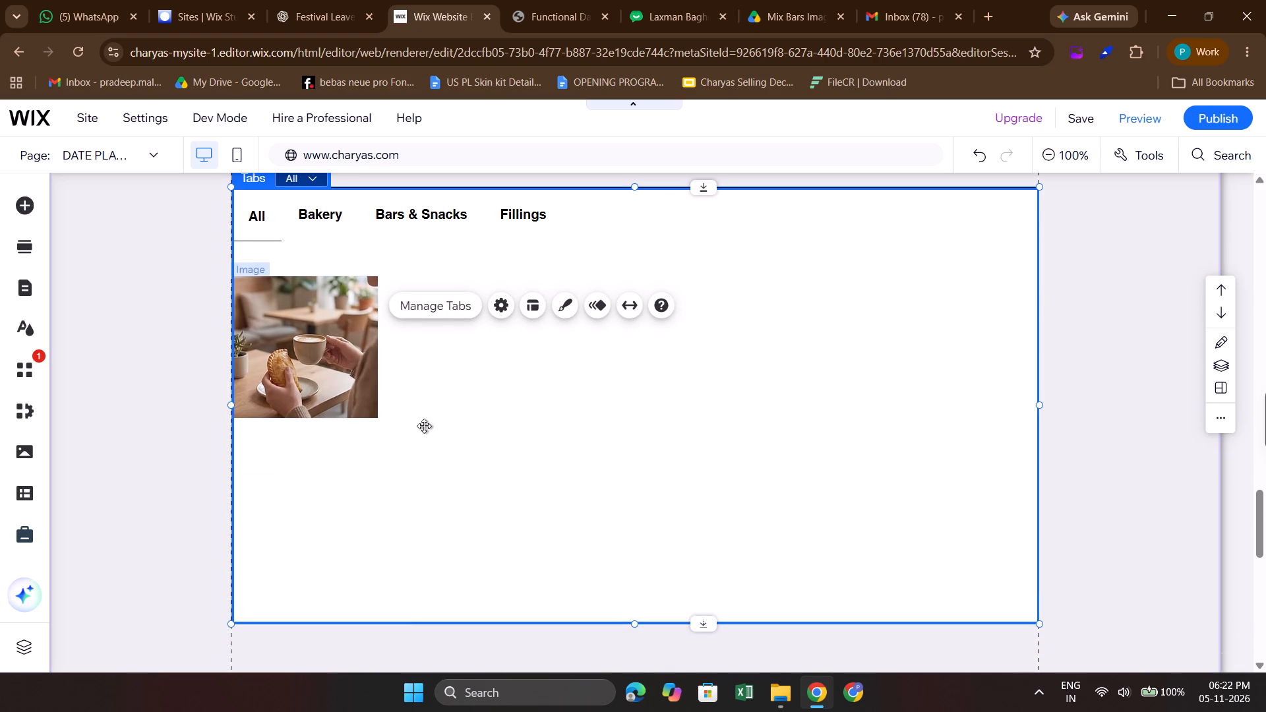
{"action": "left_click_drag", "start_coordinate": [380, 419], "coordinate": [435, 440]}
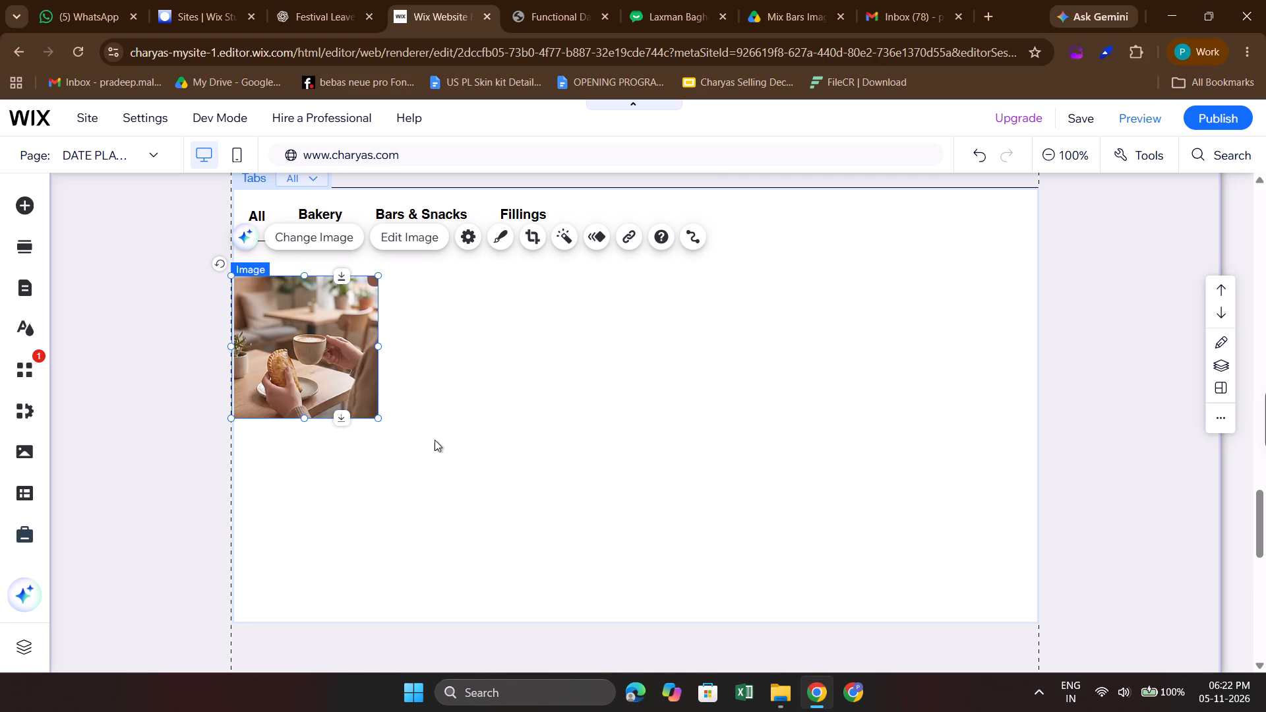
{"action": "left_click_drag", "start_coordinate": [435, 440], "coordinate": [509, 467]}
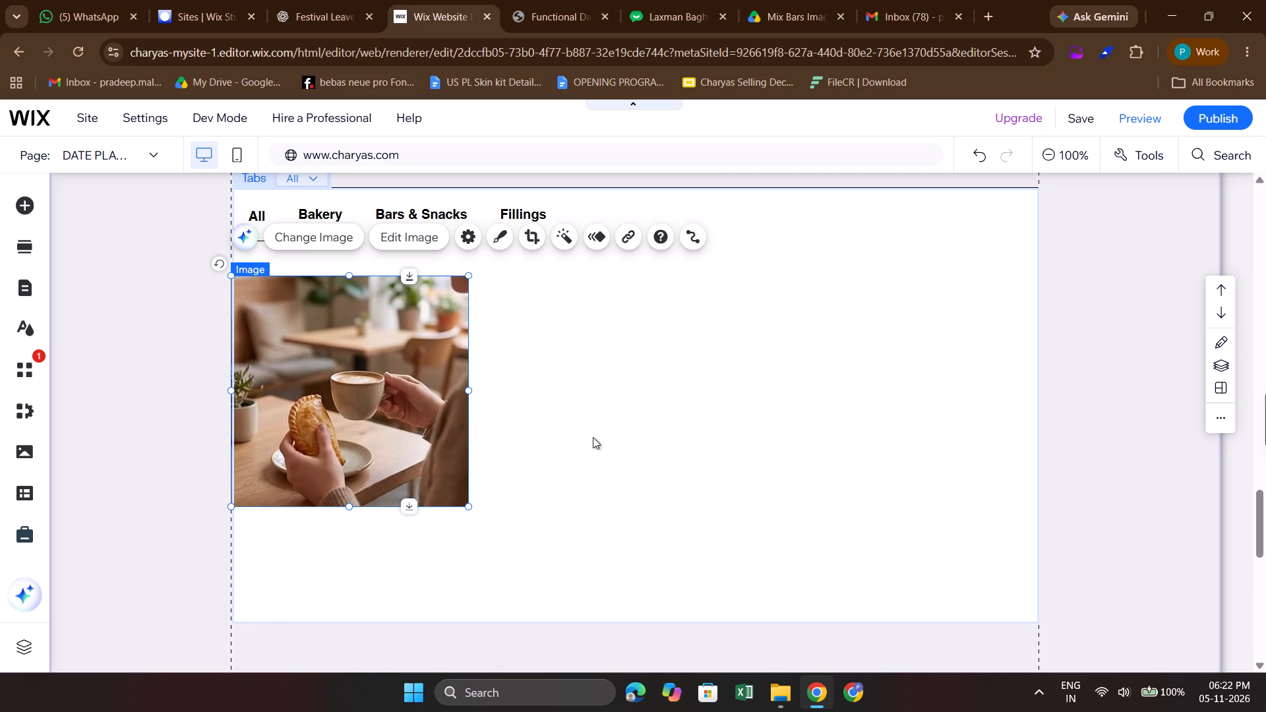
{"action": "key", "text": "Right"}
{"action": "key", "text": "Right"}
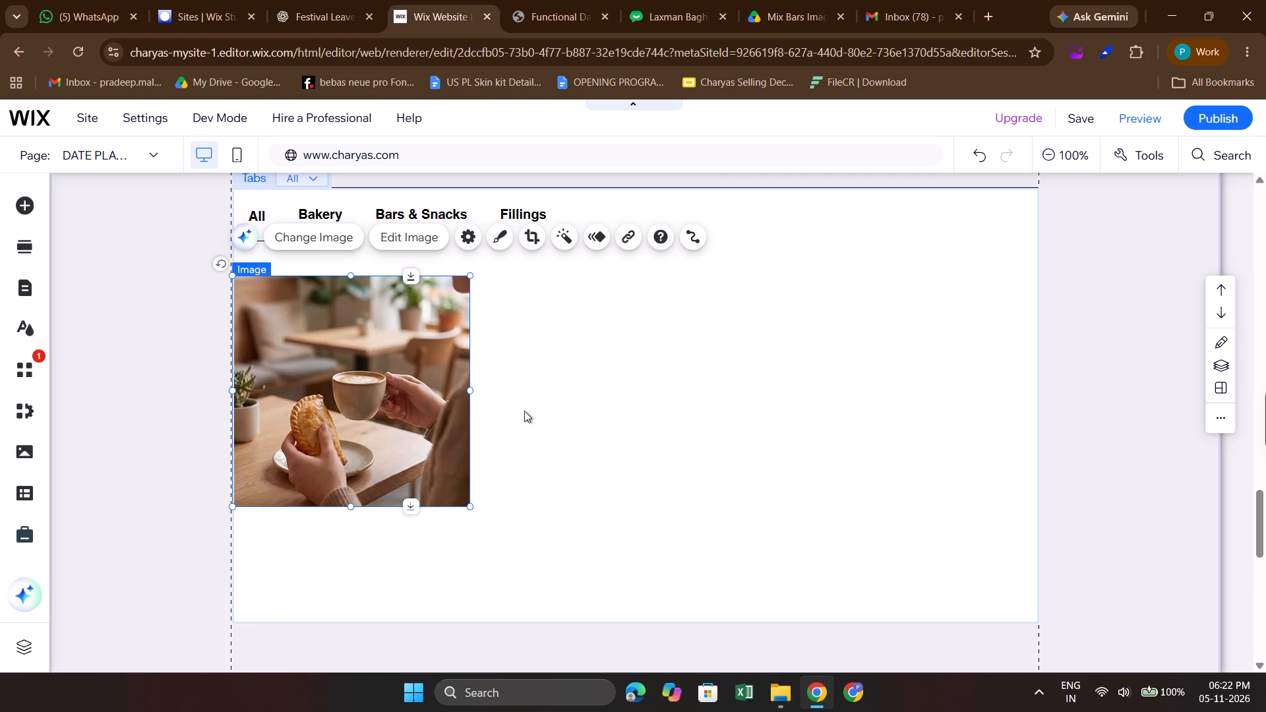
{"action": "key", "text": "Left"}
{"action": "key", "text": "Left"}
Duplicate the Coffee And Pastry image and centre the copy in the All tab, level with the original.
{"action": "left_click", "coordinate": [613, 376]}
{"action": "scroll", "coordinate": [613, 376], "scroll_direction": "down", "scroll_amount": 1}
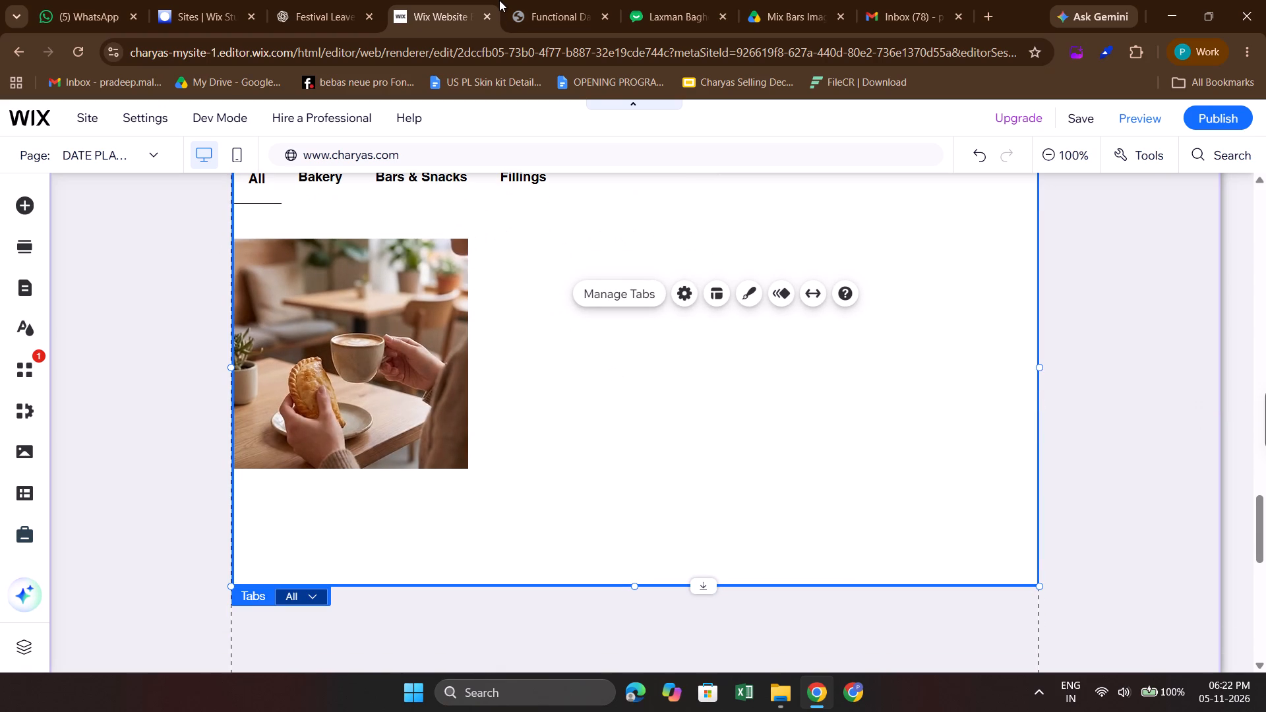
{"action": "left_click", "coordinate": [553, 0]}
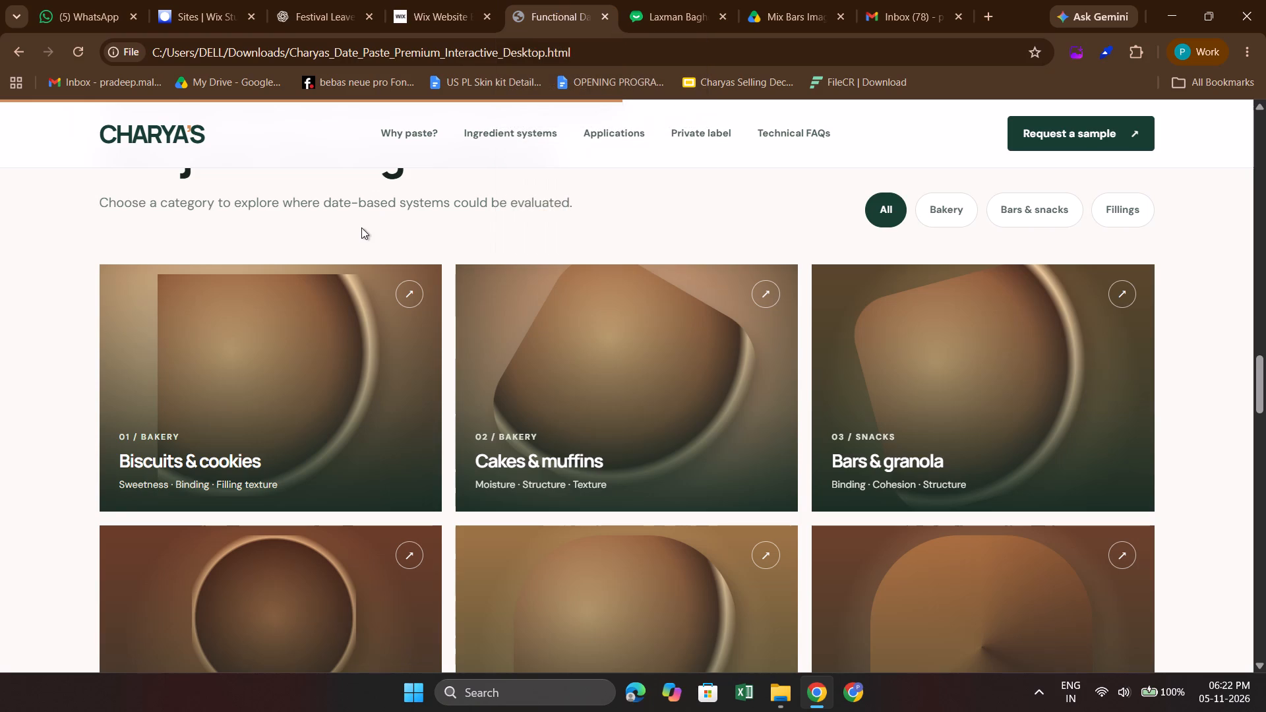
{"action": "scroll", "coordinate": [361, 227], "scroll_direction": "down", "scroll_amount": 1}
{"action": "left_click", "coordinate": [396, 5]}
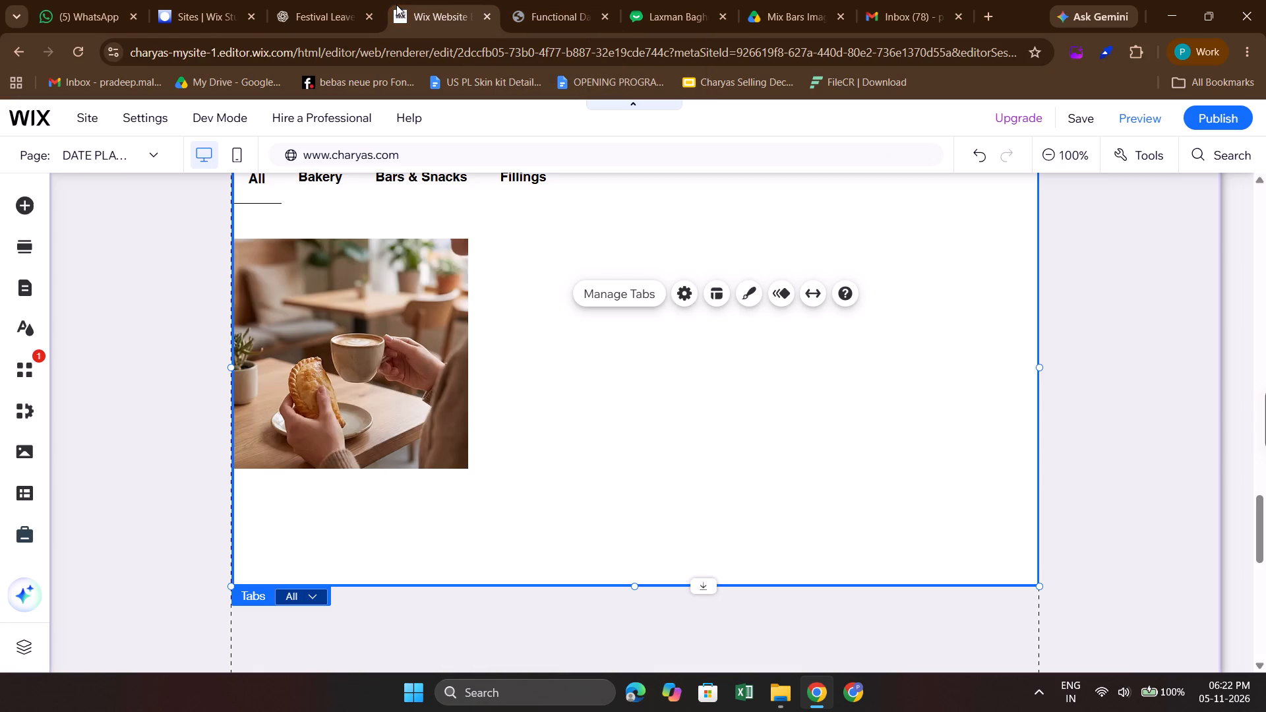
{"action": "scroll", "coordinate": [409, 241], "scroll_direction": "up", "scroll_amount": 1}
{"action": "left_click", "coordinate": [375, 369]}
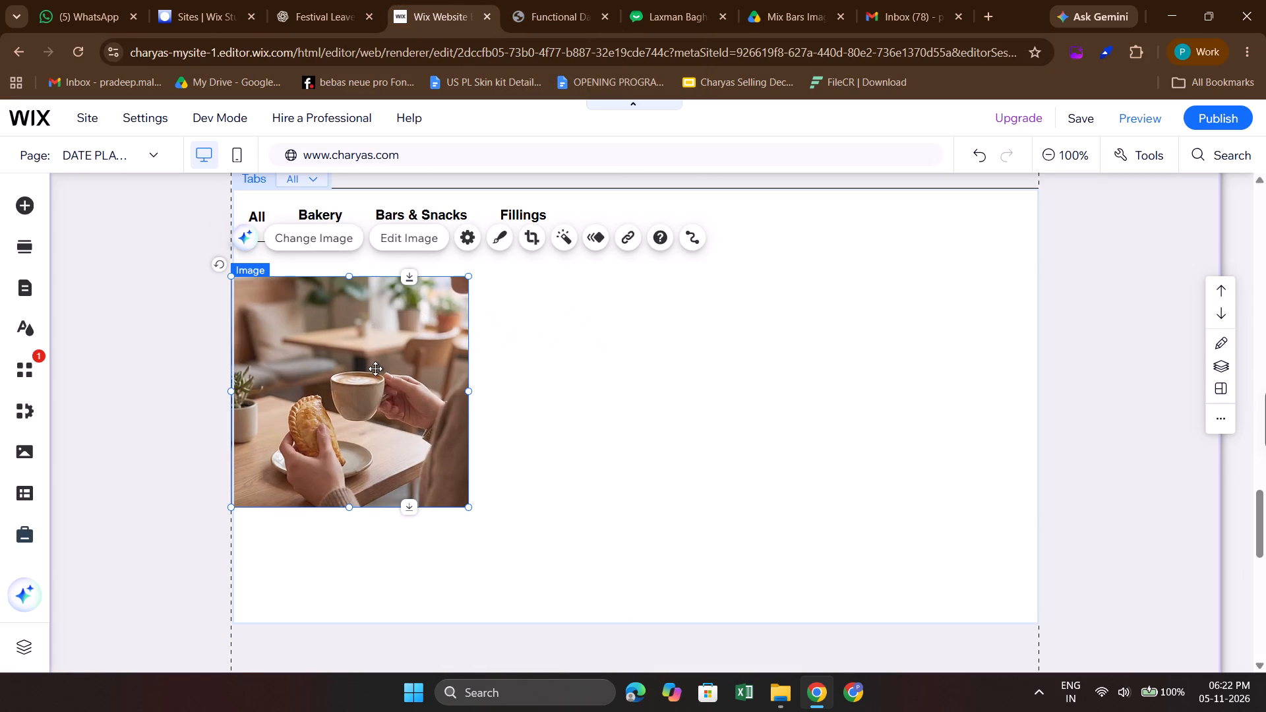
{"action": "key", "text": "ctrl+d"}
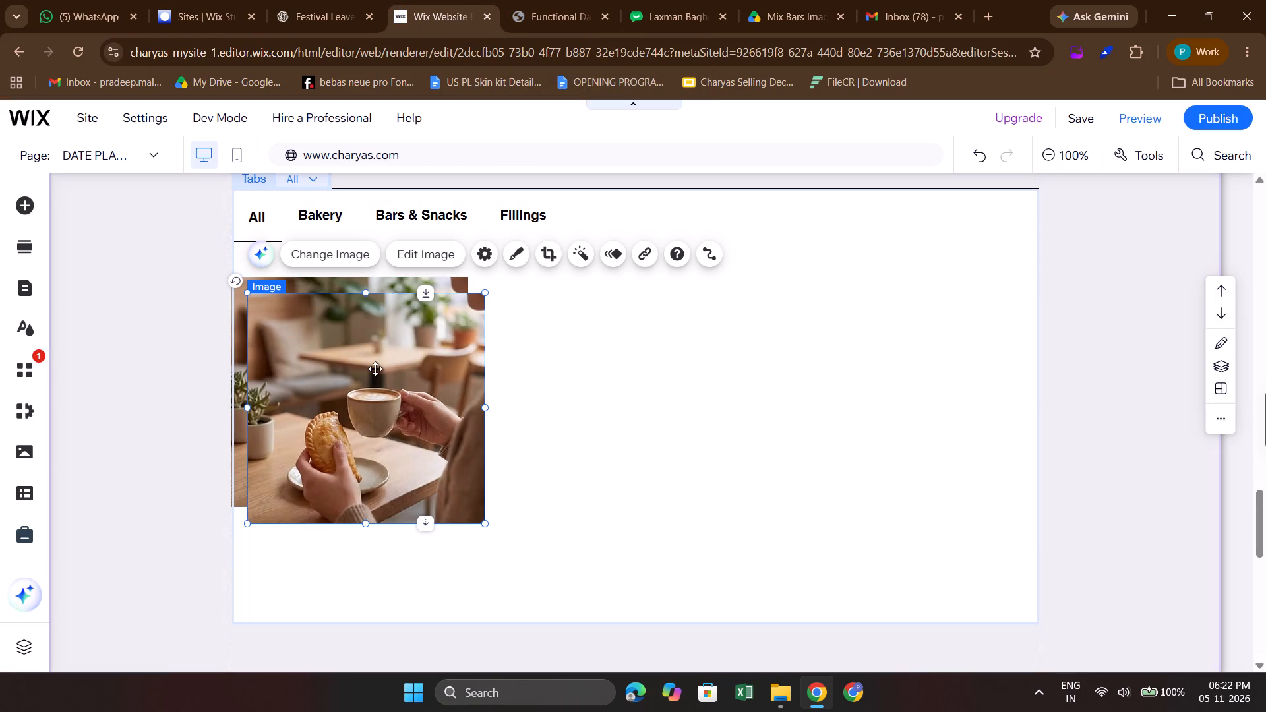
{"action": "scroll", "coordinate": [467, 472], "scroll_direction": "down", "scroll_amount": 3}
{"action": "scroll", "coordinate": [467, 472], "scroll_direction": "up", "scroll_amount": 2}
{"action": "left_click_drag", "start_coordinate": [394, 276], "coordinate": [721, 264]}
{"action": "scroll", "coordinate": [721, 264], "scroll_direction": "up", "scroll_amount": 1}
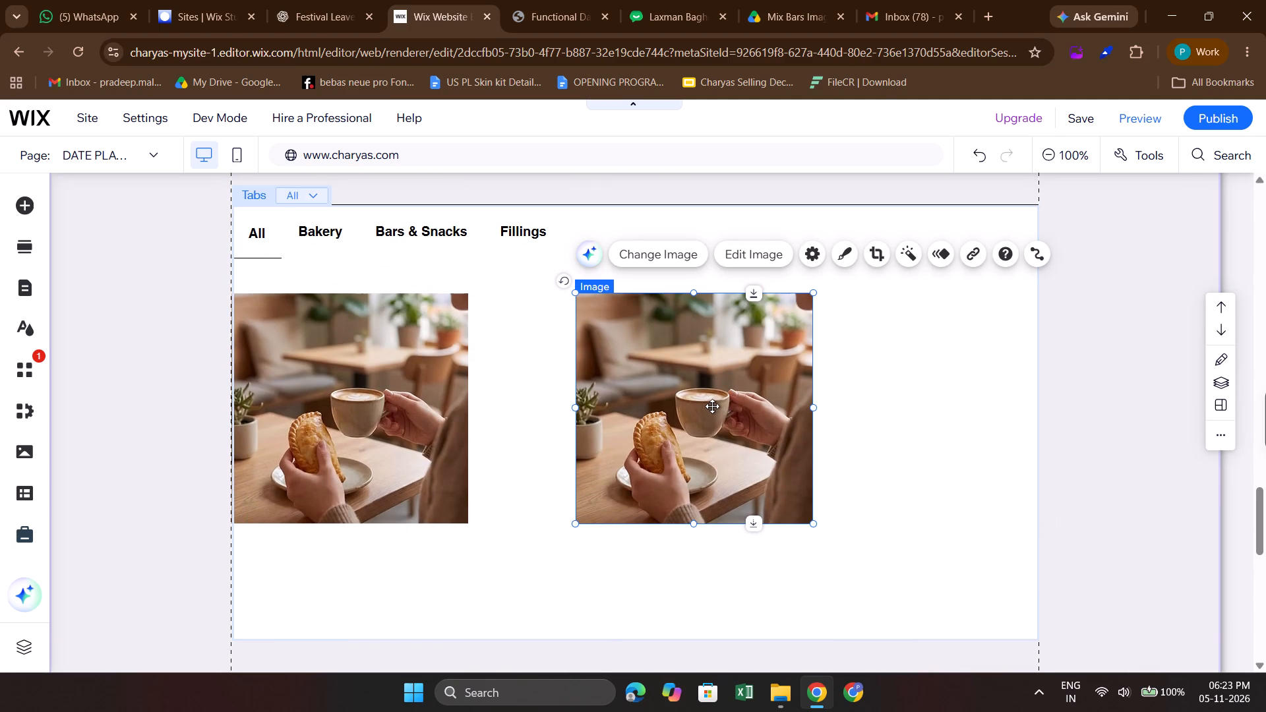
{"action": "left_click_drag", "start_coordinate": [712, 405], "coordinate": [648, 404]}
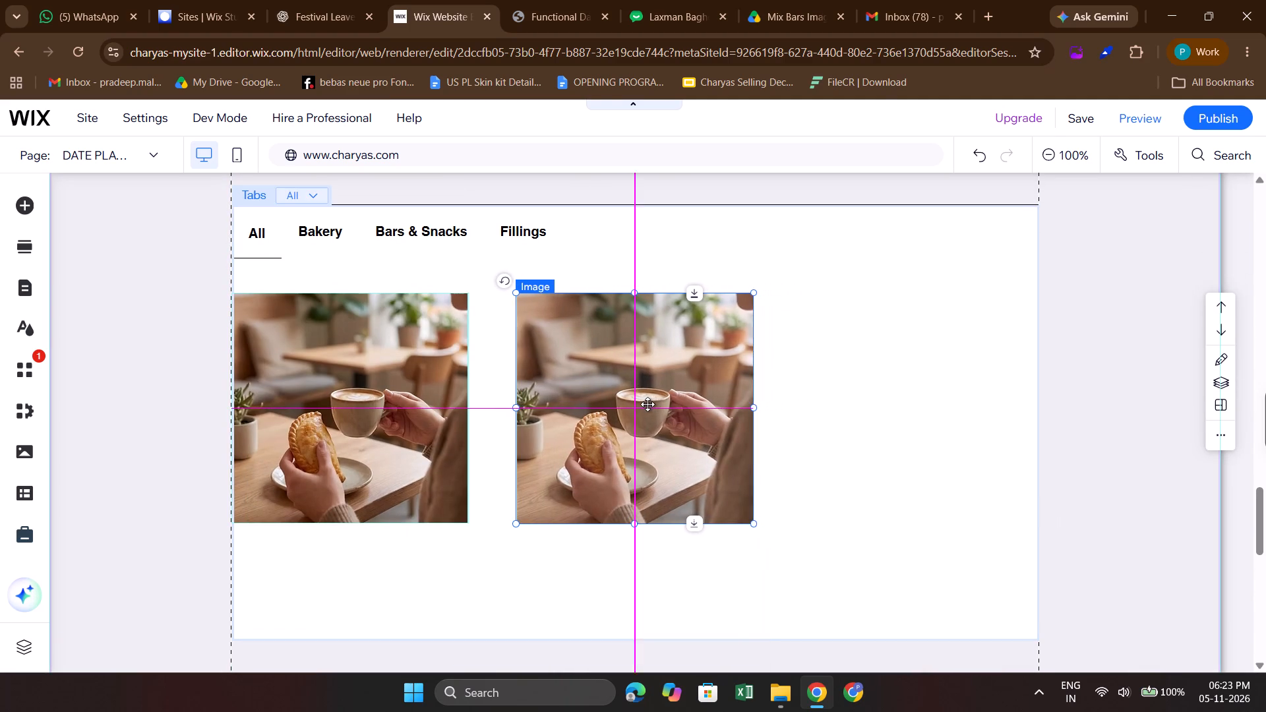
{"action": "left_click_drag", "start_coordinate": [648, 404], "coordinate": [653, 406]}
Duplicate the centred image and align the third copy in the same row, flush with the tab area's right edge.
{"action": "key", "text": "ctrl+d"}
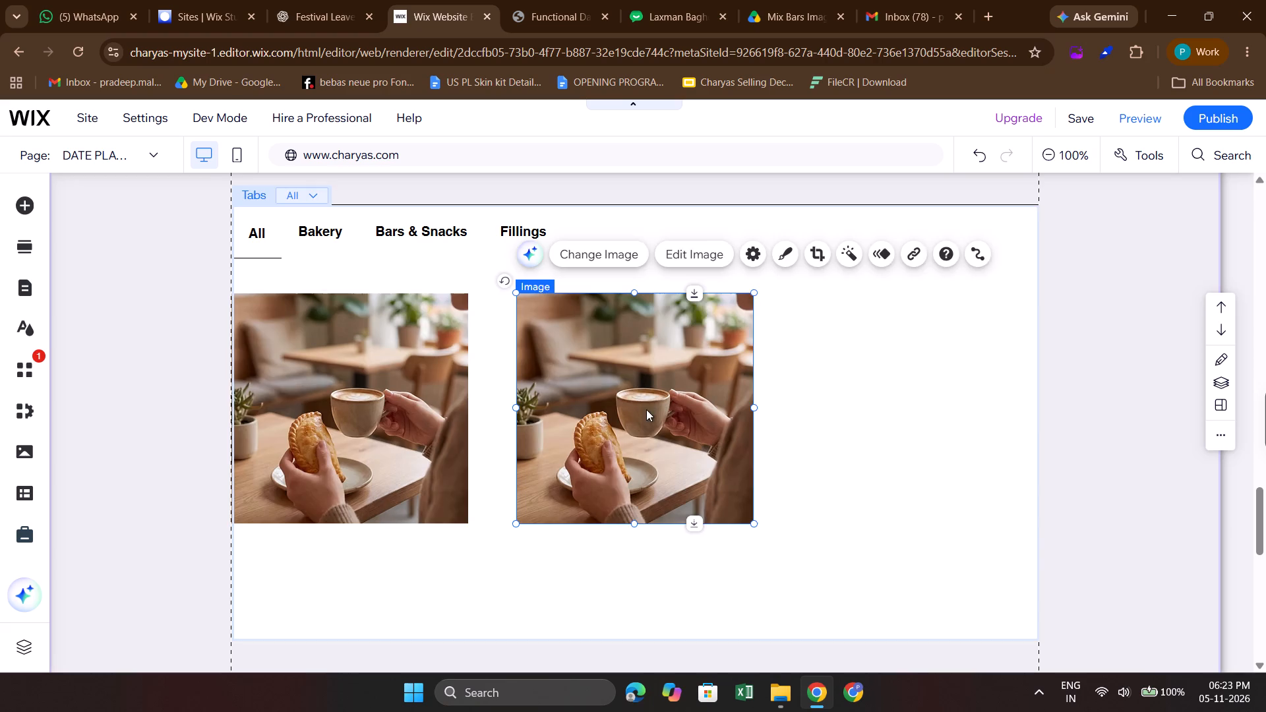
{"action": "left_click_drag", "start_coordinate": [632, 413], "coordinate": [894, 393]}
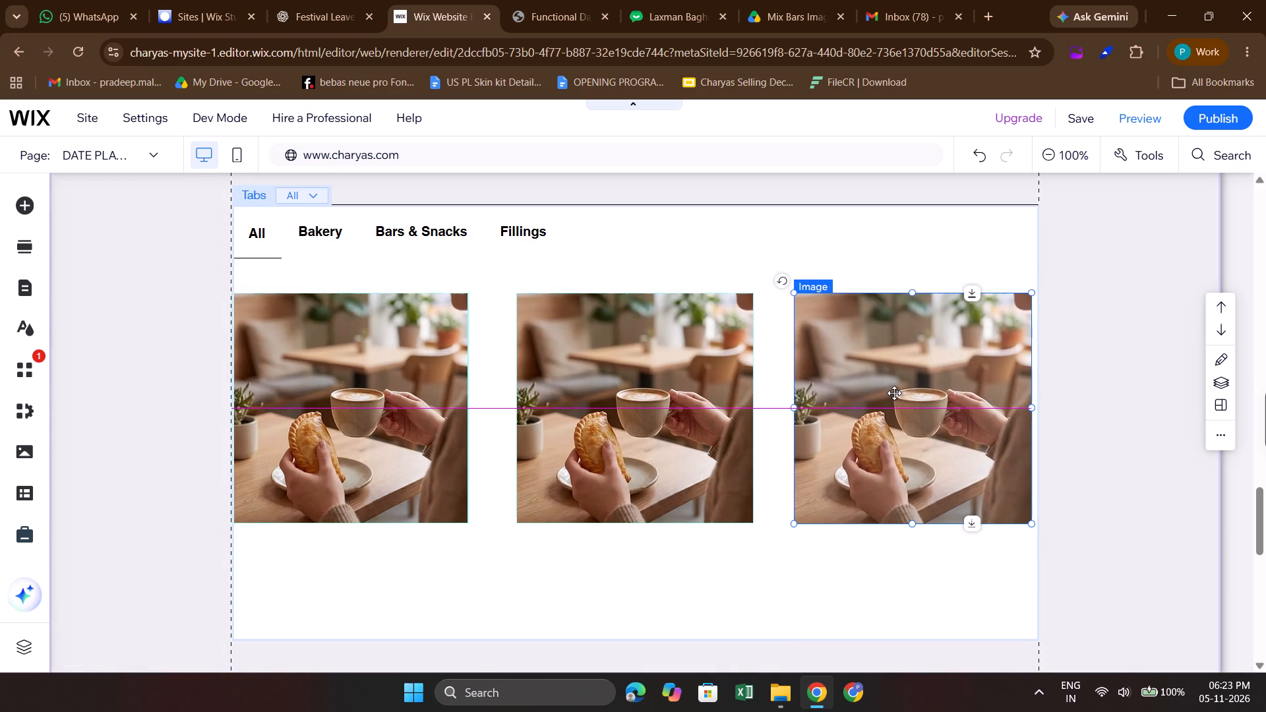
{"action": "left_click_drag", "start_coordinate": [894, 393], "coordinate": [898, 392]}
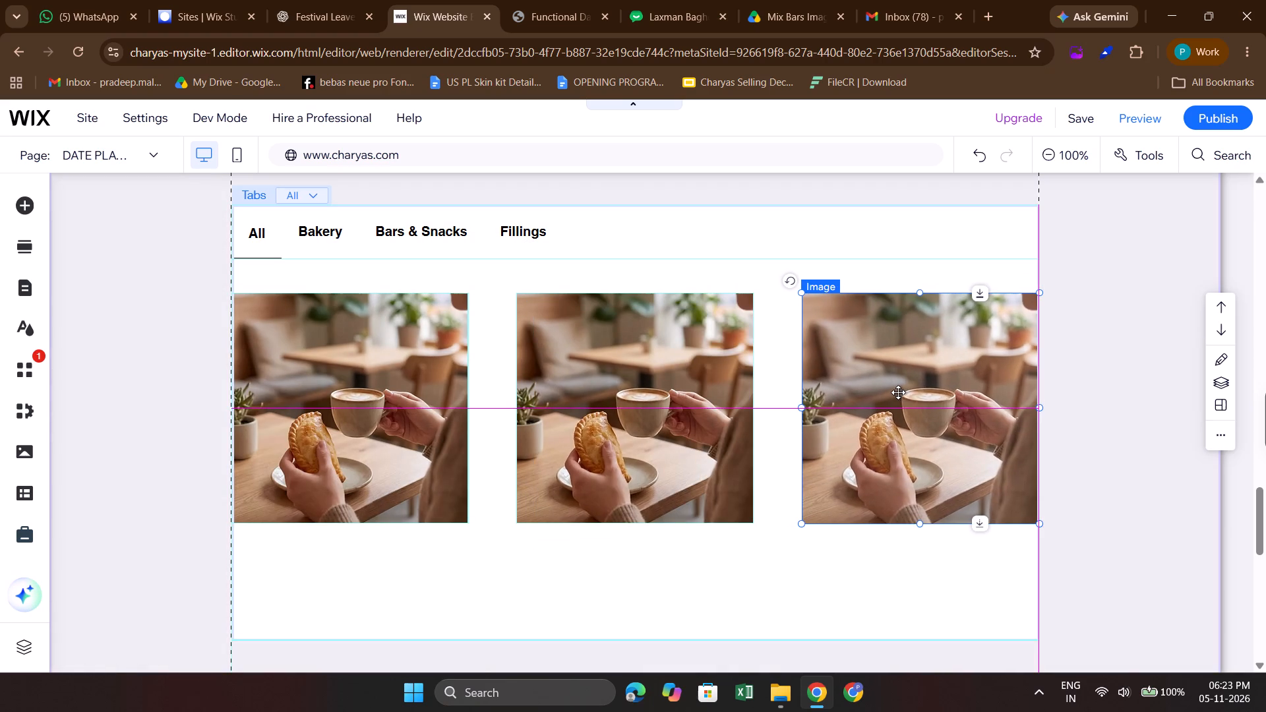
{"action": "left_click_drag", "start_coordinate": [898, 392], "coordinate": [898, 391]}
{"action": "left_click_drag", "start_coordinate": [898, 391], "coordinate": [899, 398]}
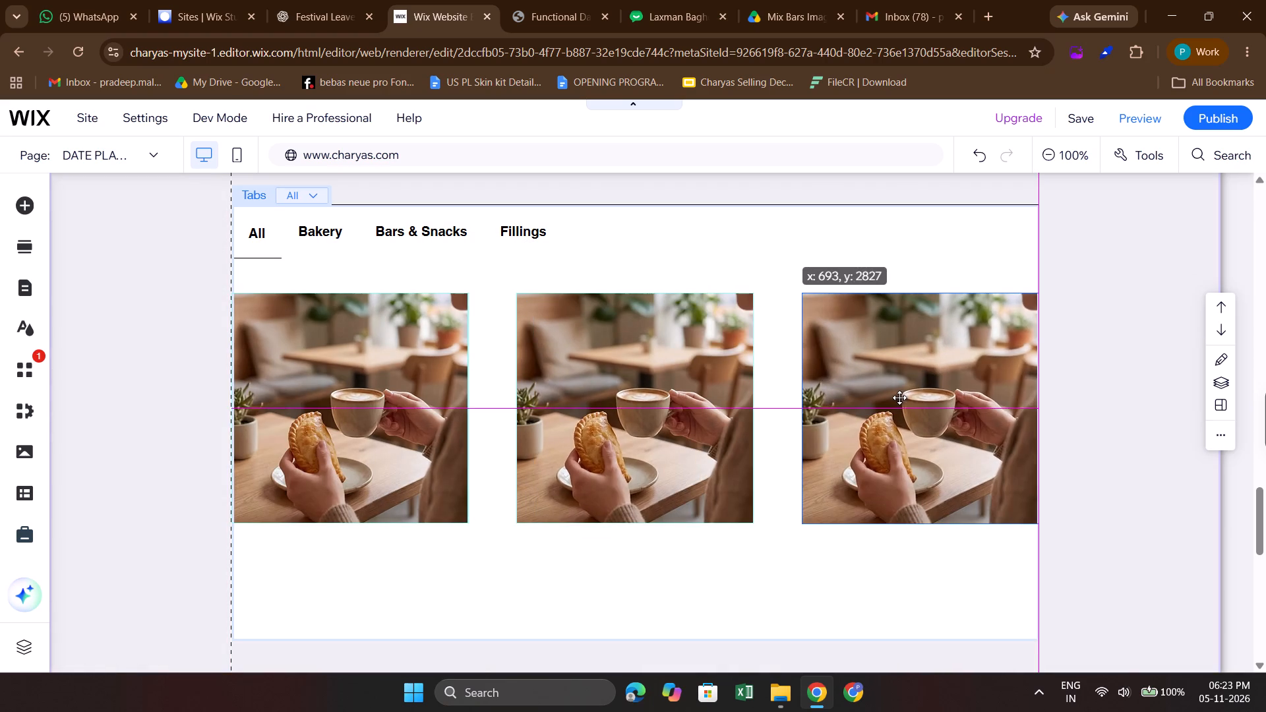
{"action": "left_click", "coordinate": [1104, 408]}
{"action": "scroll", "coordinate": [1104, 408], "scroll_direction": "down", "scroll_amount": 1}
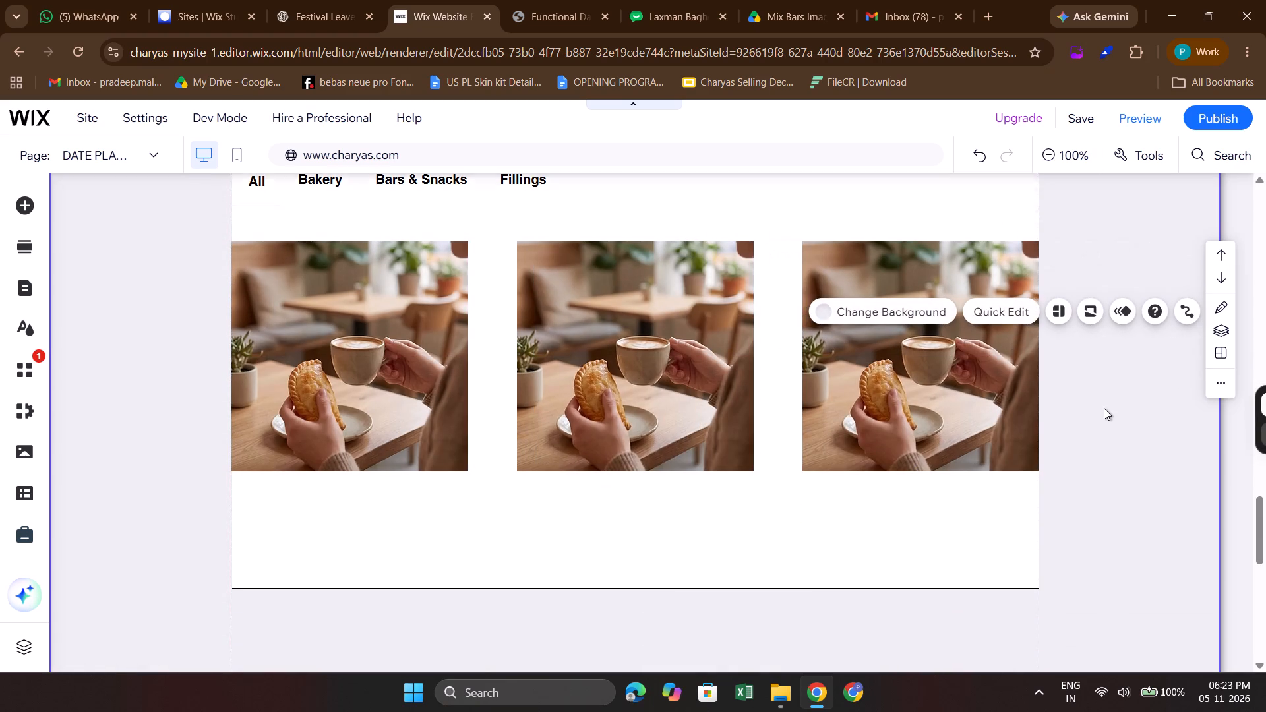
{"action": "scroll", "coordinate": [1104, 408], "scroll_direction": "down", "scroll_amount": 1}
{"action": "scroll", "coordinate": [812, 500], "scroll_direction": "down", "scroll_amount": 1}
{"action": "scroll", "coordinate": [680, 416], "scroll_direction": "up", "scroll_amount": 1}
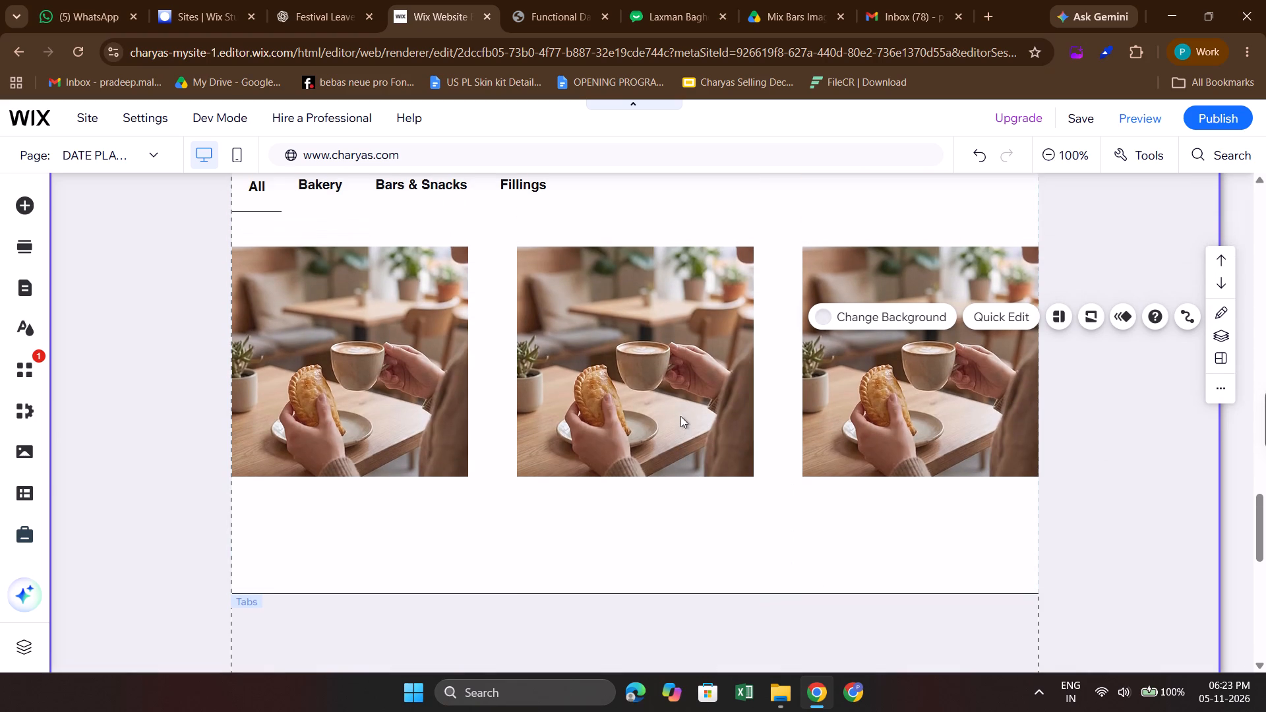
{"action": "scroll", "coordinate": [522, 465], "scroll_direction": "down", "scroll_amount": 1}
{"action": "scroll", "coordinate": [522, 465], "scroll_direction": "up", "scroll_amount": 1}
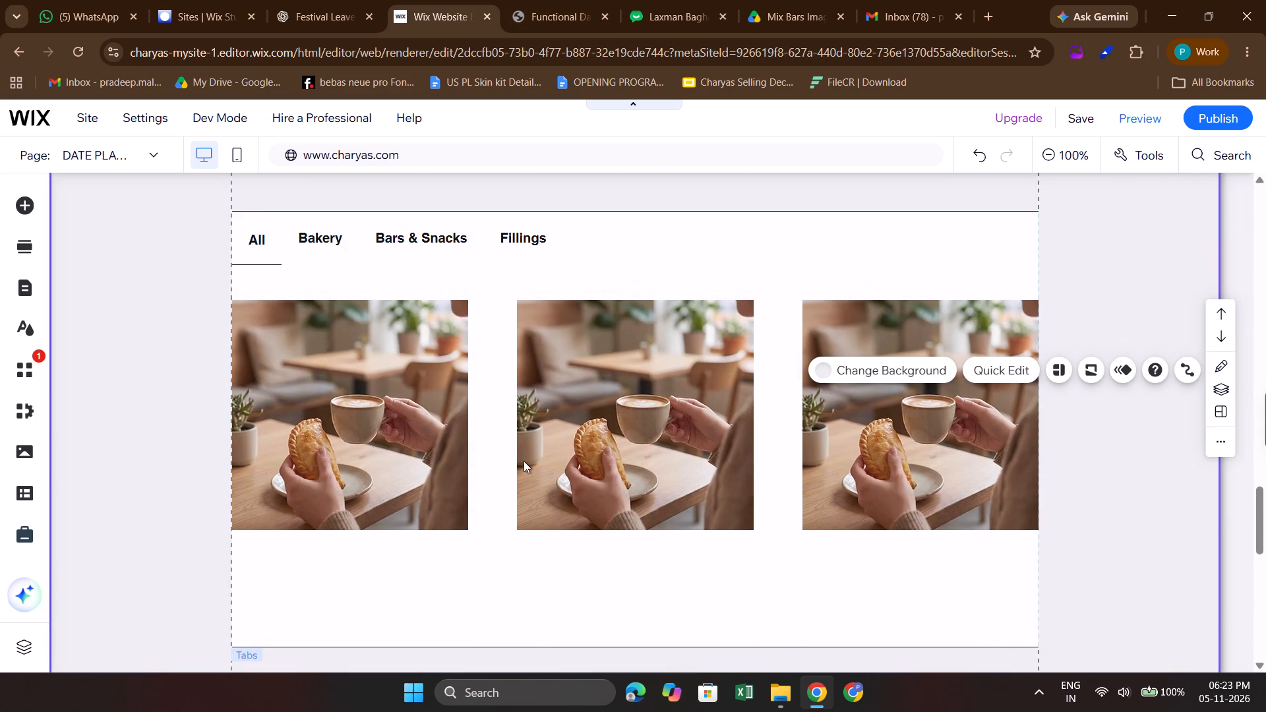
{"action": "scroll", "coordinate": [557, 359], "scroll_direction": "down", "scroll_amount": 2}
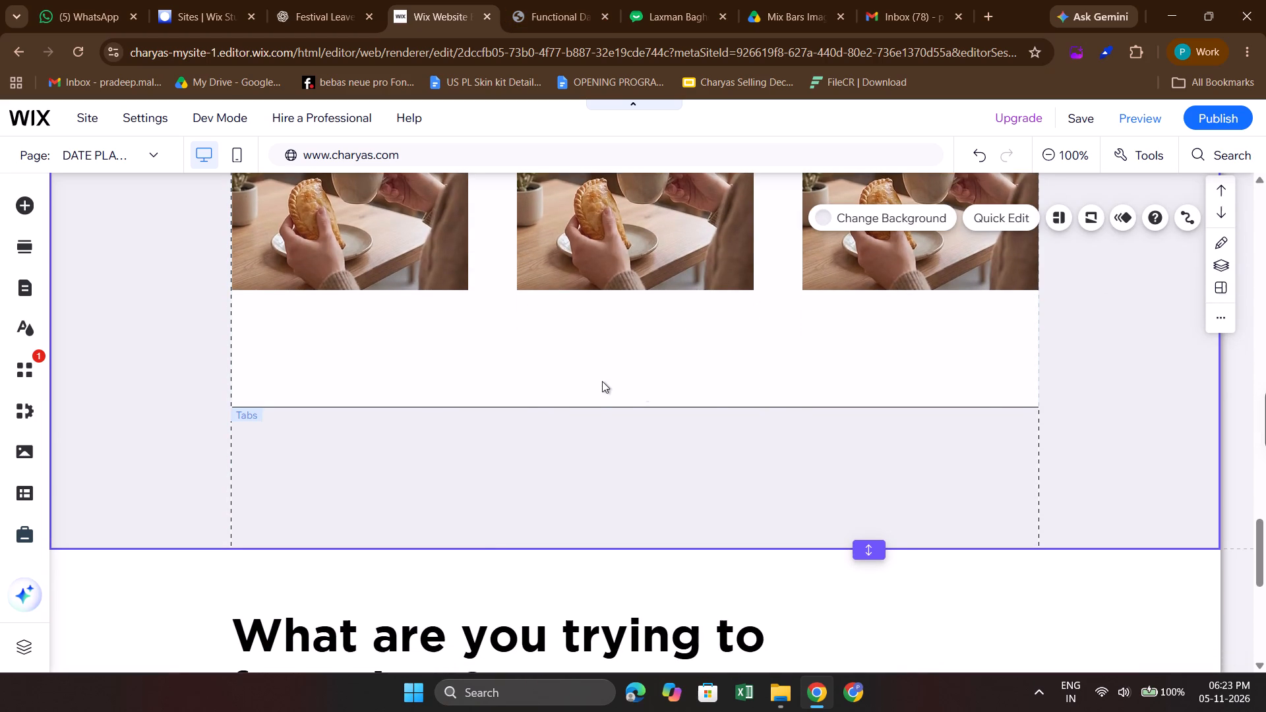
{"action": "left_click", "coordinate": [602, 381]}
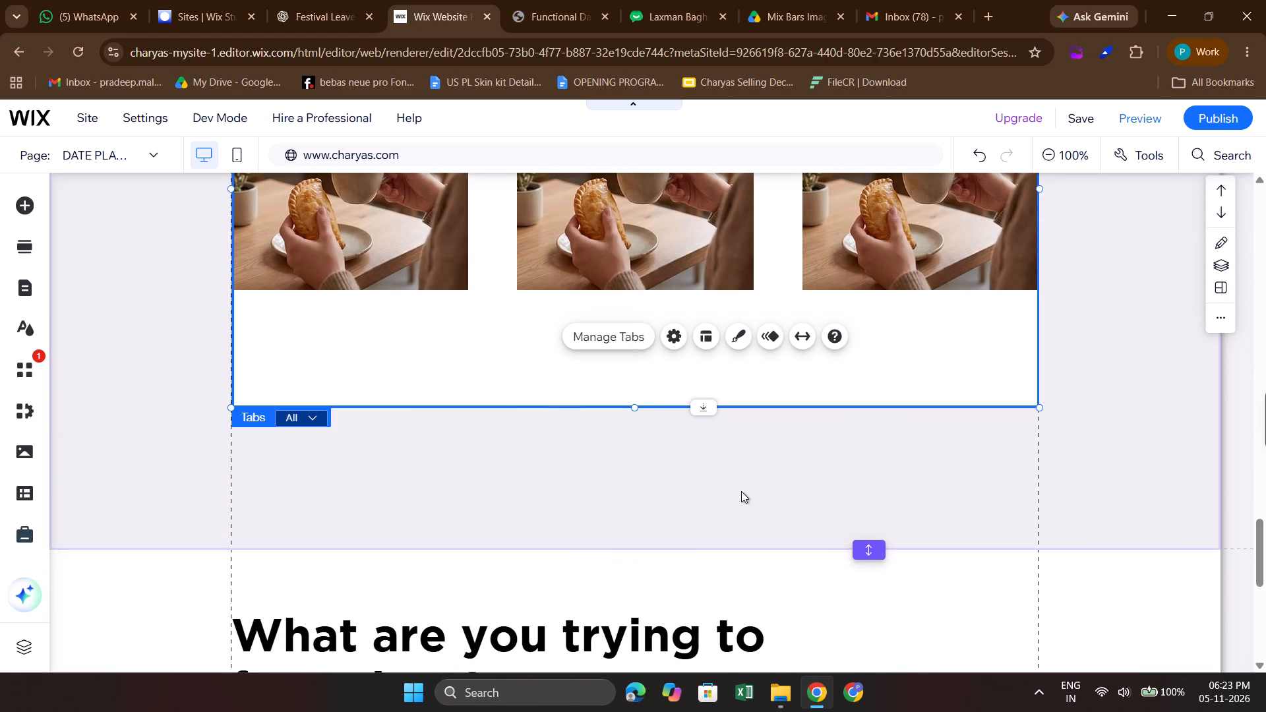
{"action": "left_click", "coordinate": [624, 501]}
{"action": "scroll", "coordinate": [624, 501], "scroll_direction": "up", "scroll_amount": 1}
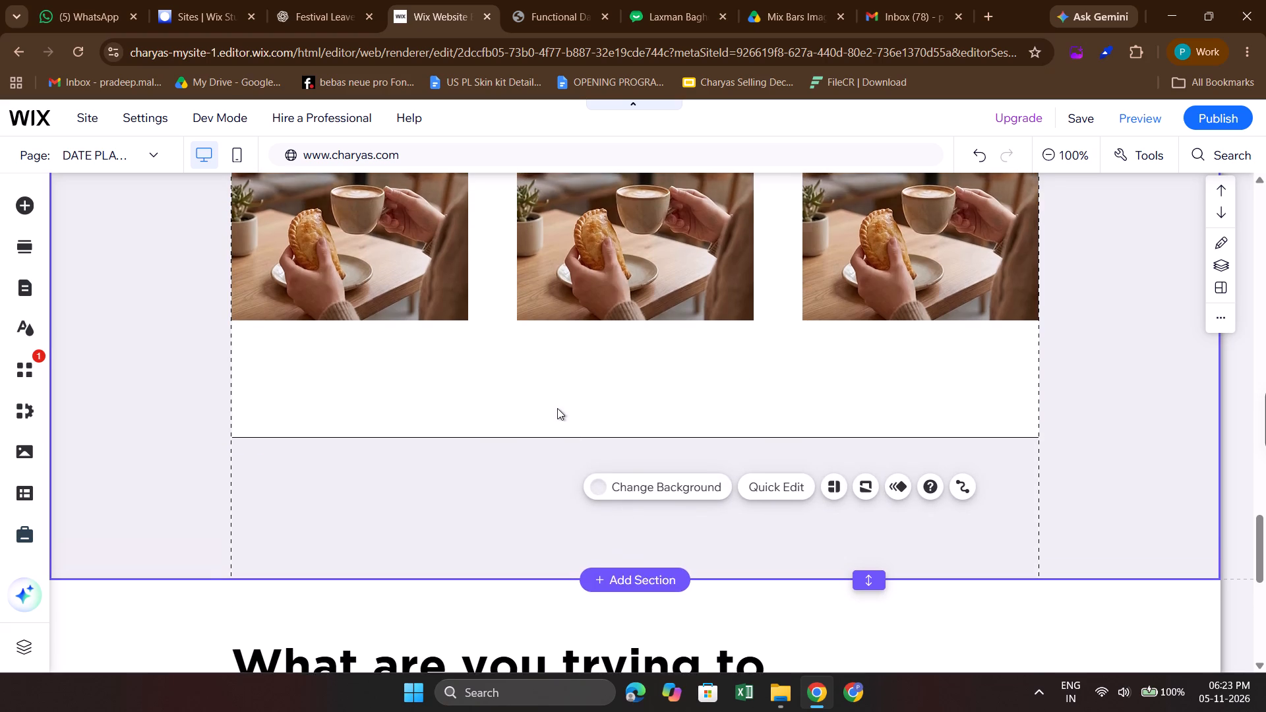
Examine the Tabs element's layout options and transition settings.
{"action": "left_click", "coordinate": [558, 409]}
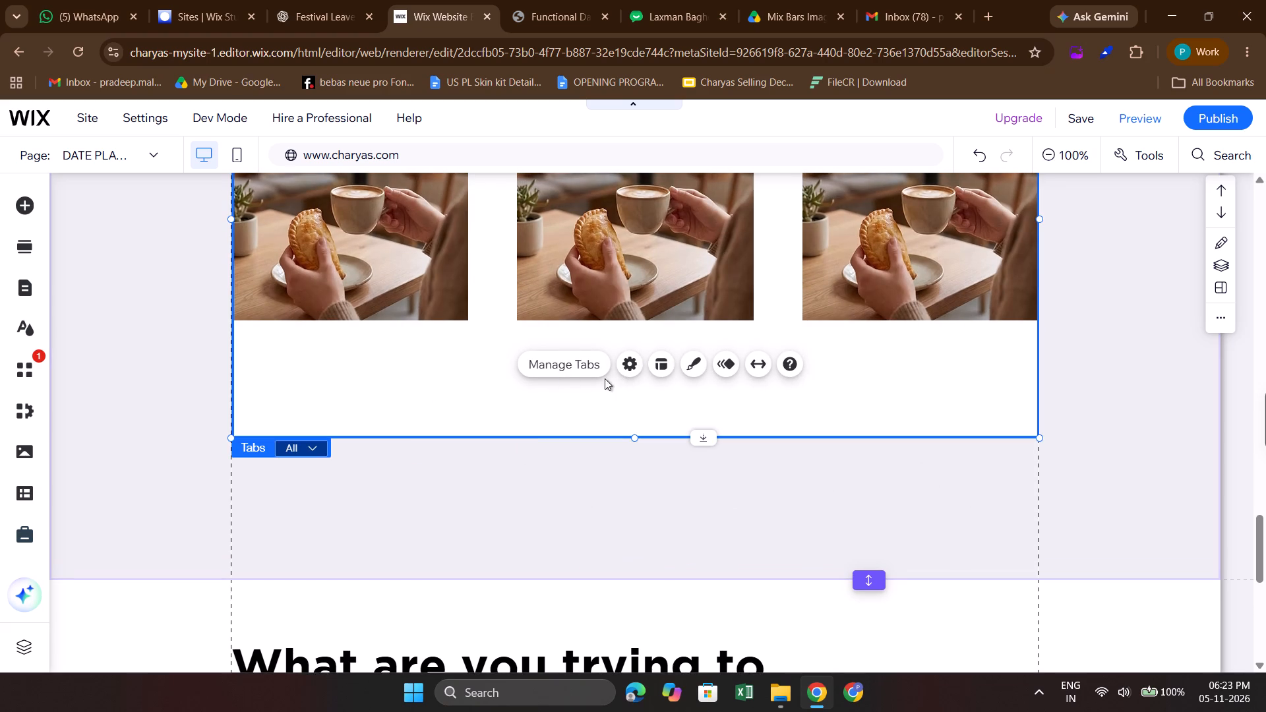
{"action": "left_click", "coordinate": [659, 366]}
{"action": "scroll", "coordinate": [1014, 407], "scroll_direction": "down", "scroll_amount": 1}
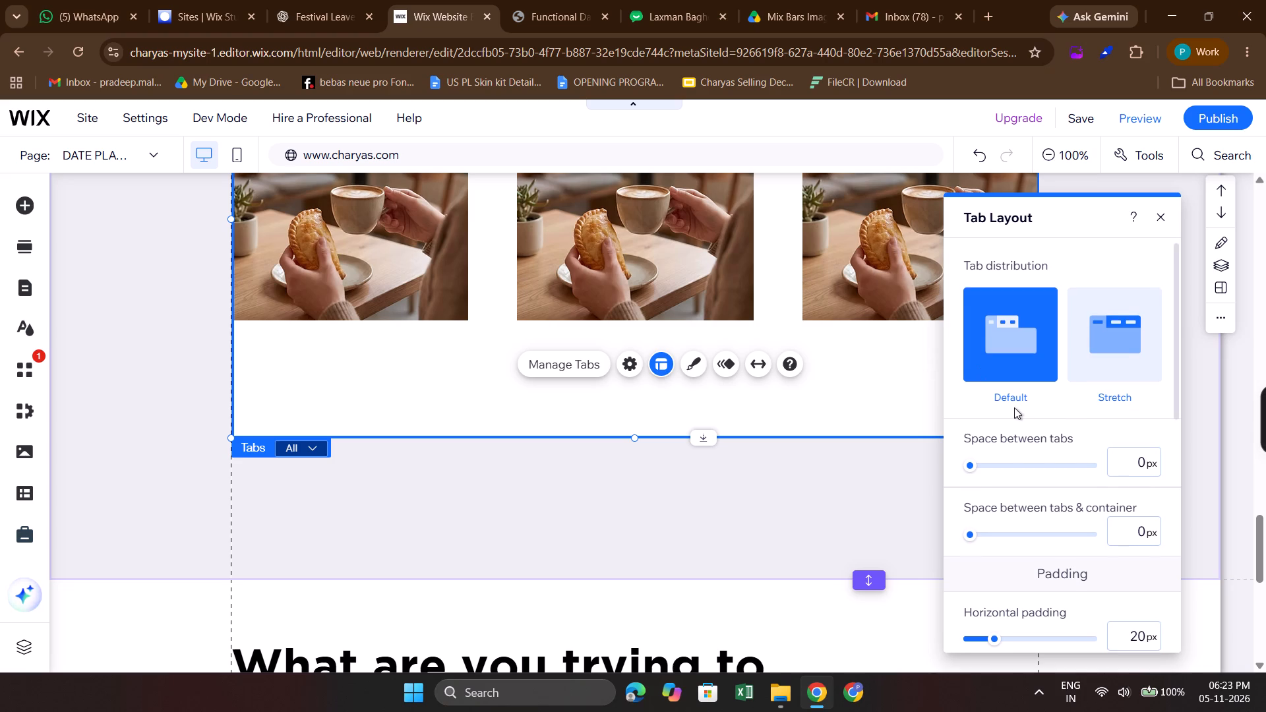
{"action": "scroll", "coordinate": [1014, 407], "scroll_direction": "down", "scroll_amount": 4}
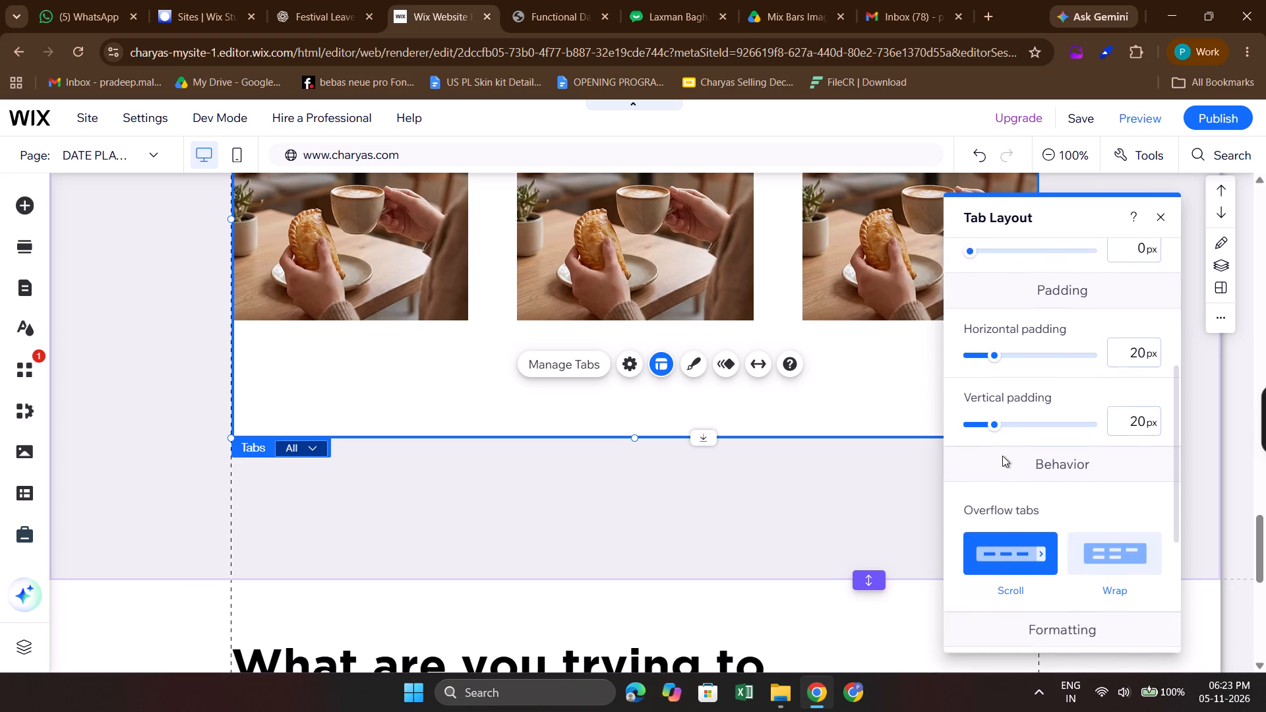
{"action": "scroll", "coordinate": [1002, 456], "scroll_direction": "down", "scroll_amount": 4}
{"action": "scroll", "coordinate": [1081, 422], "scroll_direction": "up", "scroll_amount": 1}
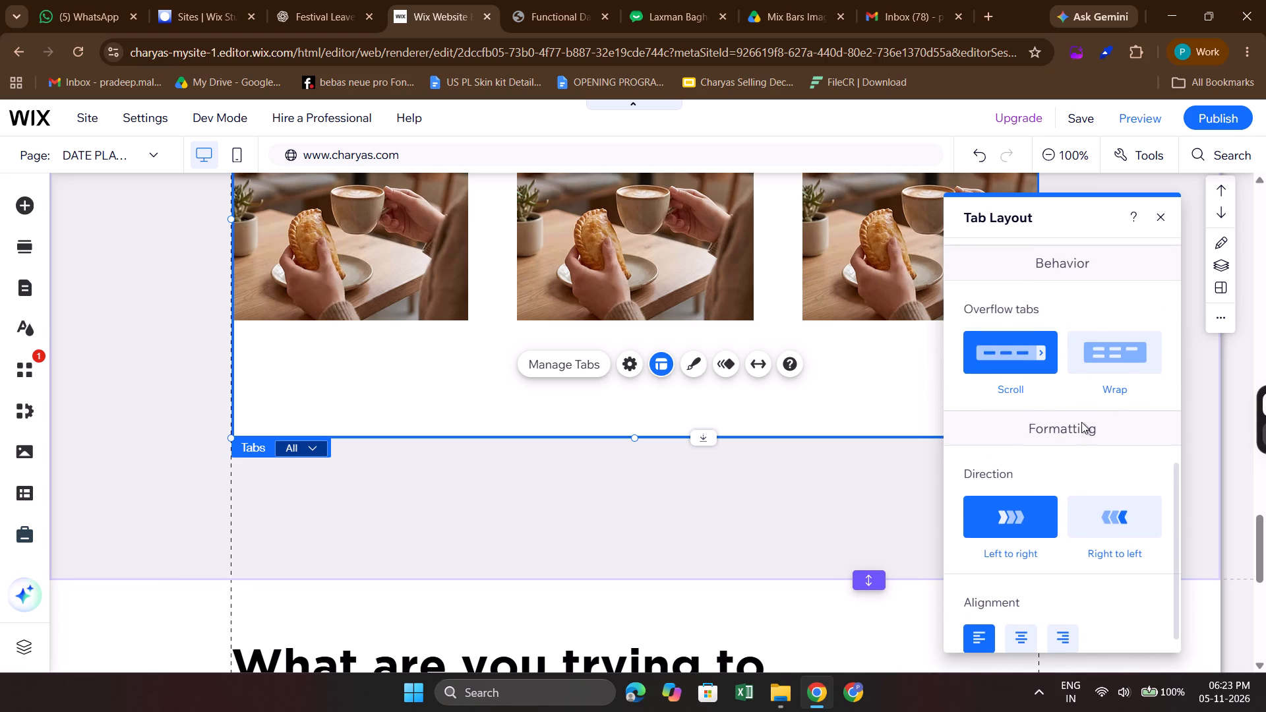
{"action": "scroll", "coordinate": [1081, 422], "scroll_direction": "up", "scroll_amount": 1}
{"action": "left_click", "coordinate": [773, 519]}
{"action": "scroll", "coordinate": [773, 519], "scroll_direction": "up", "scroll_amount": 2}
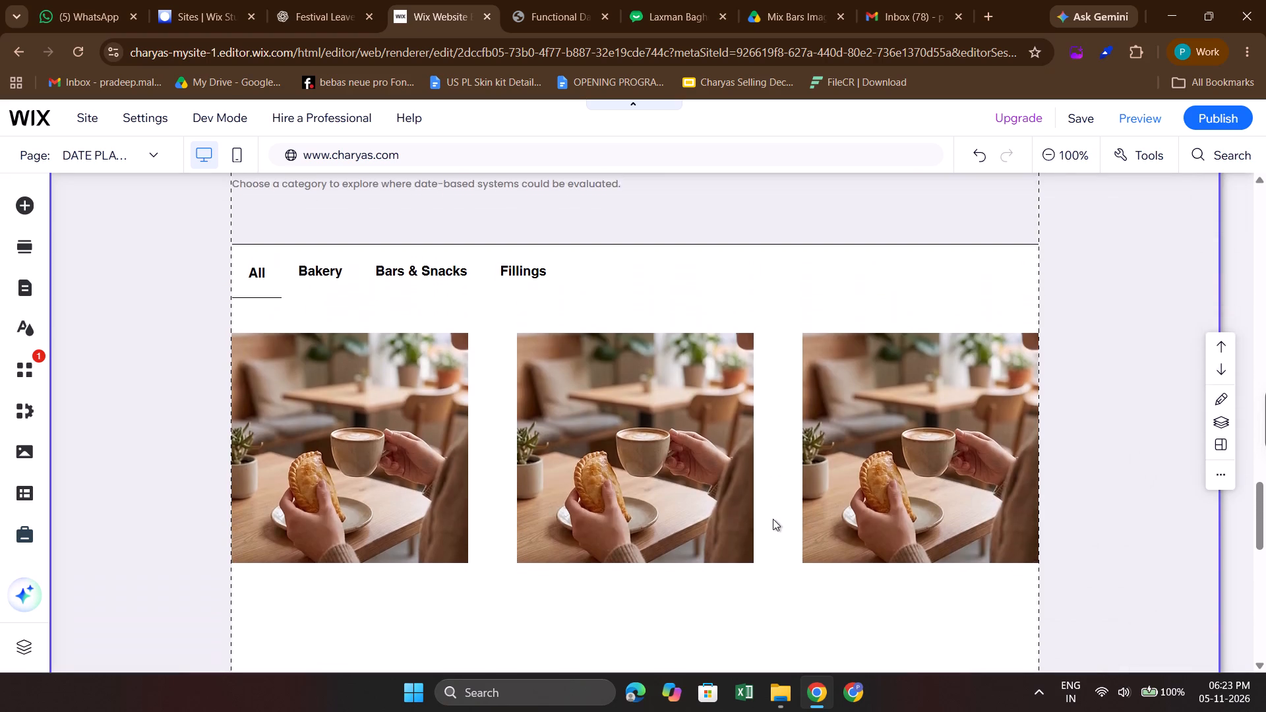
{"action": "scroll", "coordinate": [773, 519], "scroll_direction": "up", "scroll_amount": 1}
{"action": "scroll", "coordinate": [773, 519], "scroll_direction": "down", "scroll_amount": 3}
{"action": "left_click", "coordinate": [611, 435]}
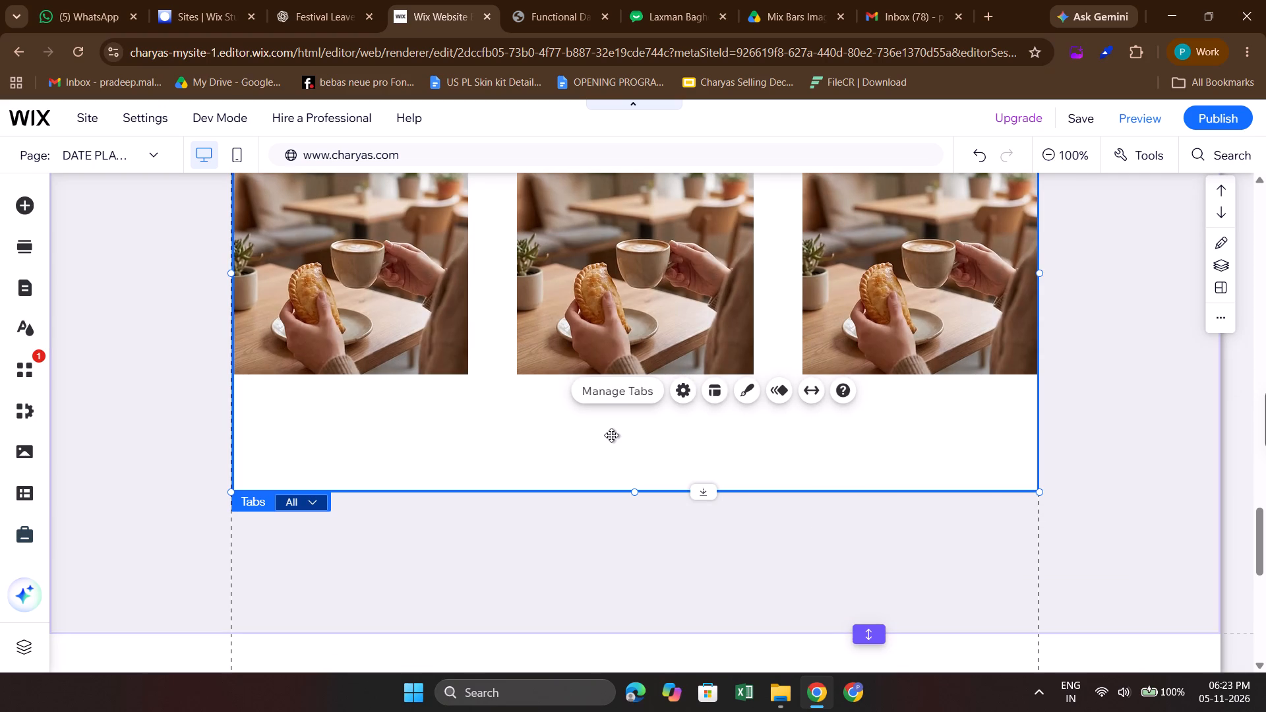
{"action": "left_click", "coordinate": [611, 435]}
{"action": "left_click", "coordinate": [688, 385]}
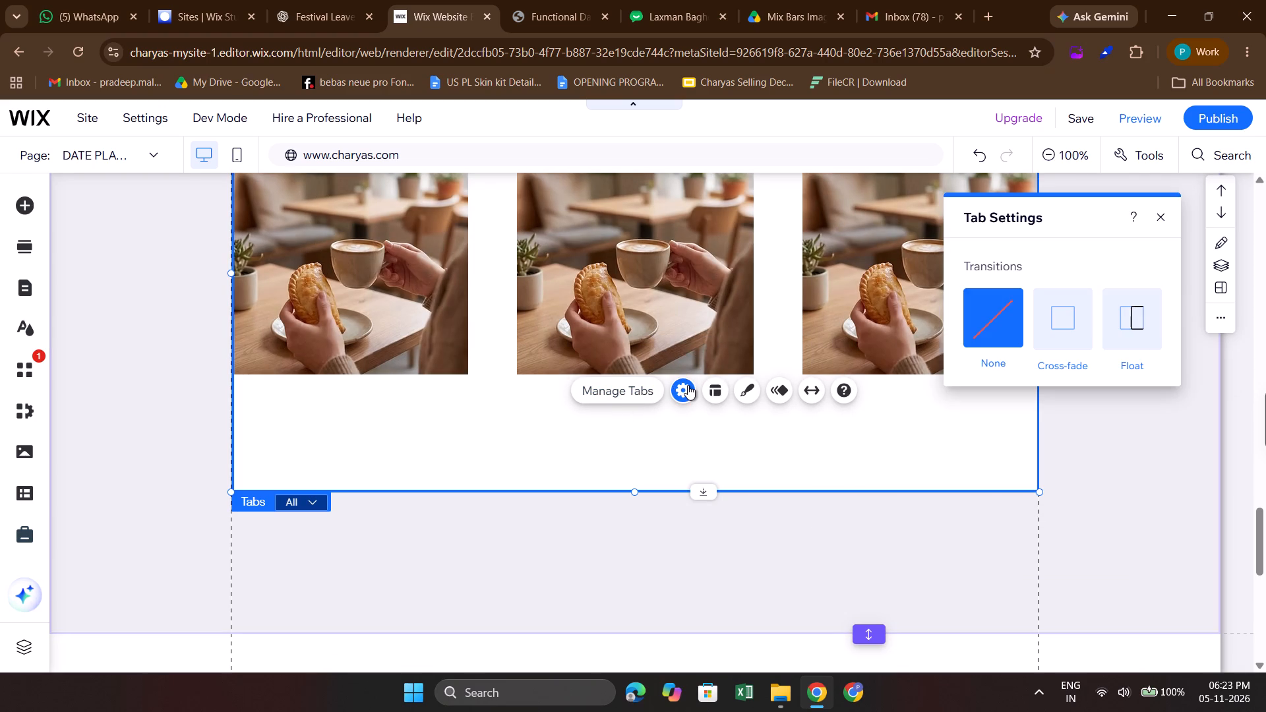
{"action": "left_click", "coordinate": [1154, 223]}
Extend the Tabs container downward from its bottom edge to a height of about 660 px.
{"action": "scroll", "coordinate": [829, 455], "scroll_direction": "down", "scroll_amount": 2}
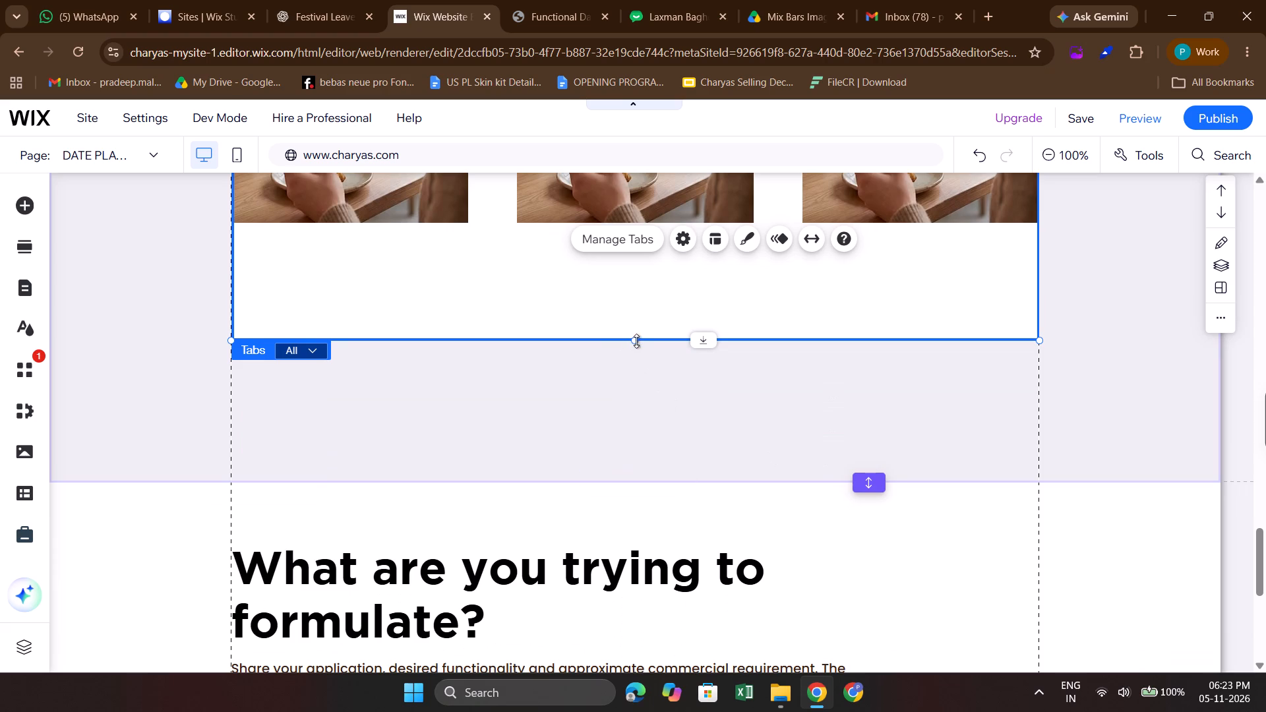
{"action": "left_click_drag", "start_coordinate": [639, 341], "coordinate": [660, 445]}
Raise the Tabs container's top edge slightly by resizing from its upper-left corner, keeping the full width.
{"action": "scroll", "coordinate": [660, 445], "scroll_direction": "up", "scroll_amount": 2}
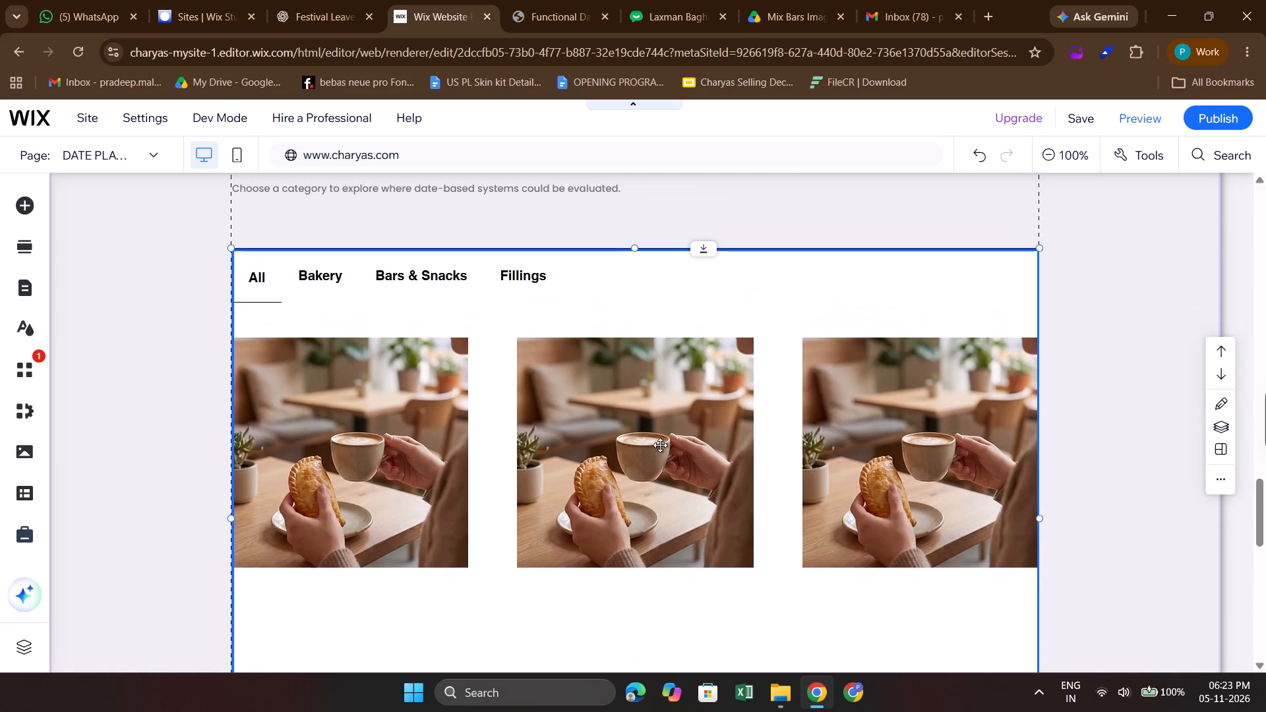
{"action": "scroll", "coordinate": [660, 445], "scroll_direction": "up", "scroll_amount": 2}
{"action": "left_click", "coordinate": [307, 310]}
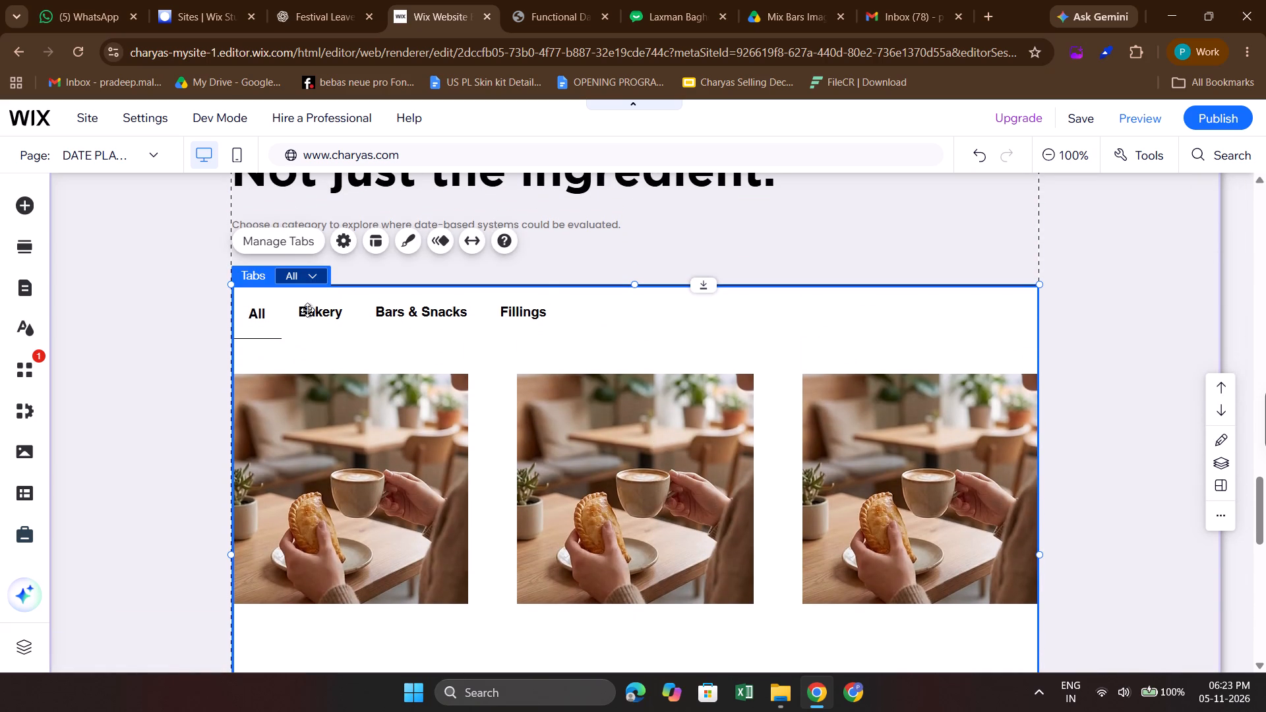
{"action": "left_click", "coordinate": [193, 305]}
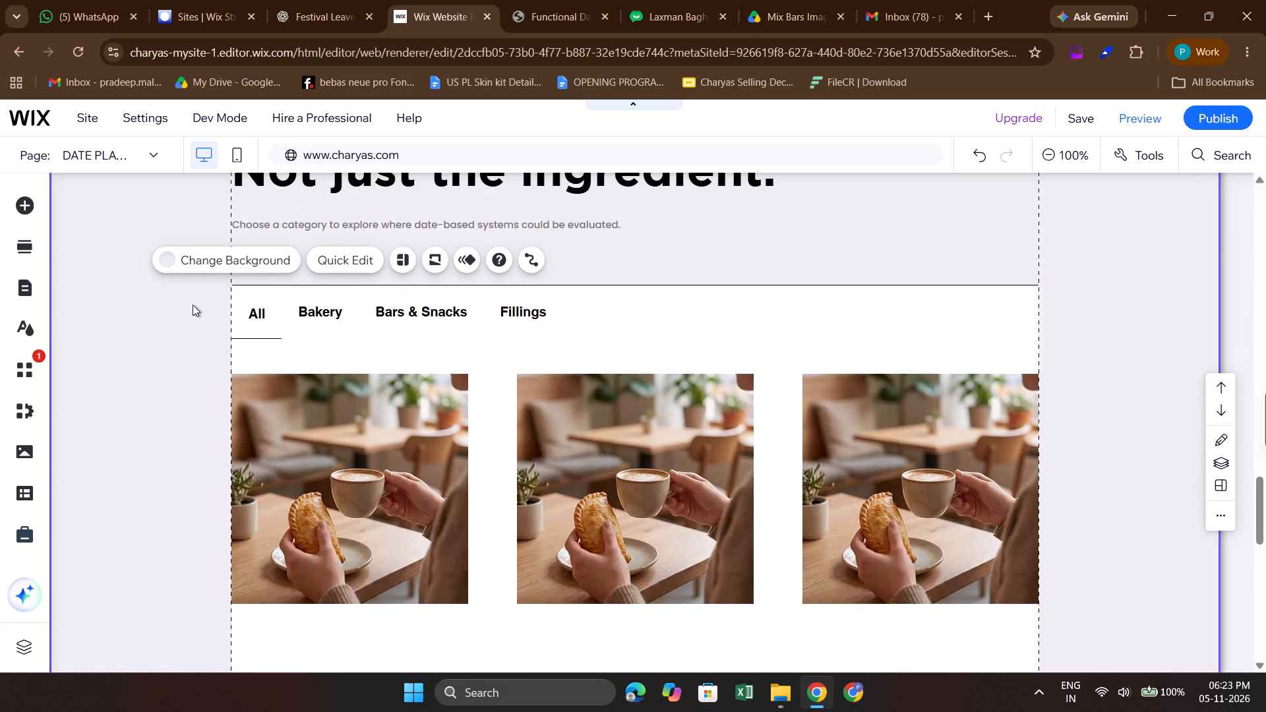
{"action": "scroll", "coordinate": [364, 382], "scroll_direction": "down", "scroll_amount": 1}
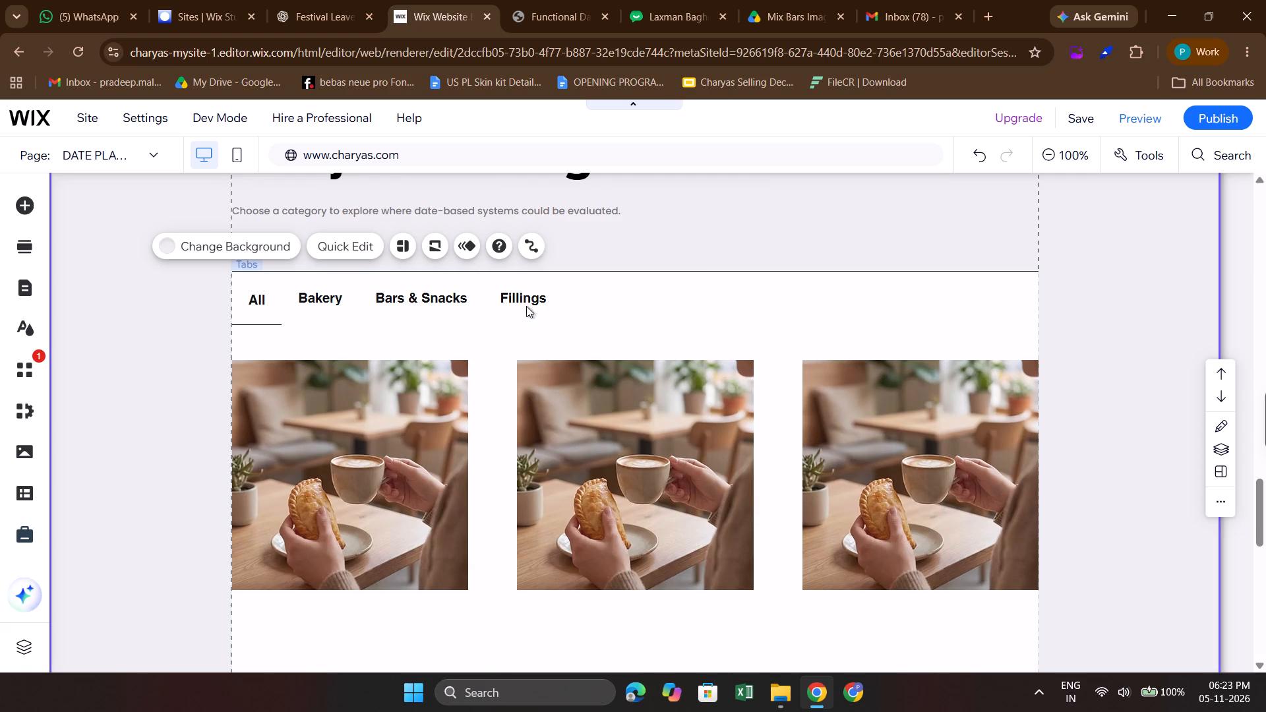
{"action": "left_click", "coordinate": [613, 291]}
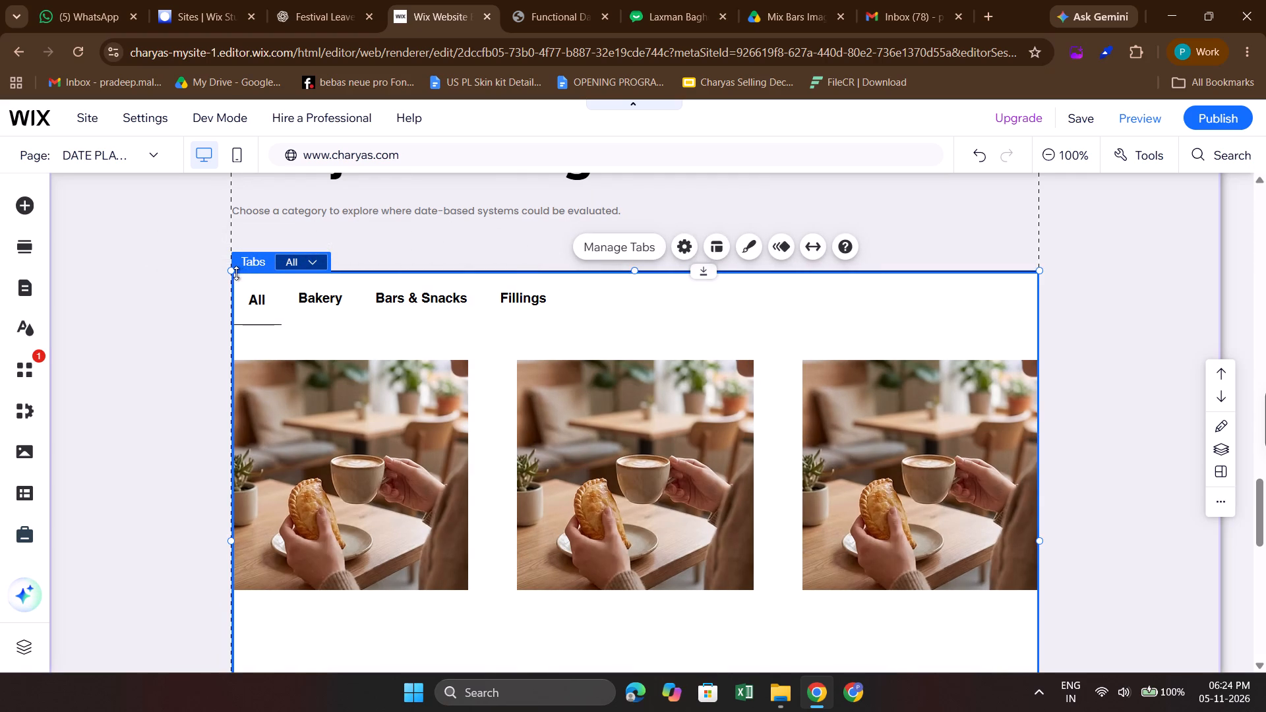
{"action": "left_click_drag", "start_coordinate": [232, 272], "coordinate": [253, 277]}
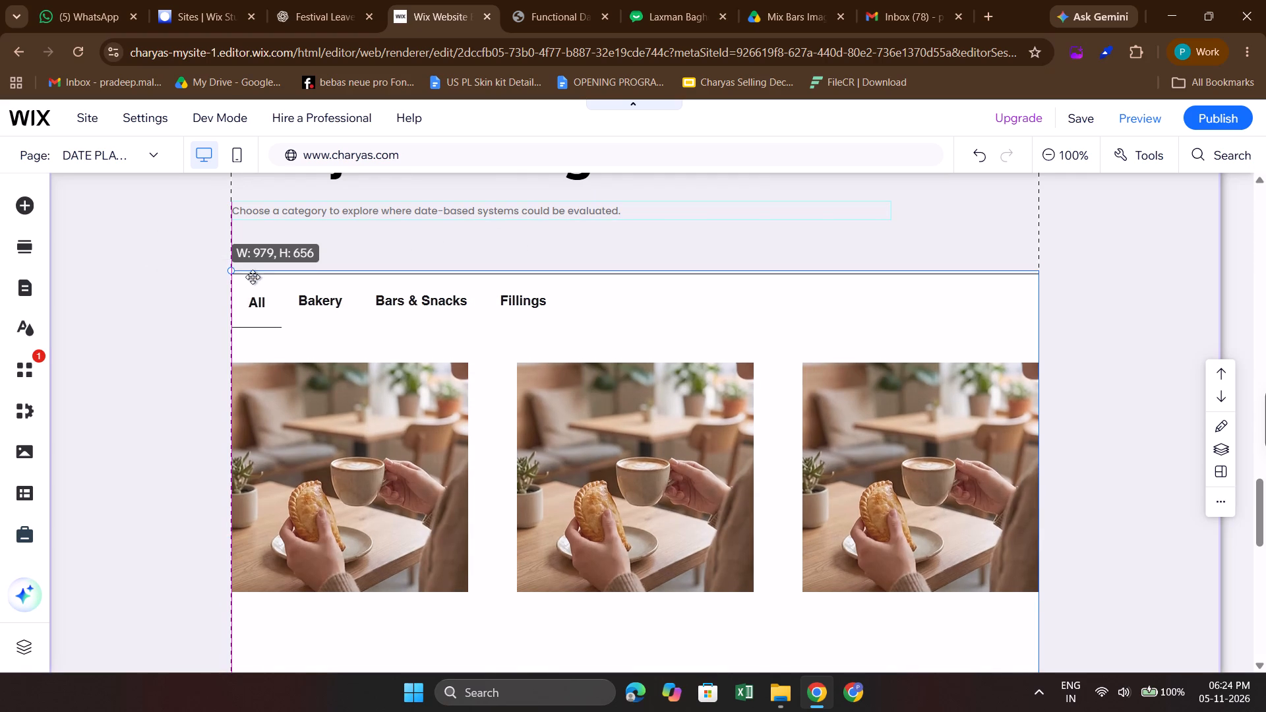
{"action": "left_click_drag", "start_coordinate": [253, 277], "coordinate": [262, 267]}
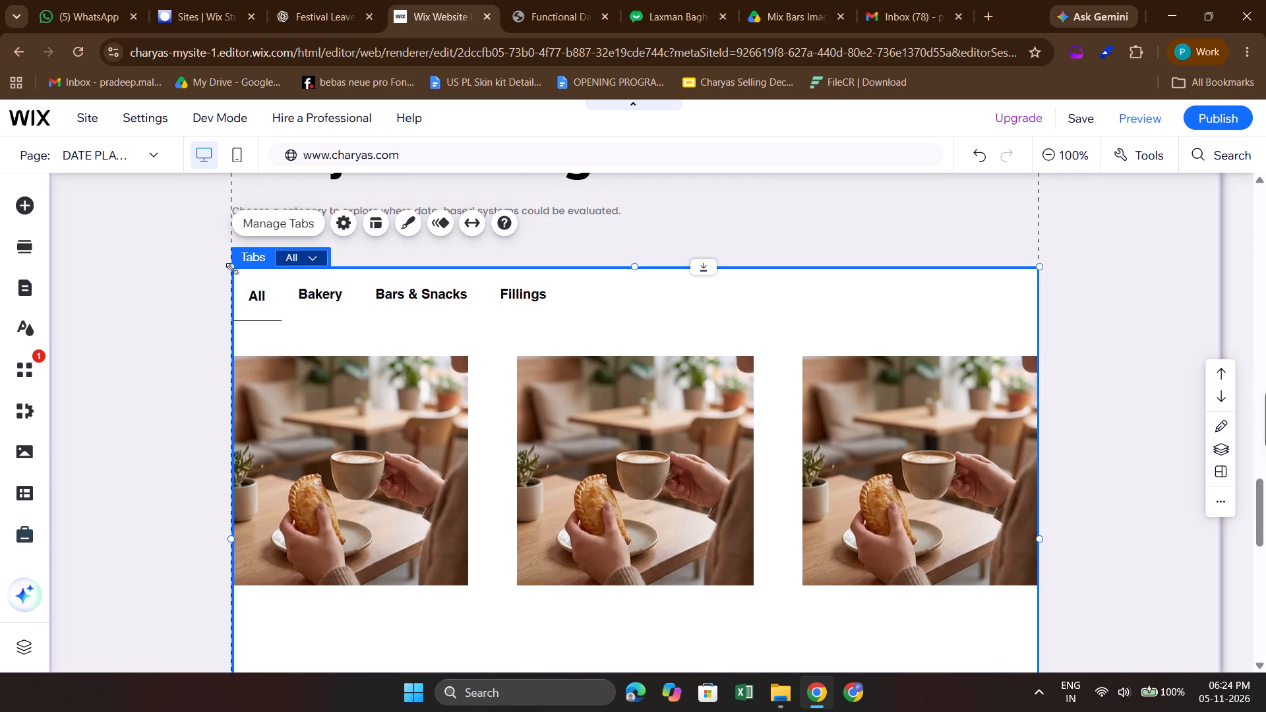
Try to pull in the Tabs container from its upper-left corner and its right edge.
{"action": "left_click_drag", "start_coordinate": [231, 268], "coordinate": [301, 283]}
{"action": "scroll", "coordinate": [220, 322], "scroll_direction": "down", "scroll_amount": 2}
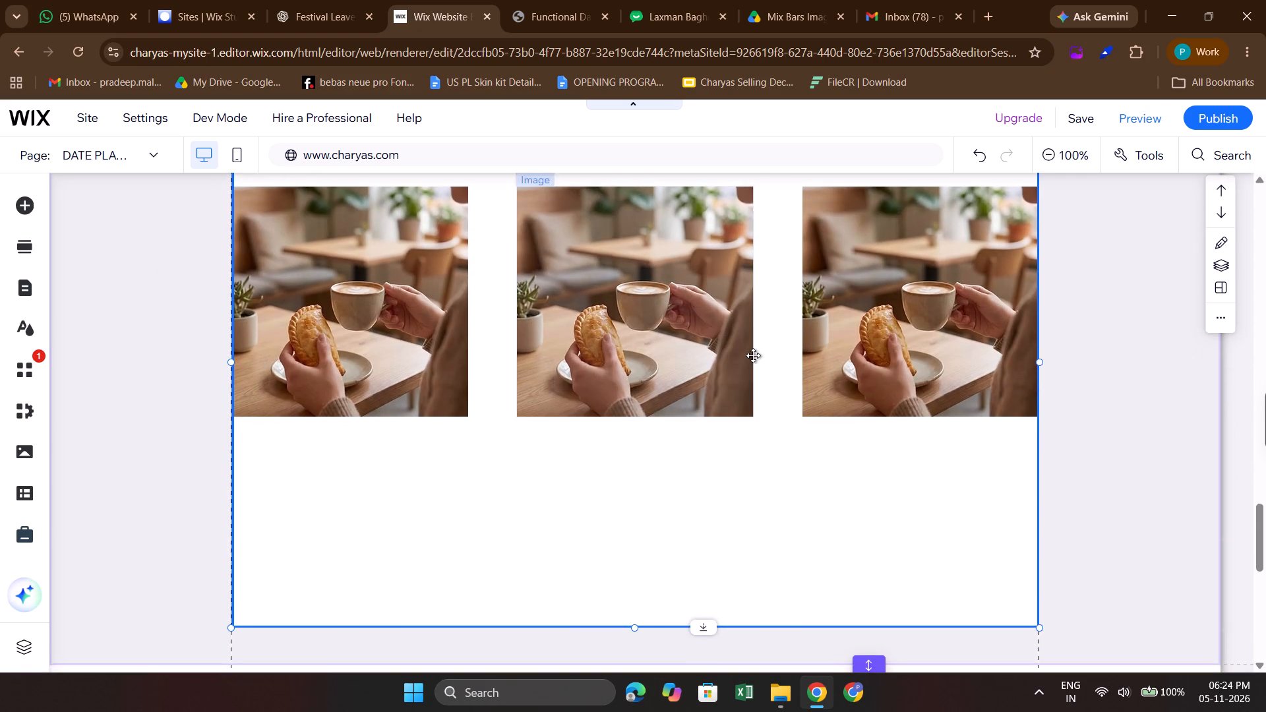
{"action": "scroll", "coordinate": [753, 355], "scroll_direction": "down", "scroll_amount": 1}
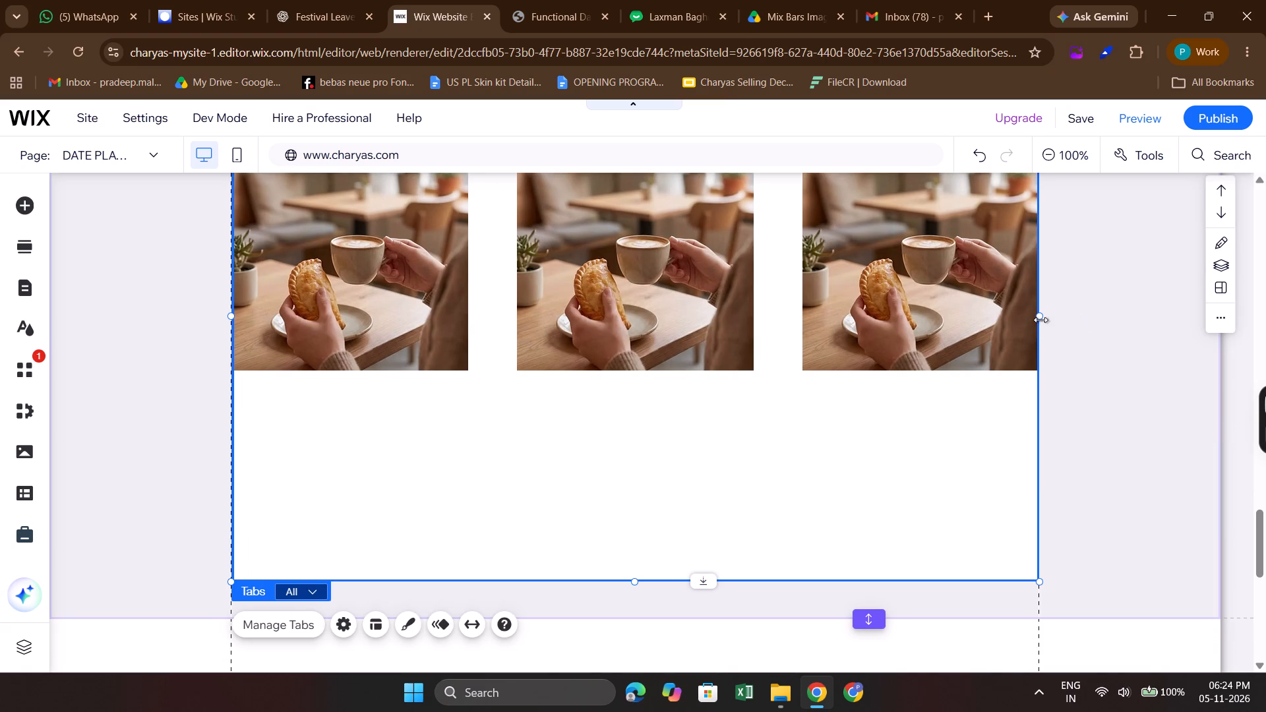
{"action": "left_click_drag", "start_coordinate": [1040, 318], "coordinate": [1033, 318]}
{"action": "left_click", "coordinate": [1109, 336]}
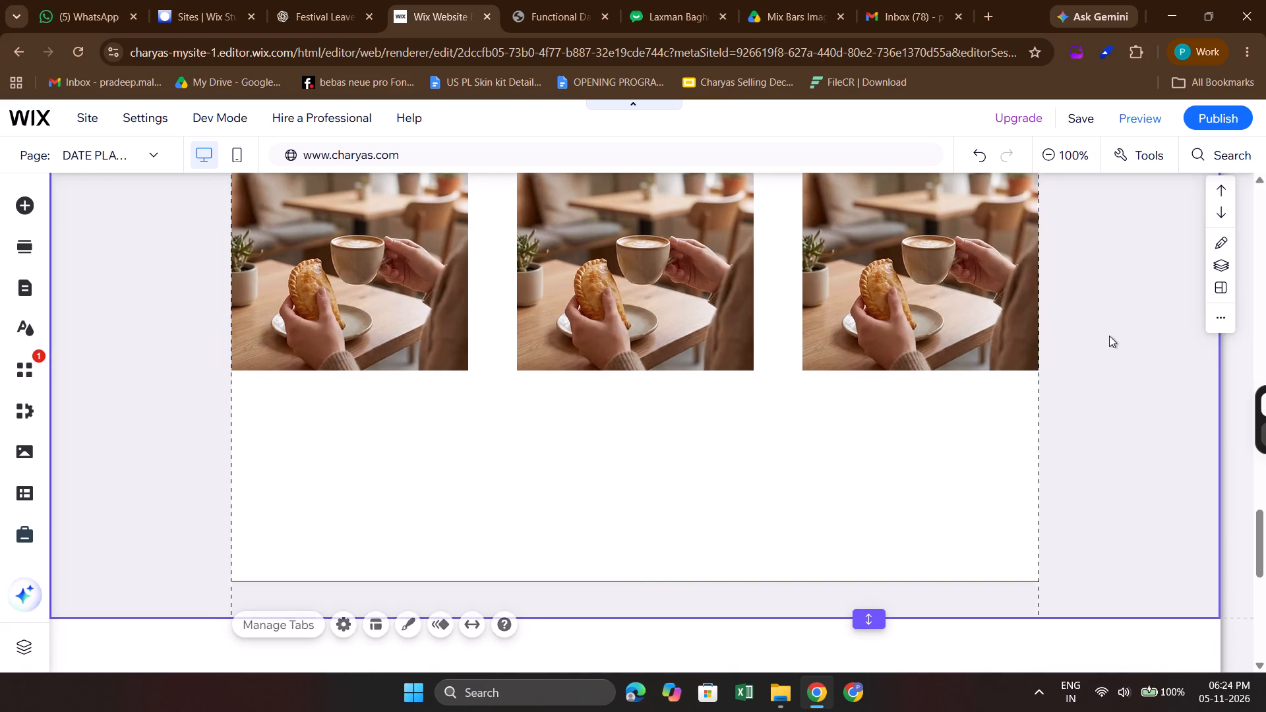
Compare the rebuilt Application opportunities section with the image cards in the HTML reference page.
{"action": "scroll", "coordinate": [1109, 336], "scroll_direction": "up", "scroll_amount": 2}
{"action": "scroll", "coordinate": [839, 374], "scroll_direction": "up", "scroll_amount": 1}
{"action": "scroll", "coordinate": [580, 370], "scroll_direction": "right", "scroll_amount": 1}
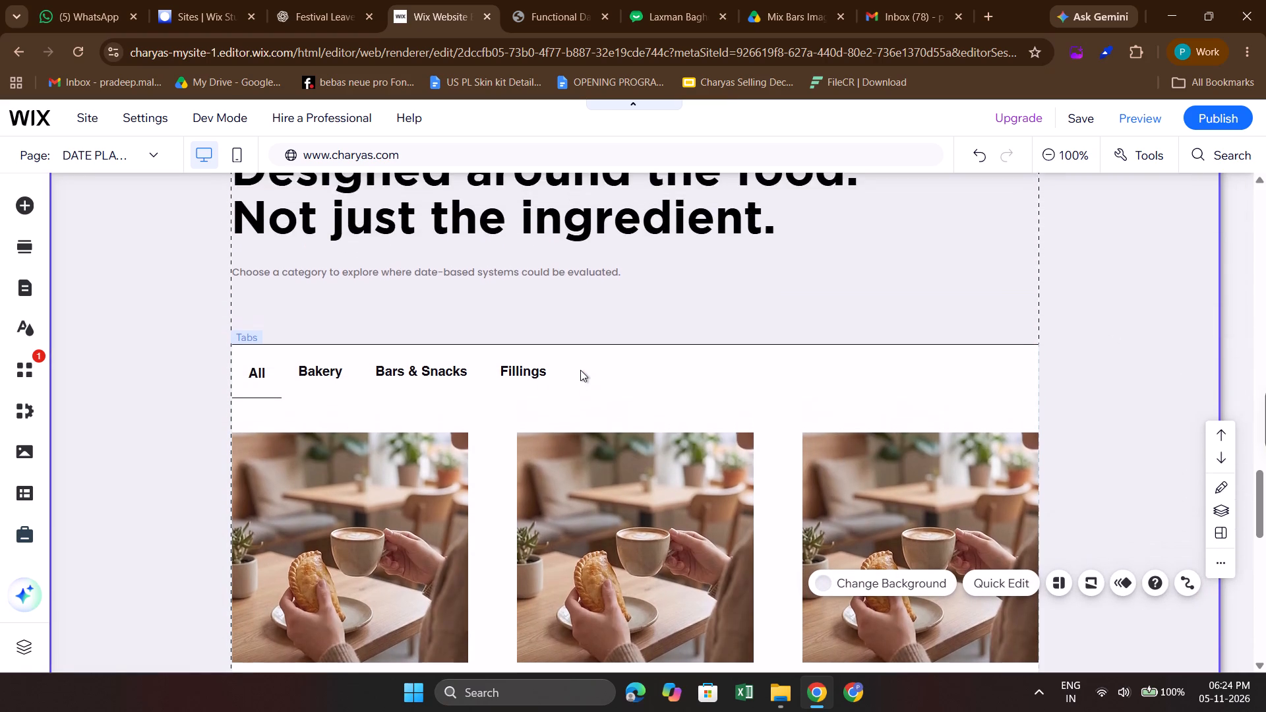
{"action": "scroll", "coordinate": [580, 370], "scroll_direction": "right", "scroll_amount": 1}
{"action": "scroll", "coordinate": [493, 420], "scroll_direction": "down", "scroll_amount": 1}
{"action": "scroll", "coordinate": [485, 285], "scroll_direction": "down", "scroll_amount": 1}
{"action": "scroll", "coordinate": [485, 285], "scroll_direction": "up", "scroll_amount": 1}
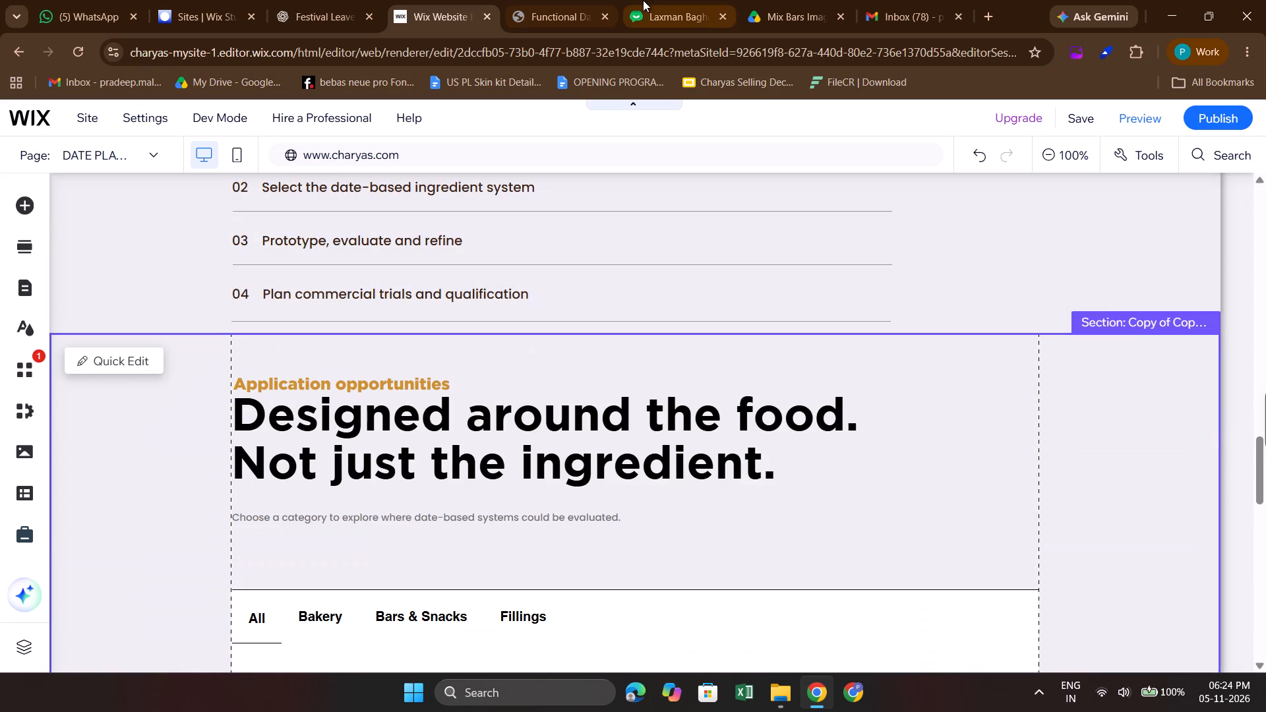
{"action": "left_click", "coordinate": [530, 1]}
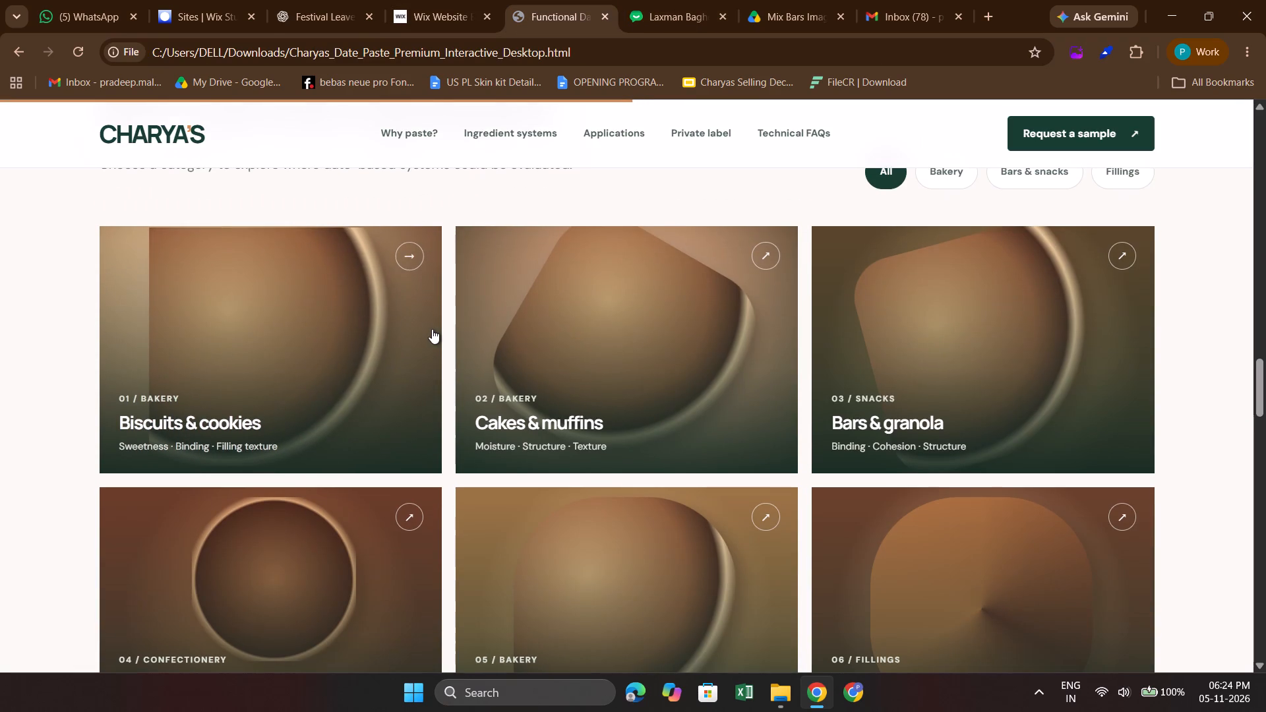
{"action": "scroll", "coordinate": [227, 386], "scroll_direction": "down", "scroll_amount": 1}
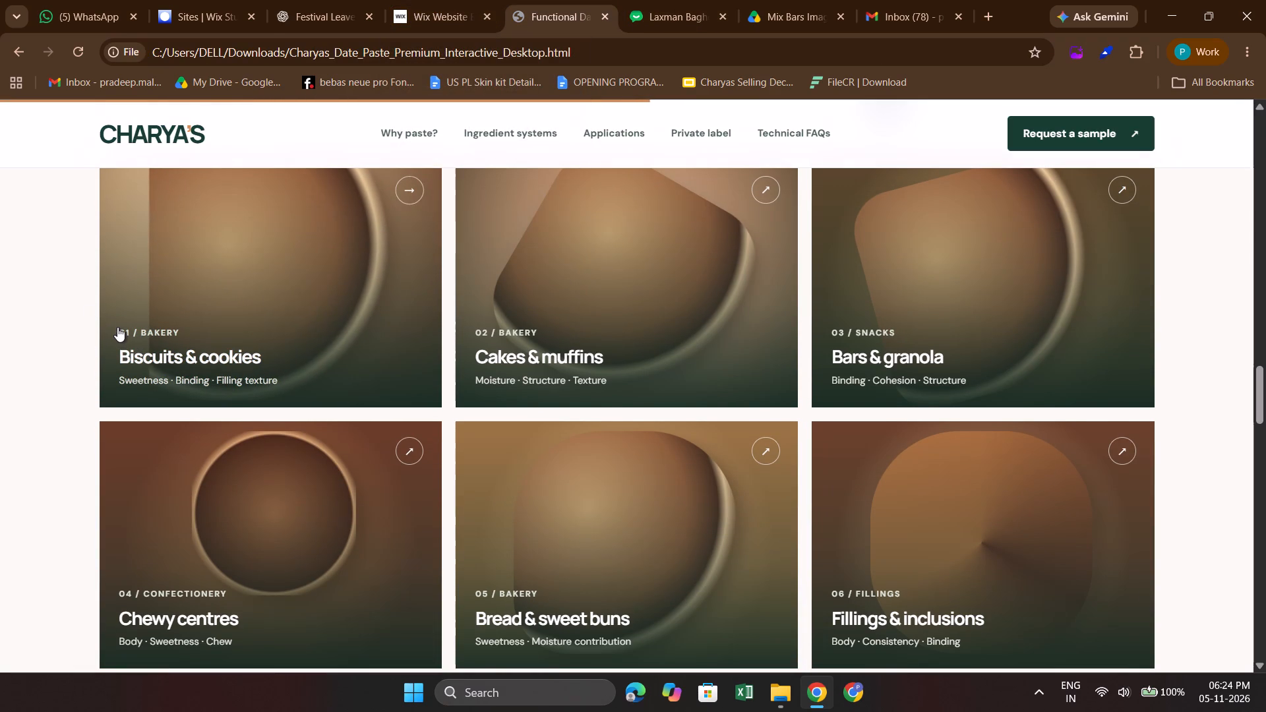
Copy the first card's Biscuits & cookies text from the HTML reference and place it beneath the first image in the Wix All tab.
{"action": "left_click_drag", "start_coordinate": [119, 327], "coordinate": [270, 386]}
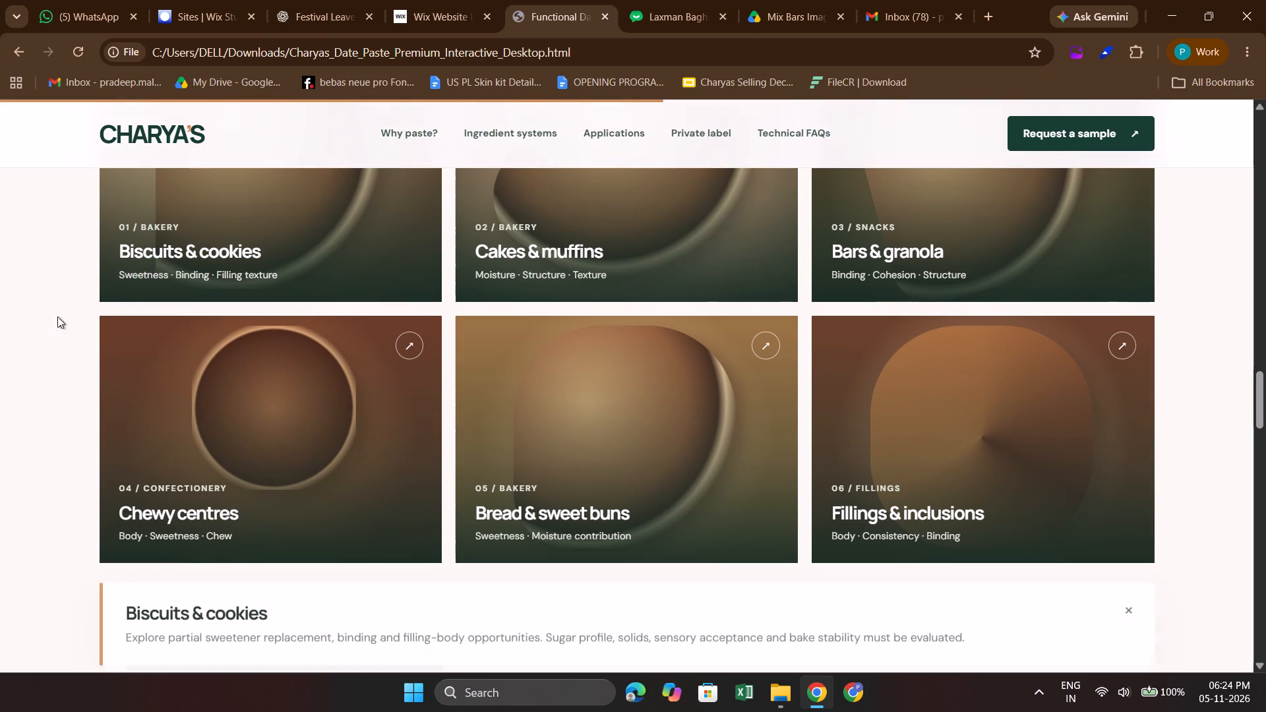
{"action": "left_click_drag", "start_coordinate": [70, 210], "coordinate": [308, 273]}
{"action": "key", "text": "ctrl+c"}
{"action": "key", "text": "ctrl+c"}
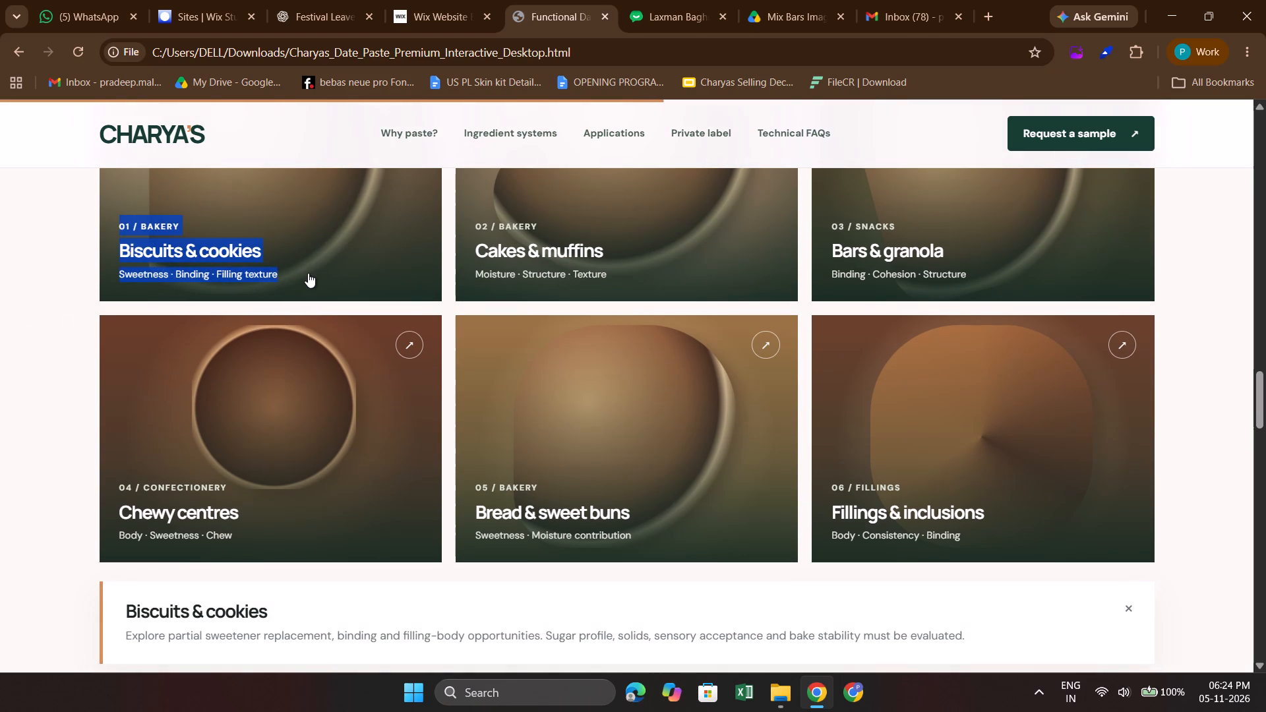
{"action": "left_click", "coordinate": [448, 0]}
{"action": "scroll", "coordinate": [442, 294], "scroll_direction": "down", "scroll_amount": 2}
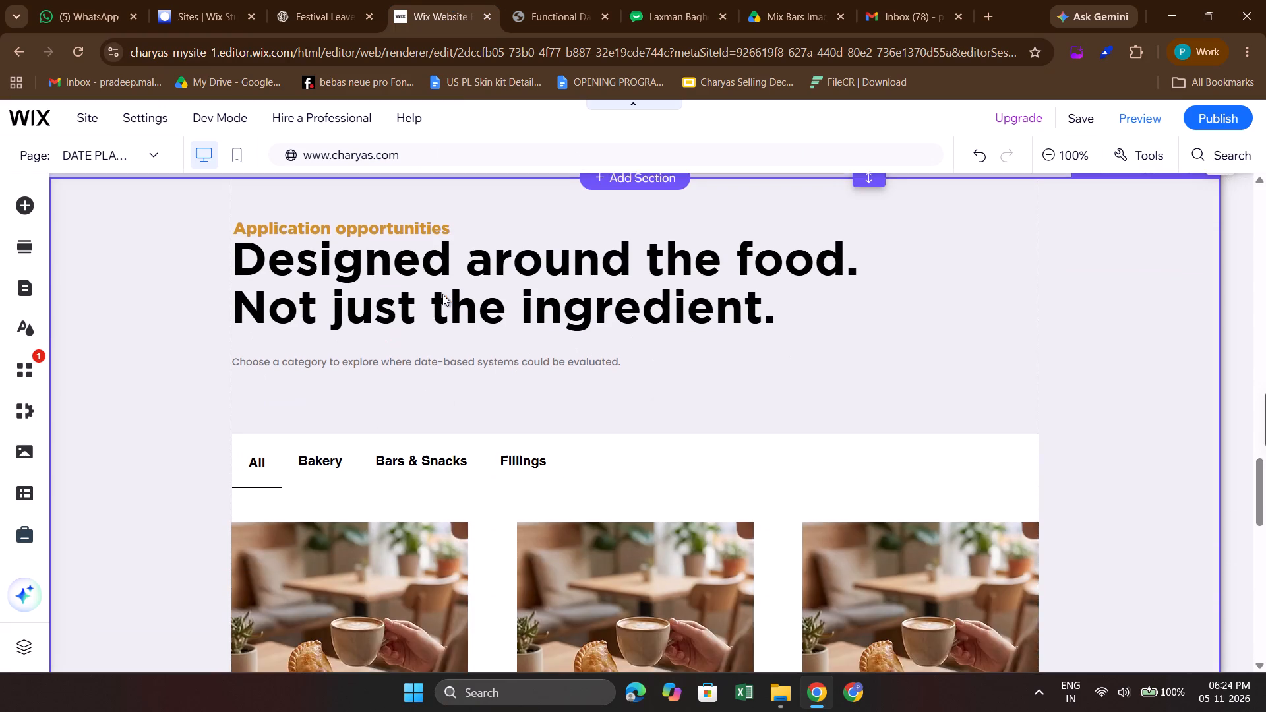
{"action": "scroll", "coordinate": [390, 510], "scroll_direction": "down", "scroll_amount": 2}
{"action": "left_click", "coordinate": [398, 410]}
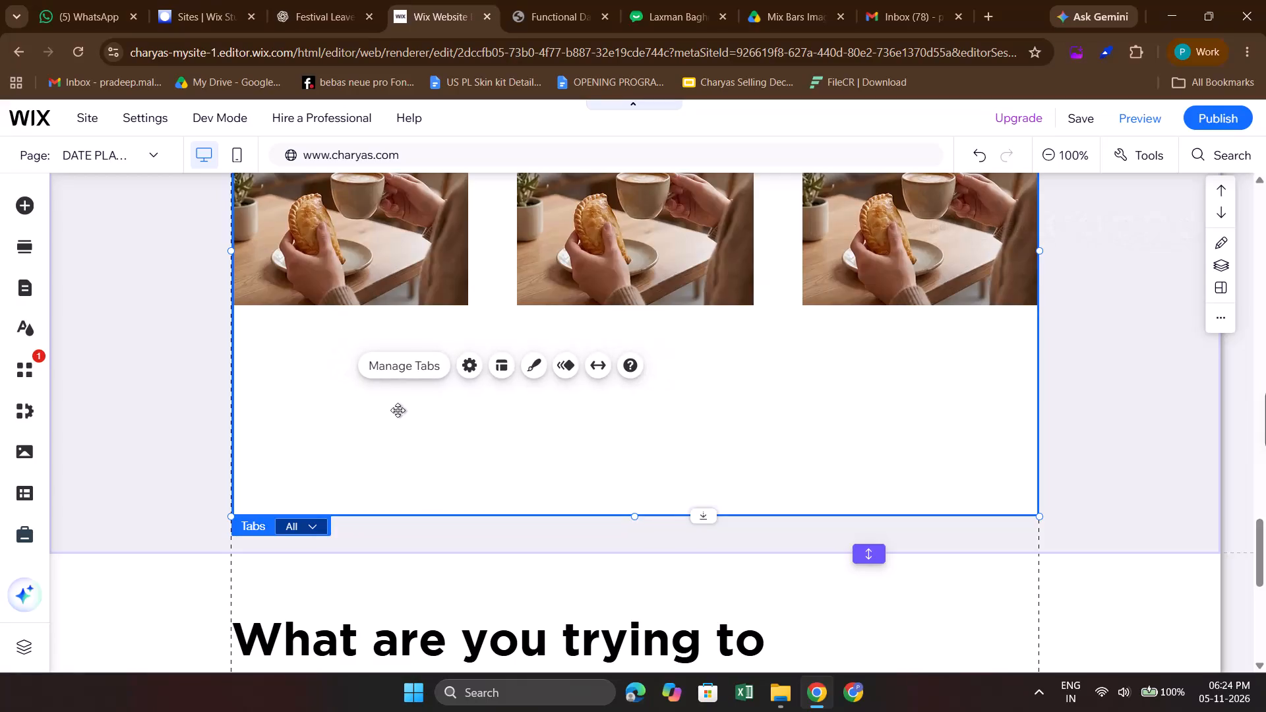
{"action": "key", "text": "ctrl+v"}
{"action": "left_click_drag", "start_coordinate": [585, 426], "coordinate": [555, 426]}
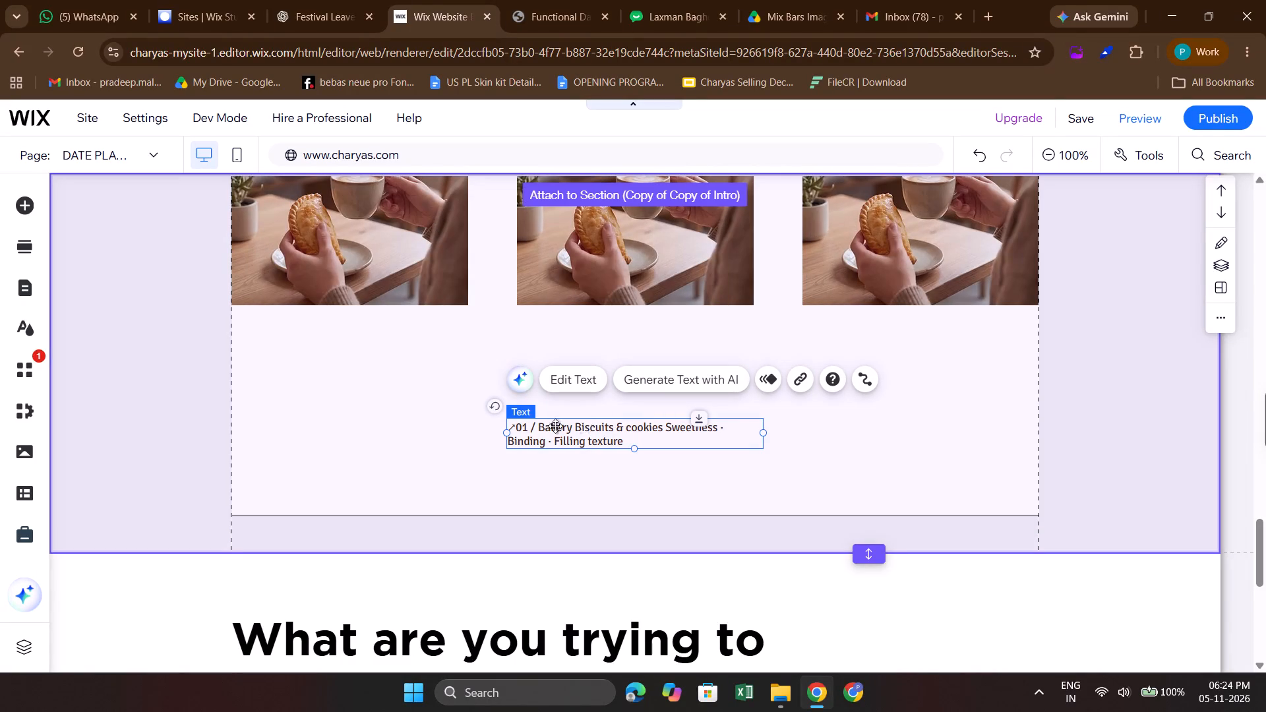
{"action": "left_click_drag", "start_coordinate": [555, 426], "coordinate": [415, 388]}
{"action": "left_click", "coordinate": [191, 315]}
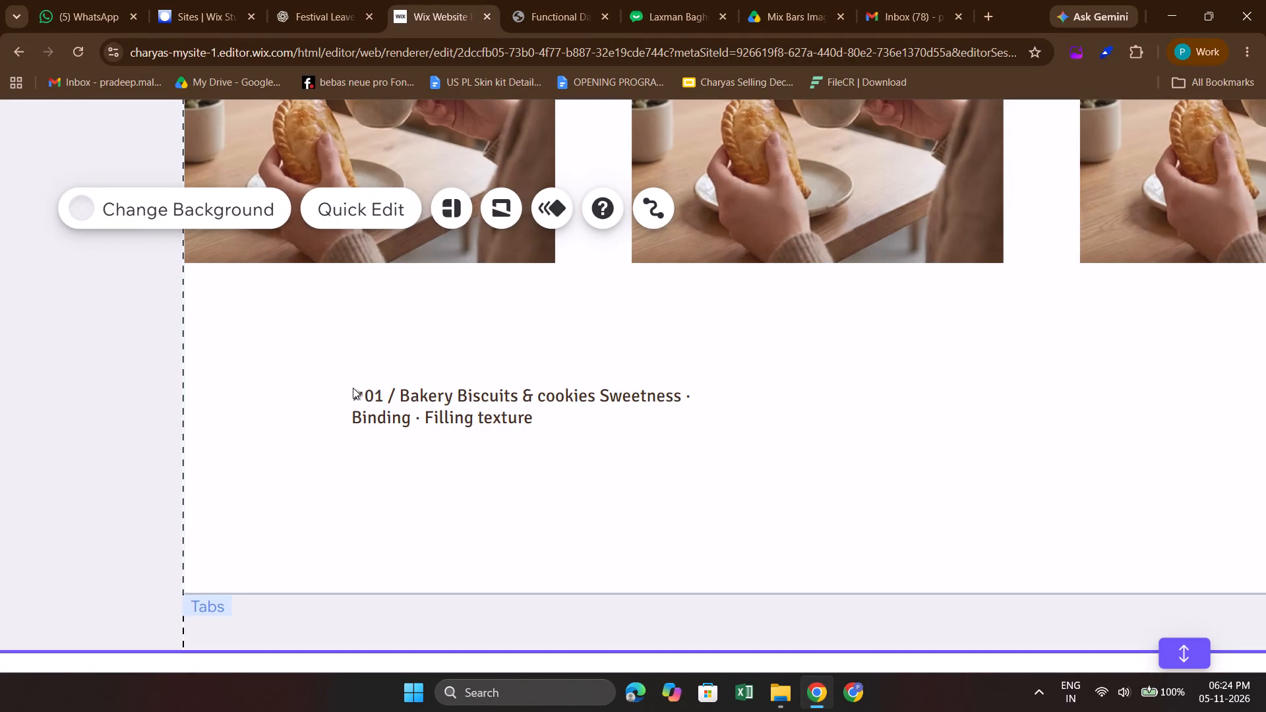
Delete the arrow character at the start of the pasted card text.
{"action": "double_click", "coordinate": [375, 396]}
{"action": "double_click", "coordinate": [369, 394]}
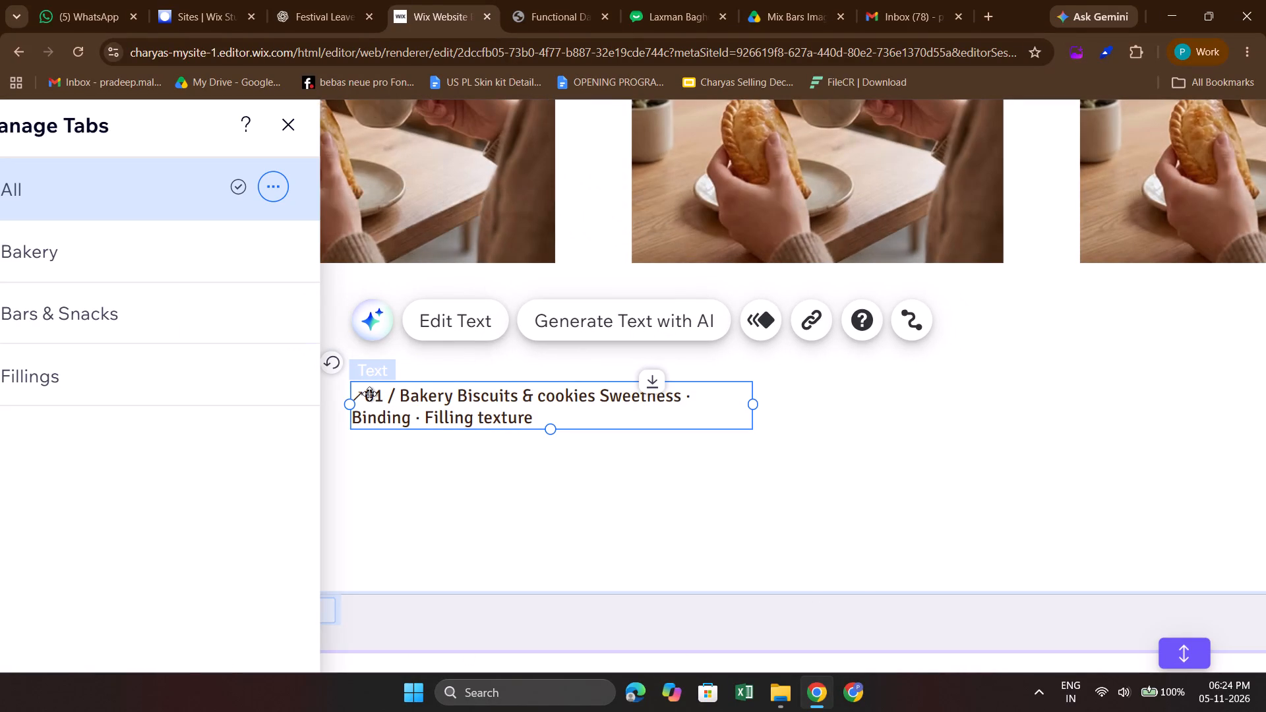
{"action": "left_click", "coordinate": [369, 394]}
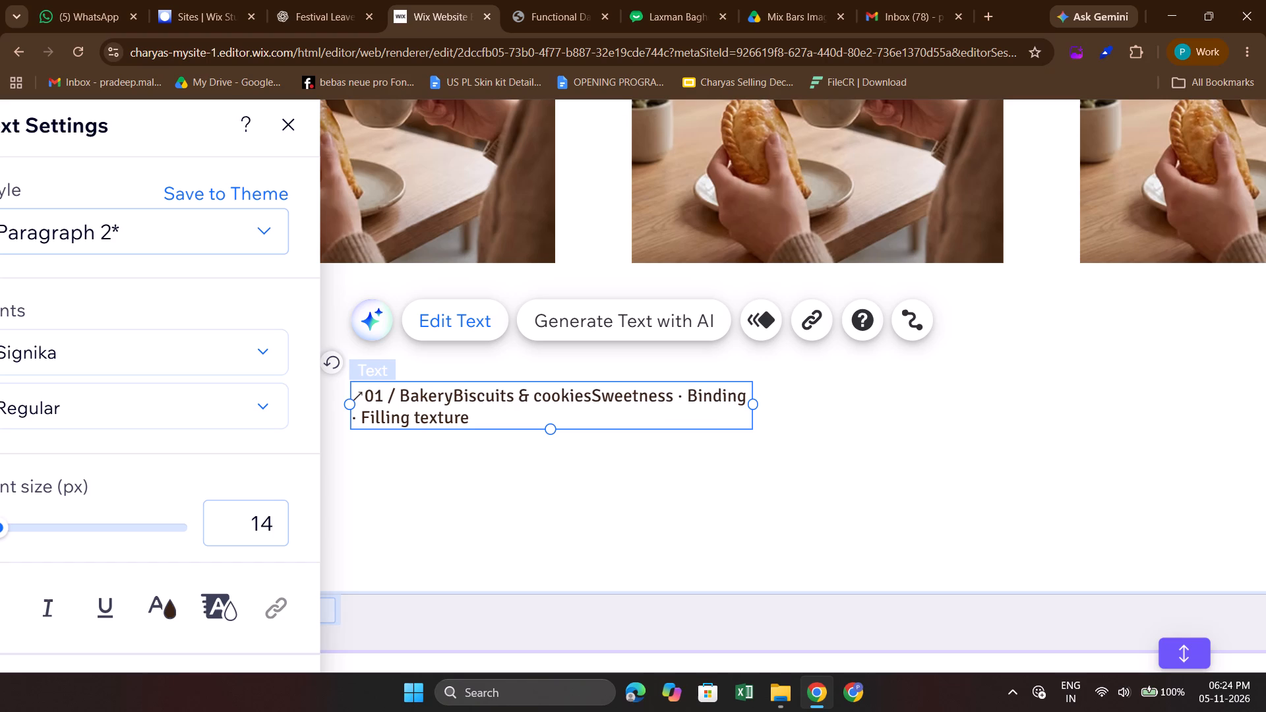
{"action": "key", "text": "Left"}
{"action": "key", "text": "BackSpace"}
{"action": "left_click", "coordinate": [555, 0]}
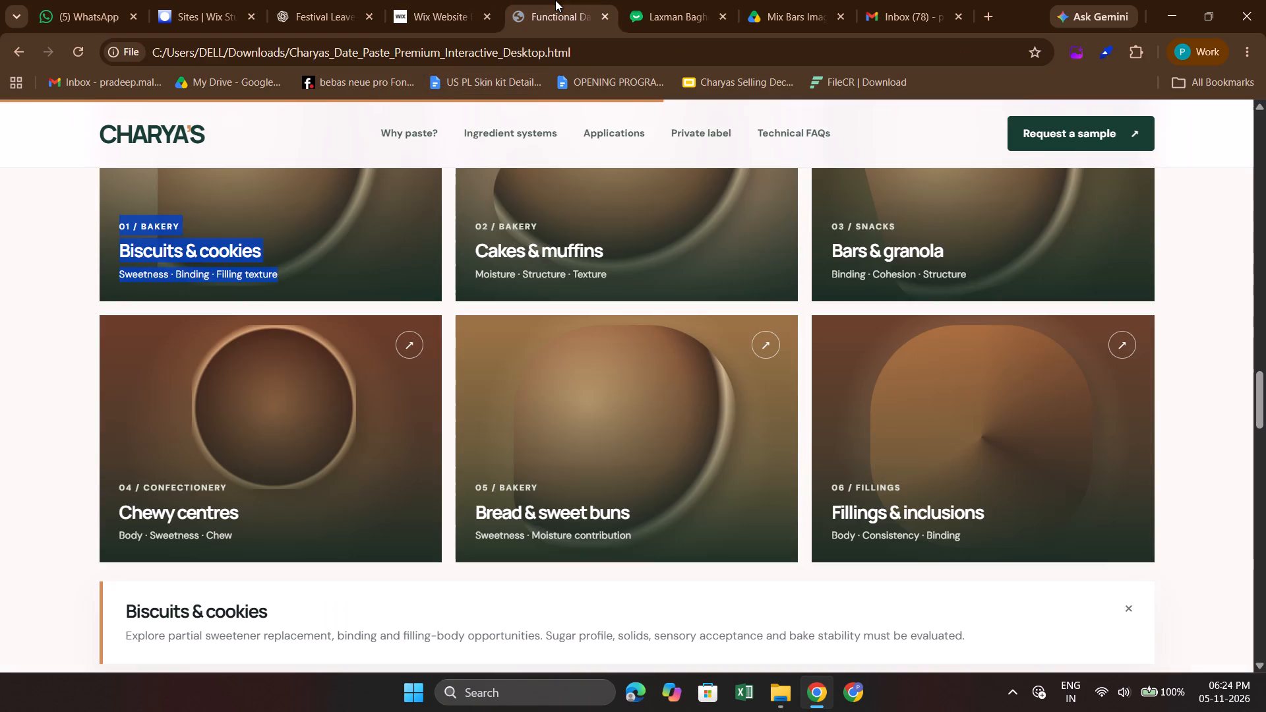
{"action": "left_click", "coordinate": [456, 11]}
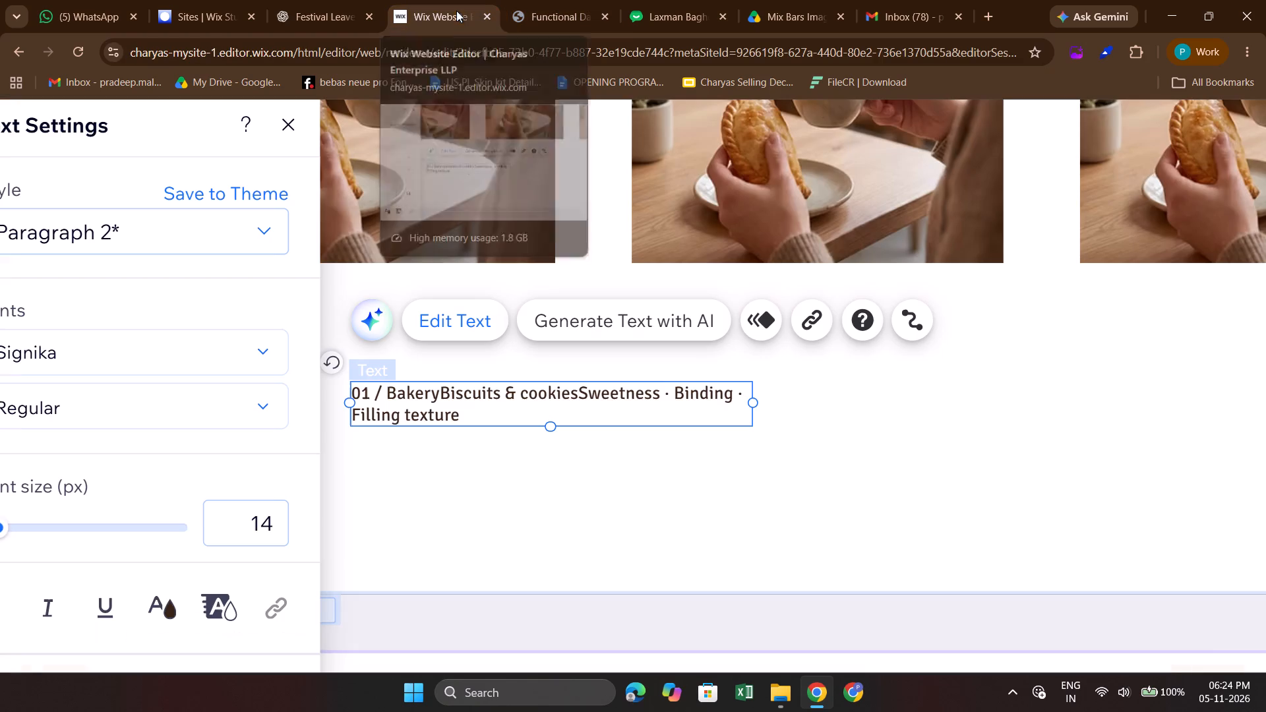
{"action": "left_click", "coordinate": [444, 394]}
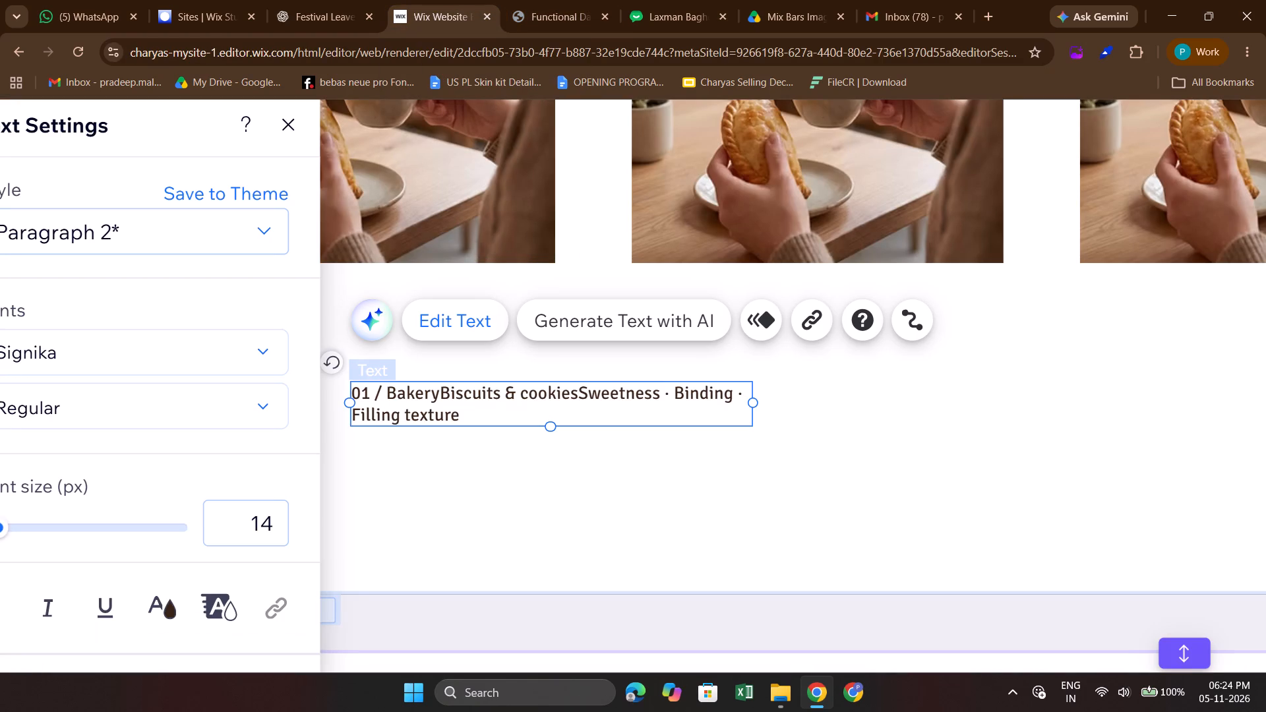
{"action": "key", "text": "shift+Return"}
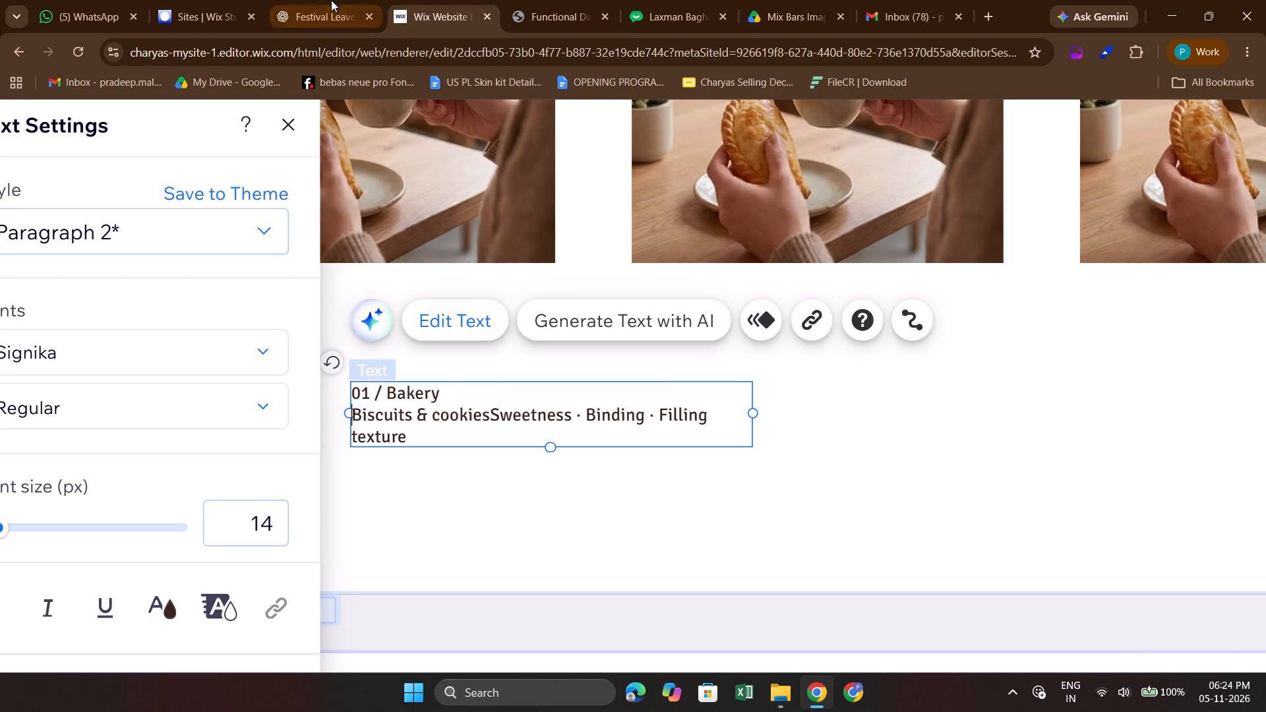
{"action": "left_click", "coordinate": [331, 0]}
{"action": "left_click", "coordinate": [432, 0]}
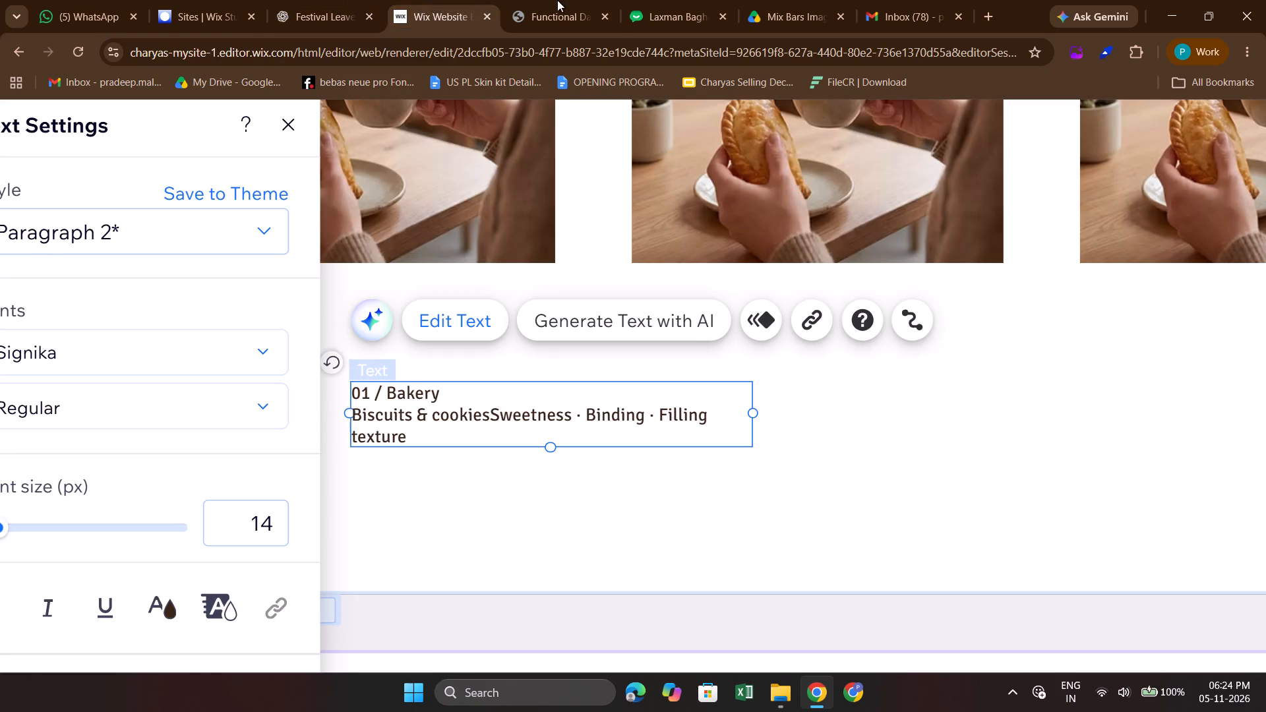
{"action": "left_click", "coordinate": [557, 0]}
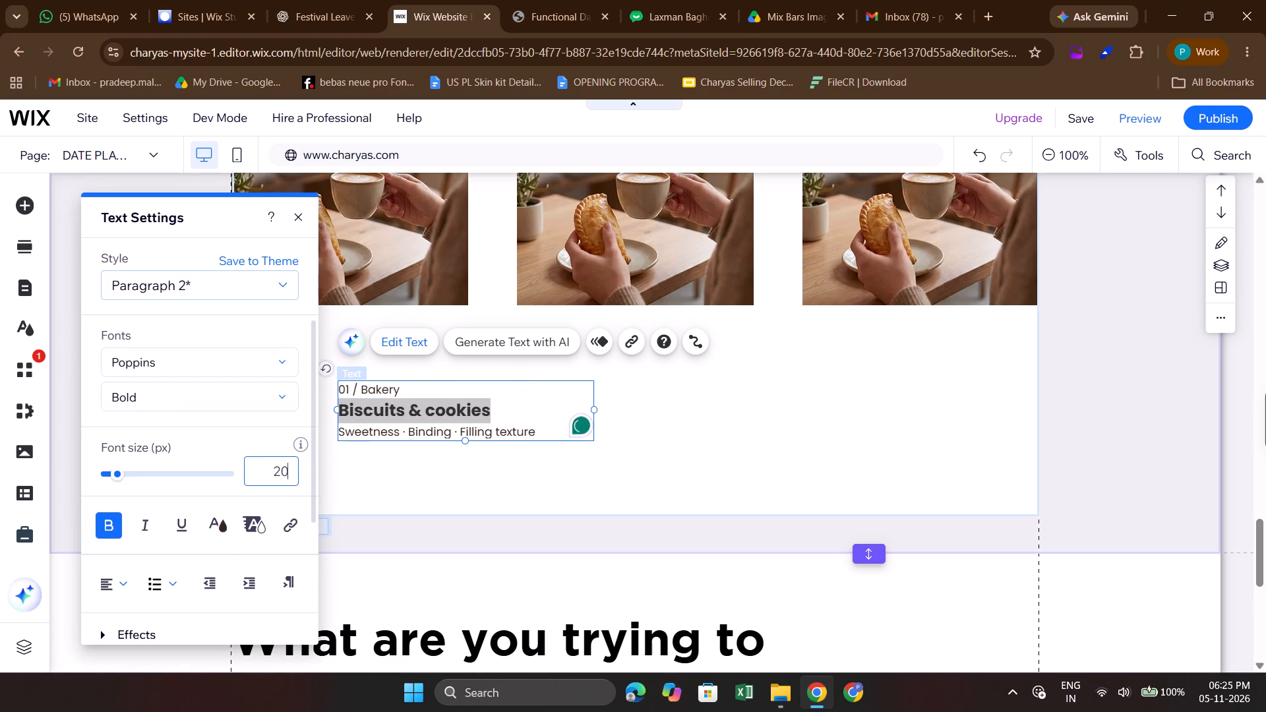
Set the font size of the Sweetness · Binding · Filling texture line to 10 px.
{"action": "left_click", "coordinate": [533, 432]}
{"action": "left_click_drag", "start_coordinate": [533, 432], "coordinate": [337, 438]}
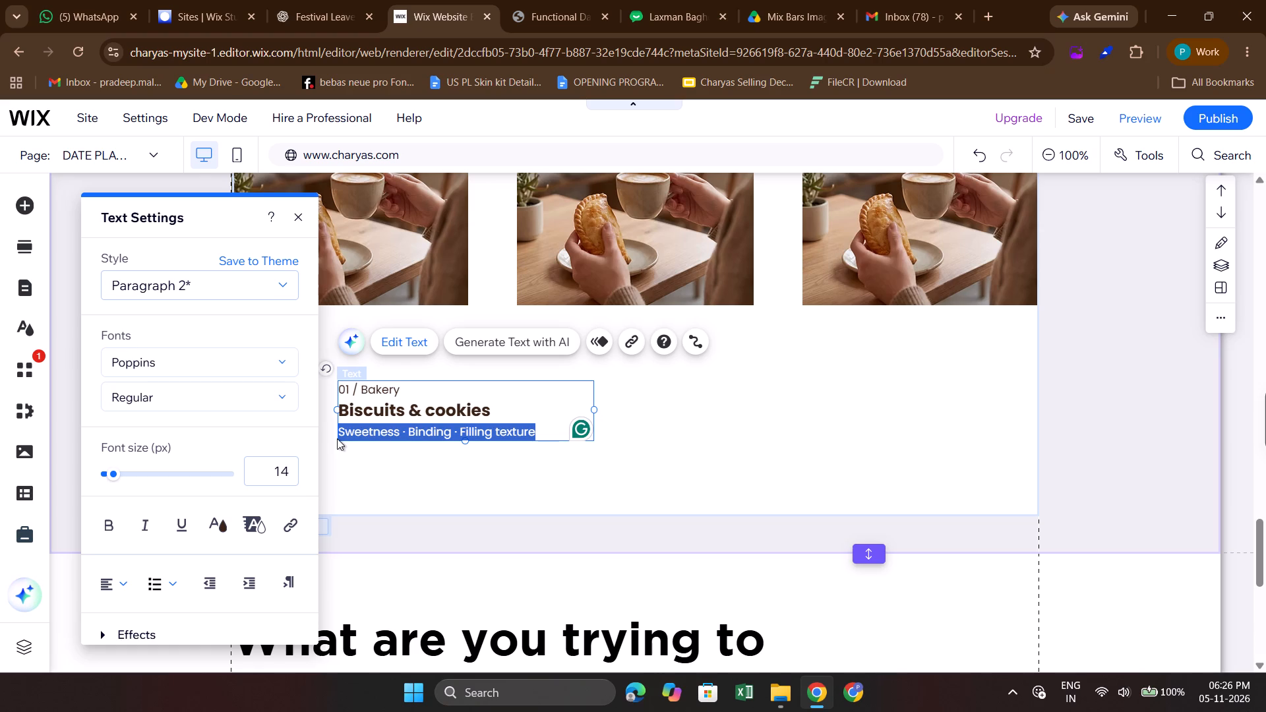
{"action": "left_click", "coordinate": [271, 476]}
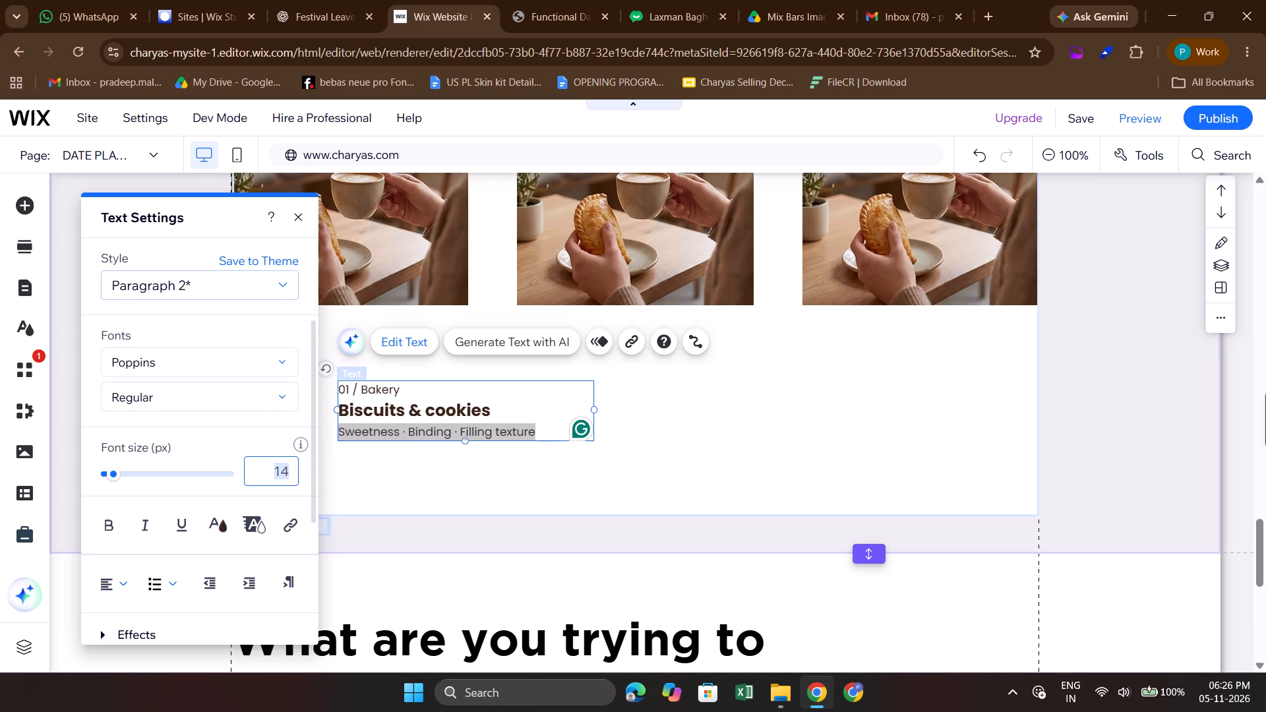
{"action": "type", "text": "10"}
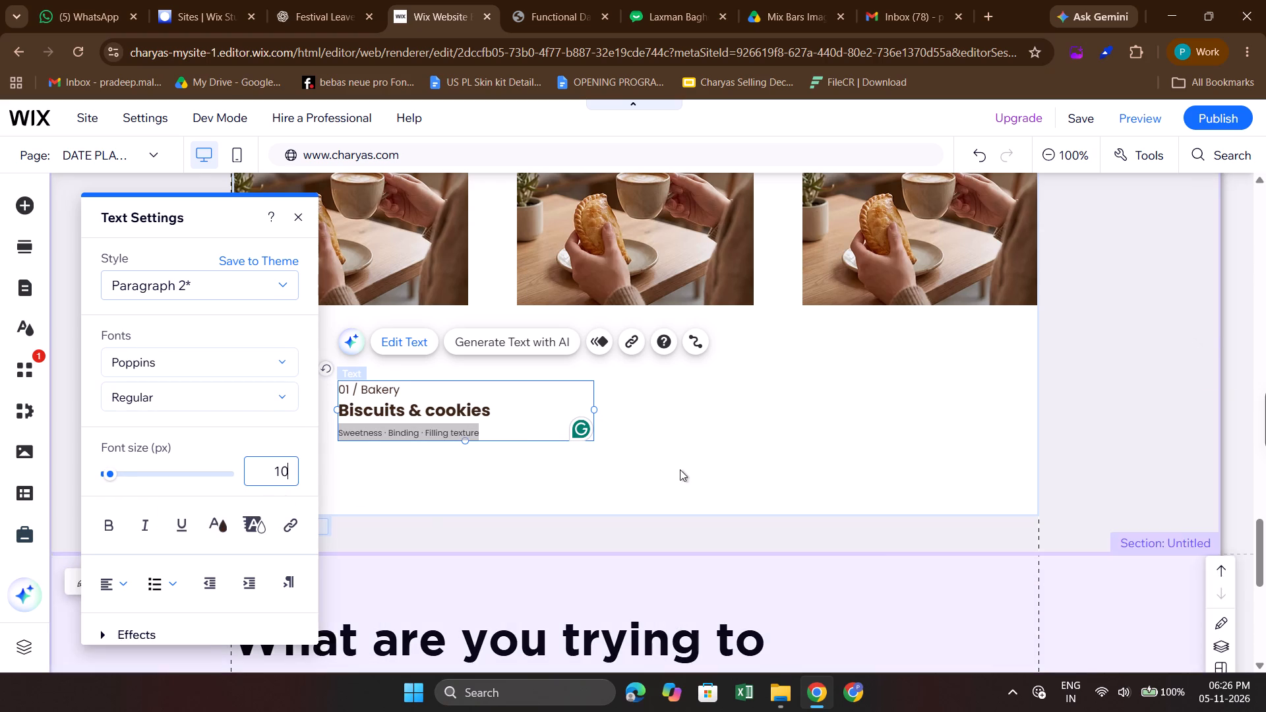
{"action": "left_click", "coordinate": [586, 470]}
Compare with the HTML reference, narrow the card text box to fit its text, and place it directly beneath the first image, aligned to its left edge.
{"action": "scroll", "coordinate": [586, 470], "scroll_direction": "up", "scroll_amount": 1}
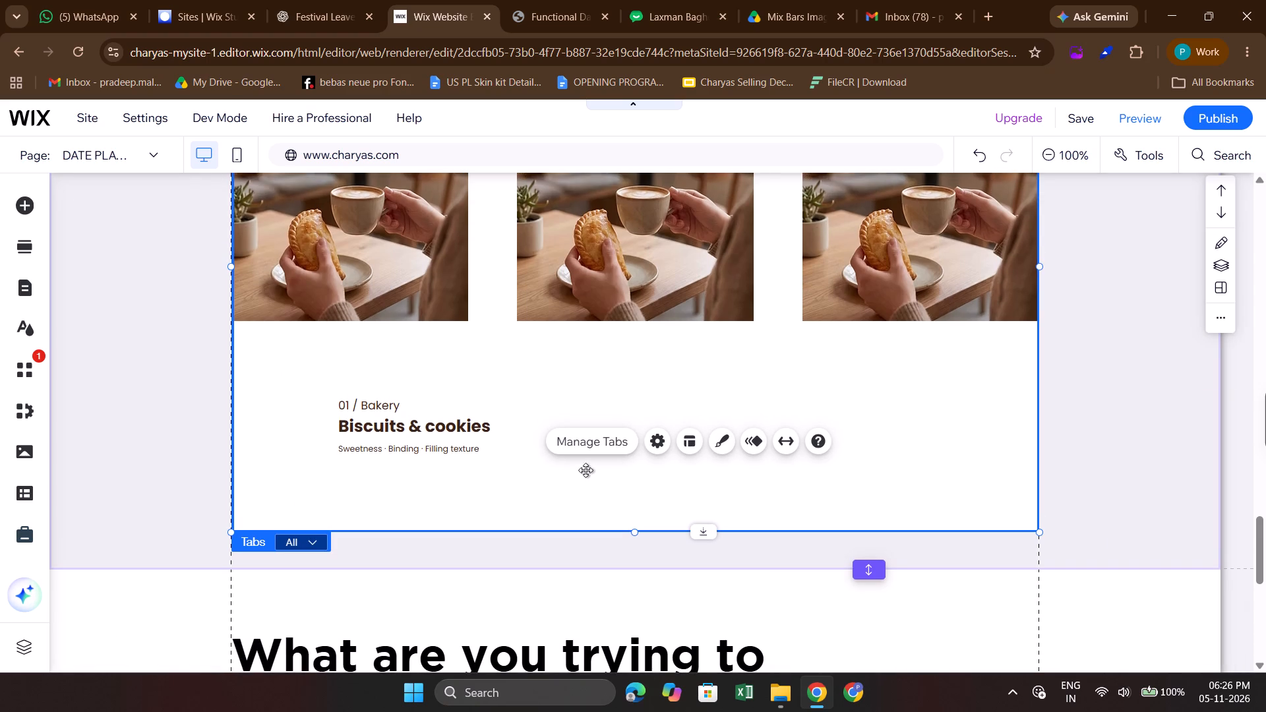
{"action": "left_click", "coordinate": [518, 1]}
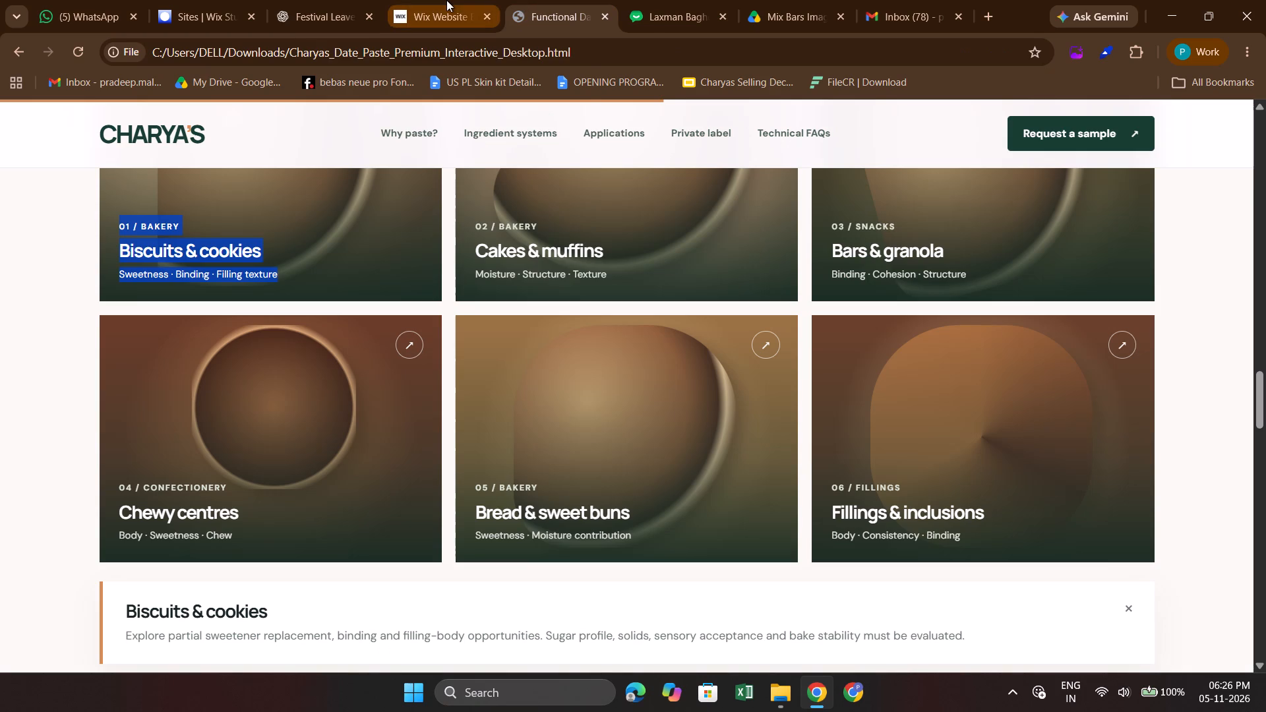
{"action": "left_click", "coordinate": [74, 212]}
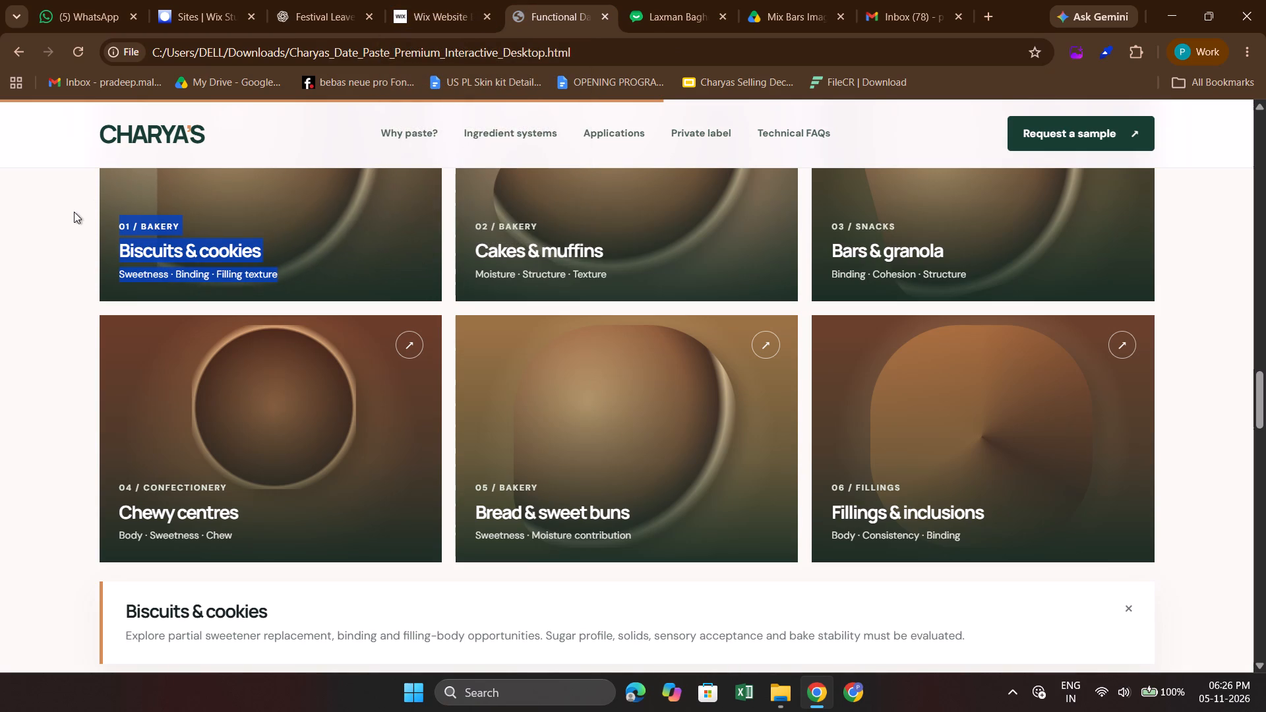
{"action": "left_click", "coordinate": [439, 3]}
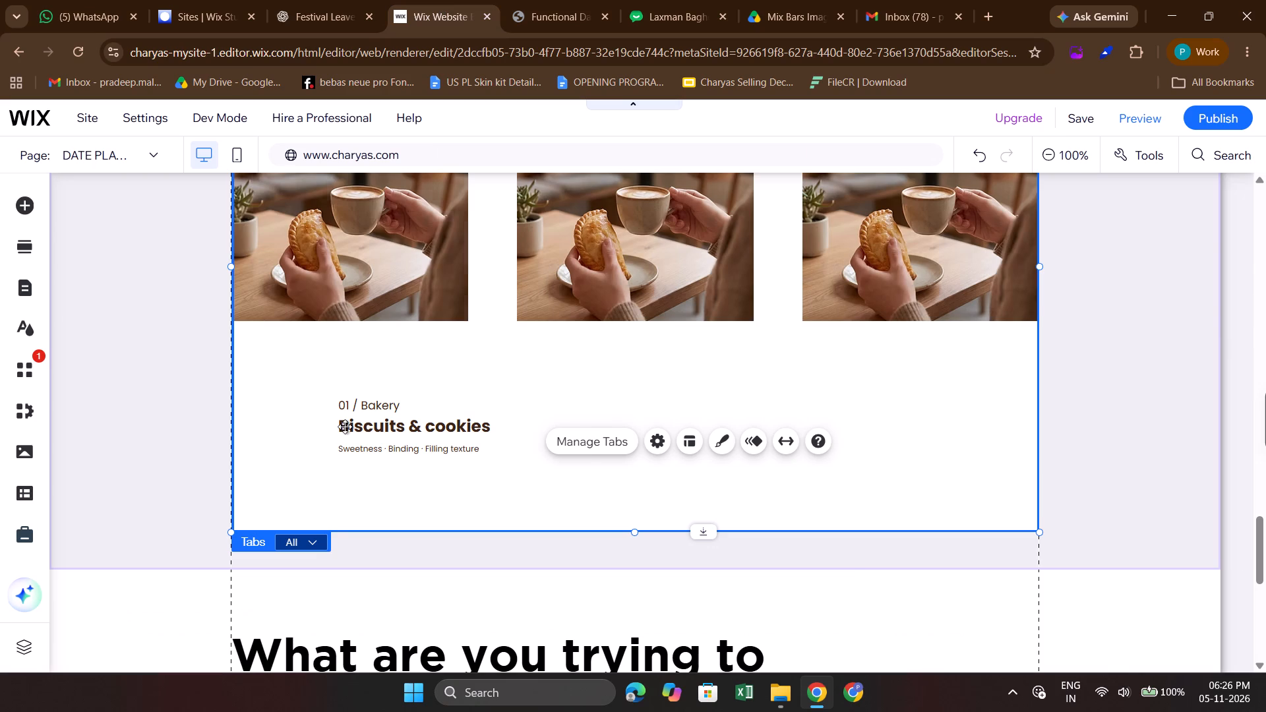
{"action": "left_click", "coordinate": [387, 440]}
{"action": "left_click", "coordinate": [589, 425]}
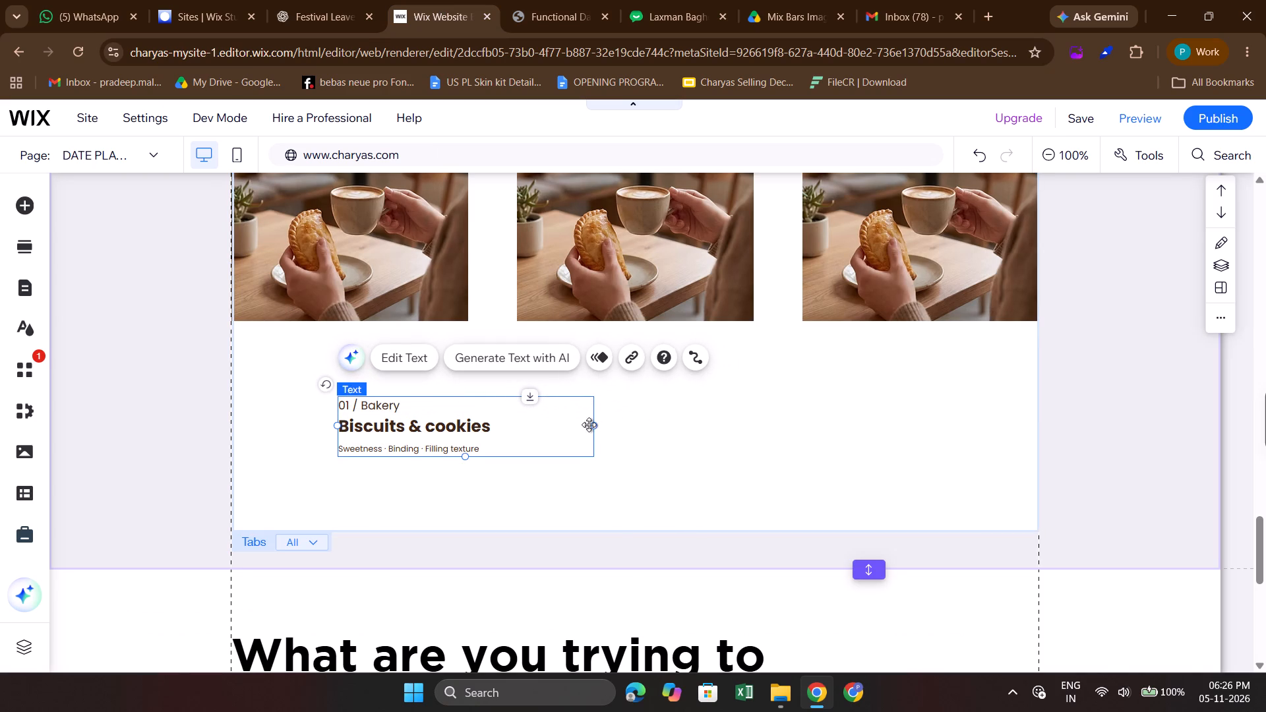
{"action": "left_click_drag", "start_coordinate": [601, 425], "coordinate": [500, 433]}
{"action": "left_click_drag", "start_coordinate": [448, 428], "coordinate": [338, 363]}
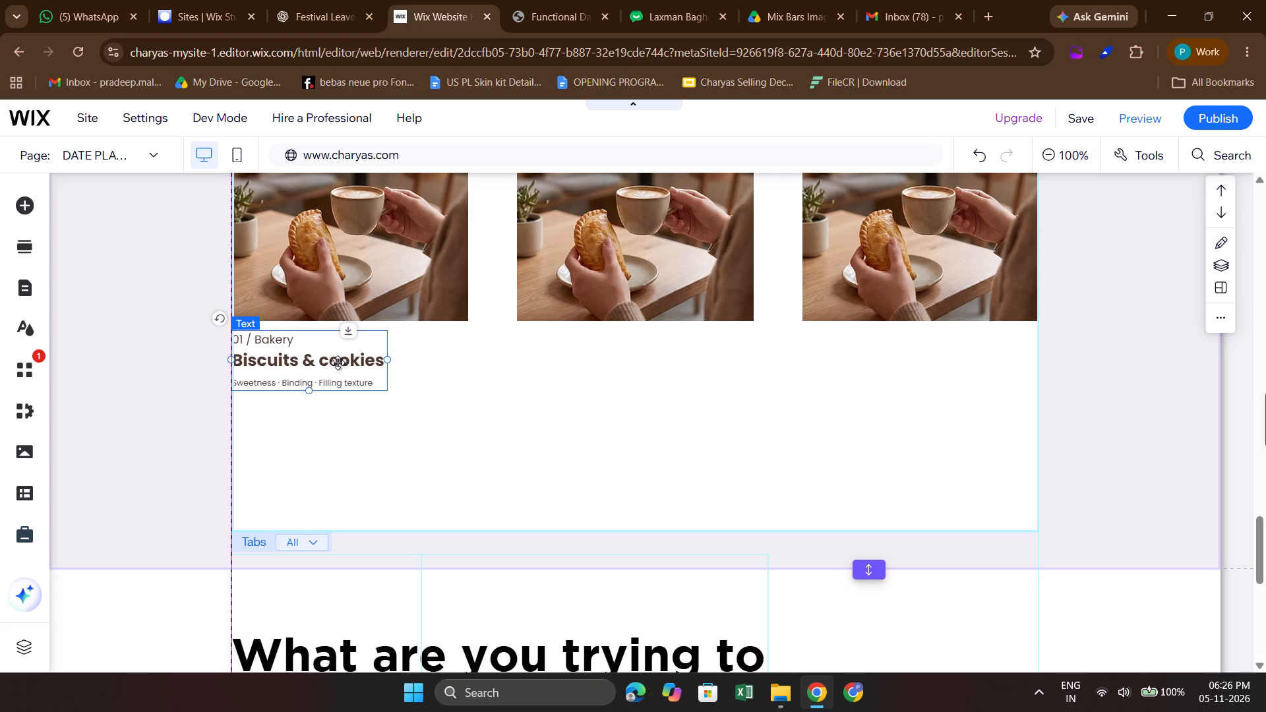
{"action": "left_click_drag", "start_coordinate": [338, 363], "coordinate": [339, 363]}
{"action": "left_click", "coordinate": [205, 351]}
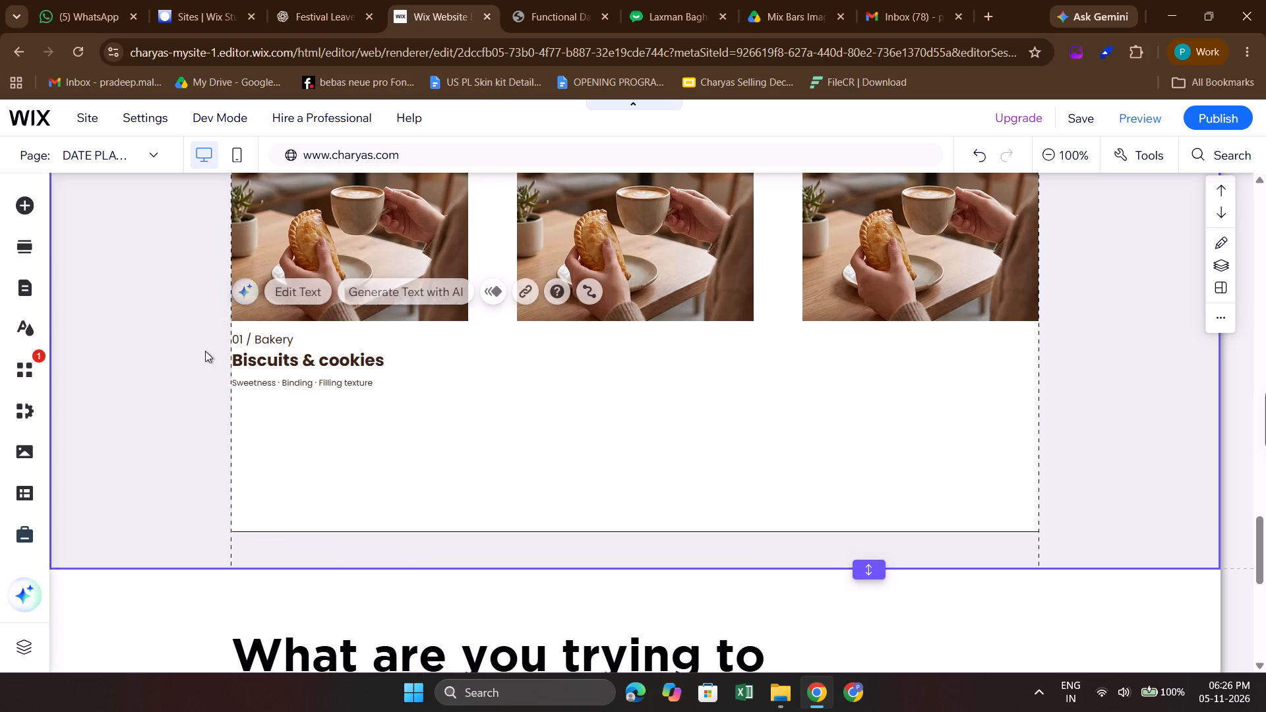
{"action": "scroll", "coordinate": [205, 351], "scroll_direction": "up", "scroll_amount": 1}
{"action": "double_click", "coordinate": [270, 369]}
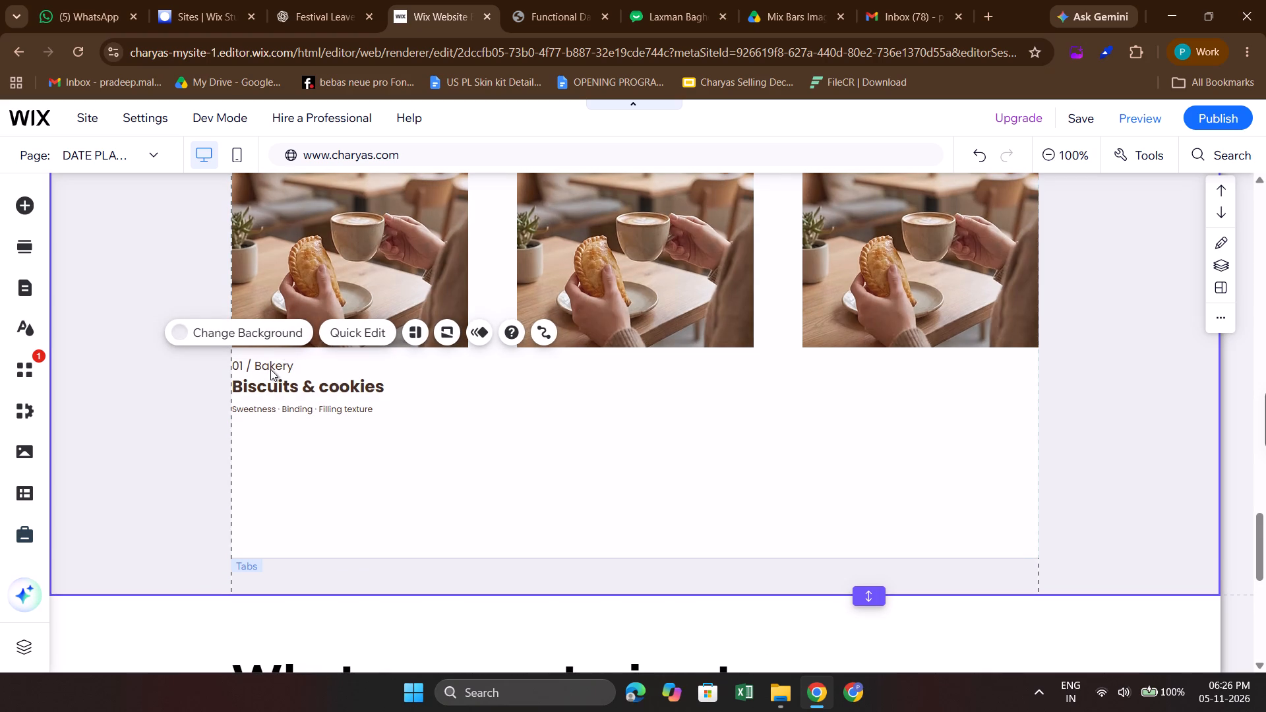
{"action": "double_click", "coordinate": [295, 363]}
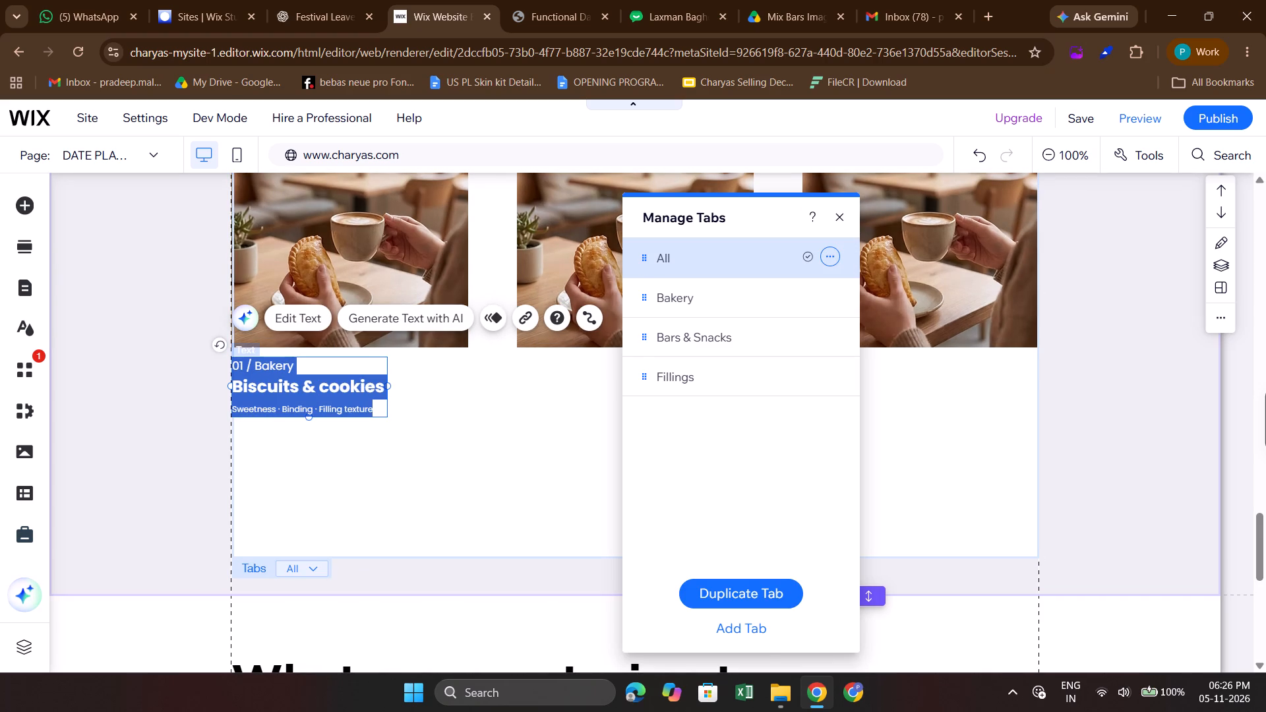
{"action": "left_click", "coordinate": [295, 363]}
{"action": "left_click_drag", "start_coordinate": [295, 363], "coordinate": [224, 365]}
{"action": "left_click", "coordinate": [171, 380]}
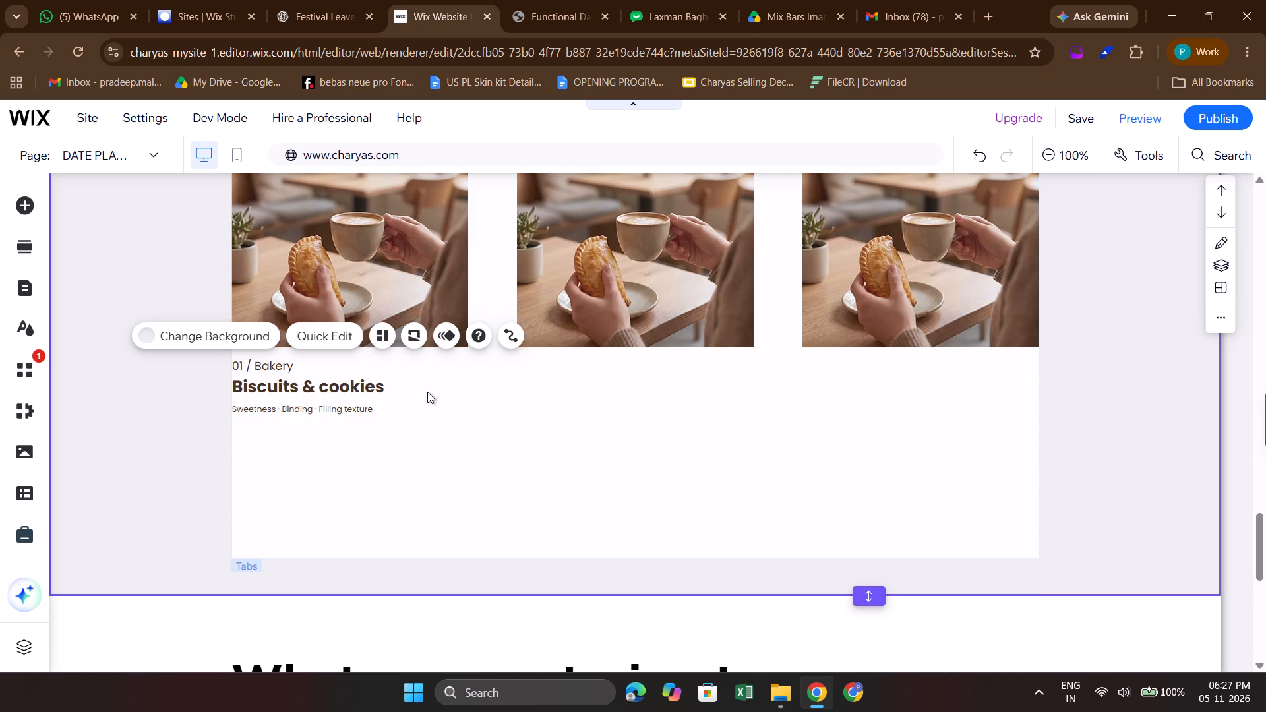
Nudge the Biscuits & cookies text box slightly to the right beneath the first image.
{"action": "left_click", "coordinate": [313, 374]}
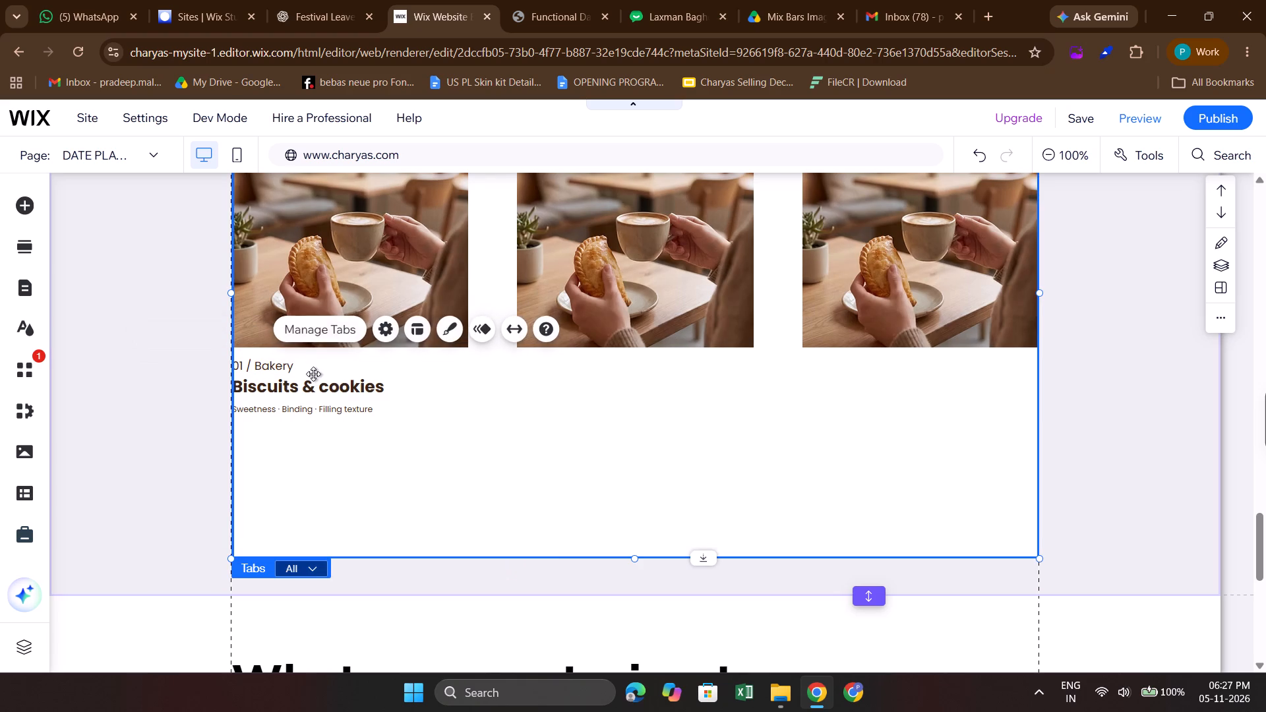
{"action": "left_click", "coordinate": [313, 374]}
{"action": "key", "text": "Right"}
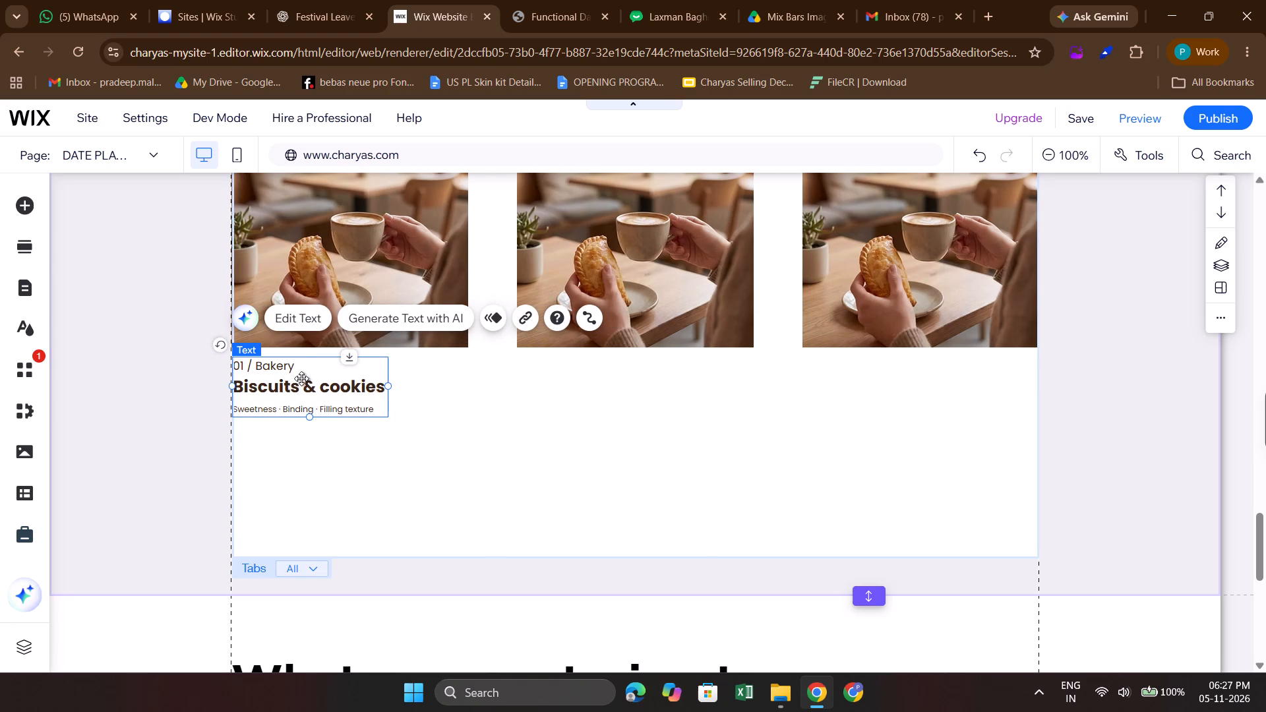
{"action": "left_click", "coordinate": [135, 267]}
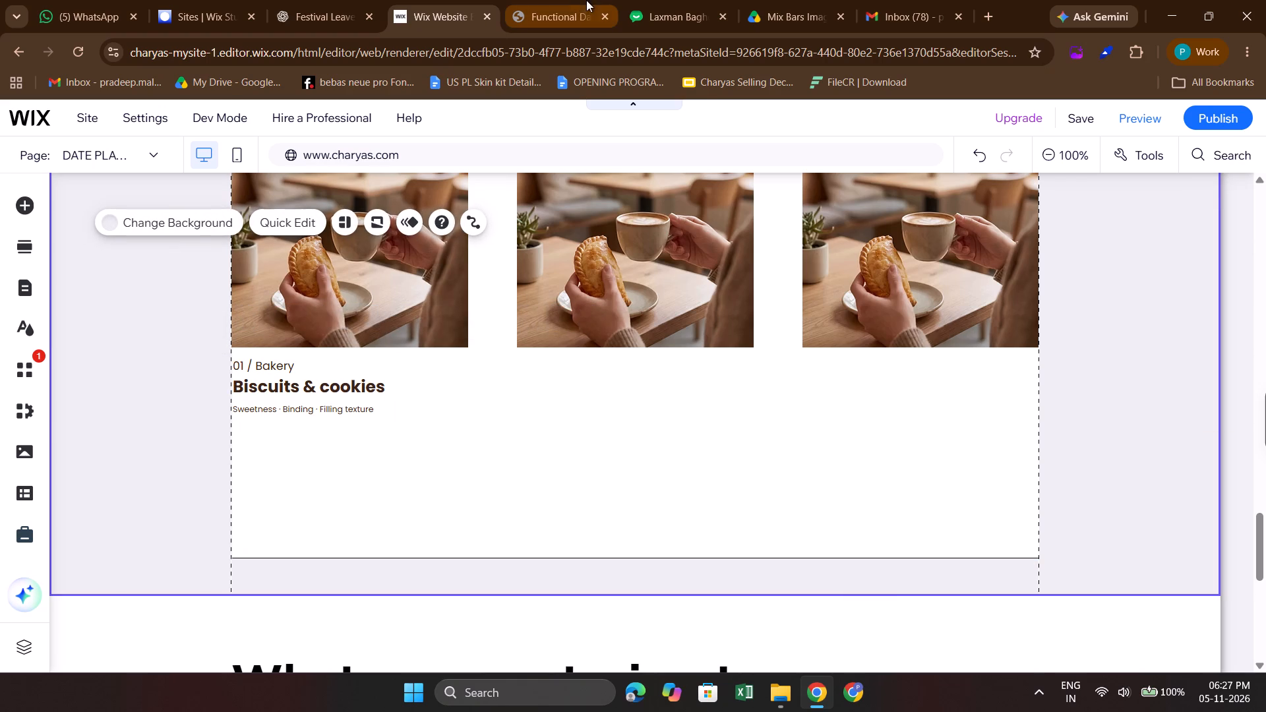
Compare the first card's image and caption layout with the application cards in the HTML reference.
{"action": "left_click", "coordinate": [563, 6]}
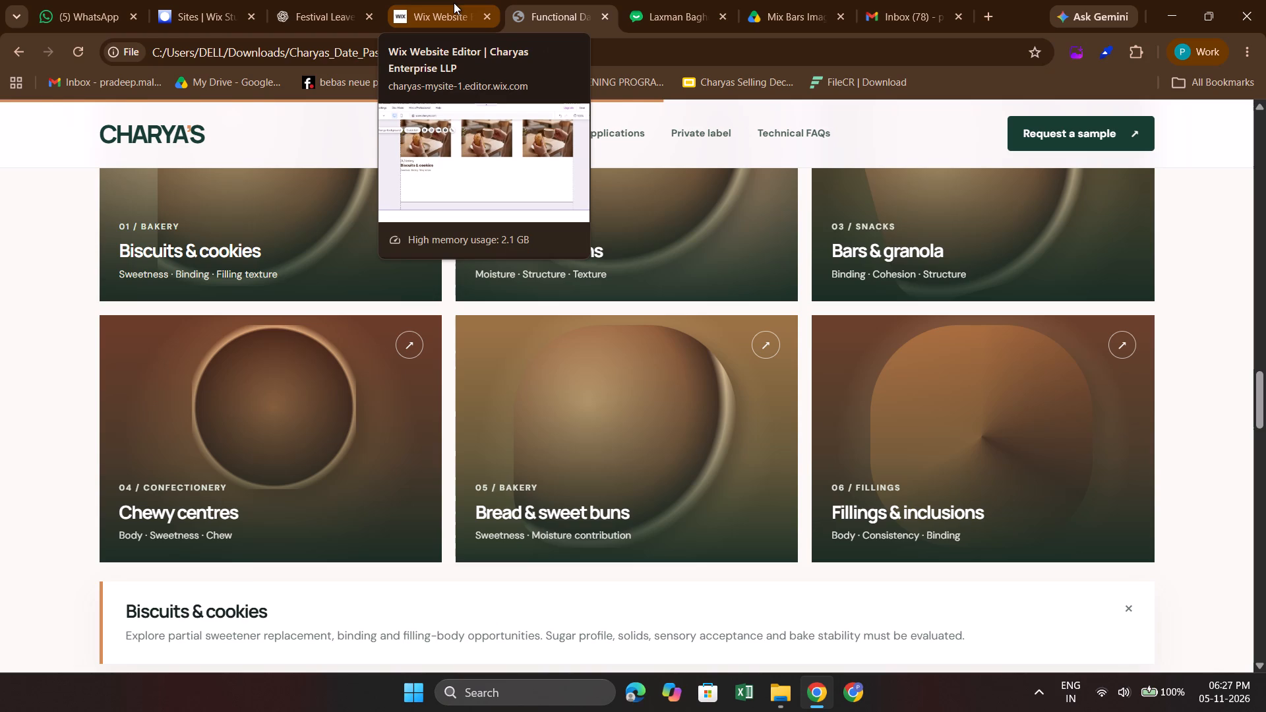
{"action": "left_click", "coordinate": [454, 3]}
{"action": "scroll", "coordinate": [463, 338], "scroll_direction": "up", "scroll_amount": 1}
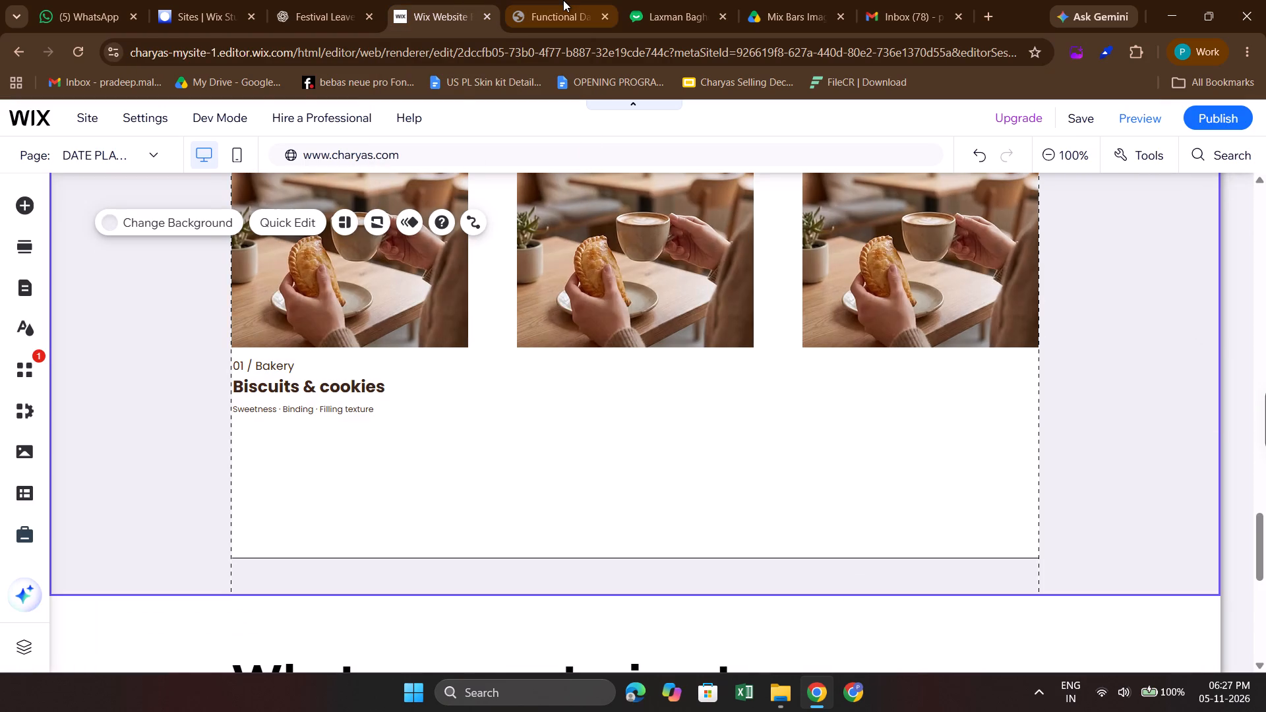
{"action": "left_click", "coordinate": [562, 1]}
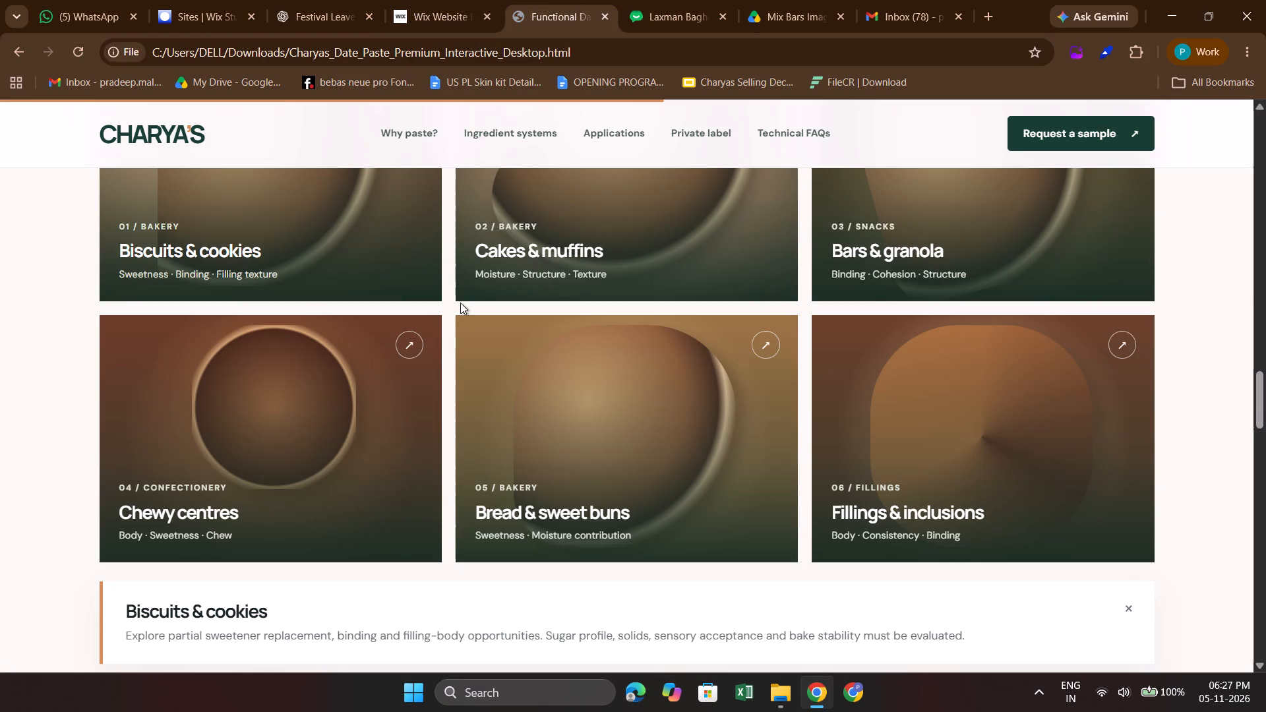
{"action": "scroll", "coordinate": [460, 303], "scroll_direction": "up", "scroll_amount": 3}
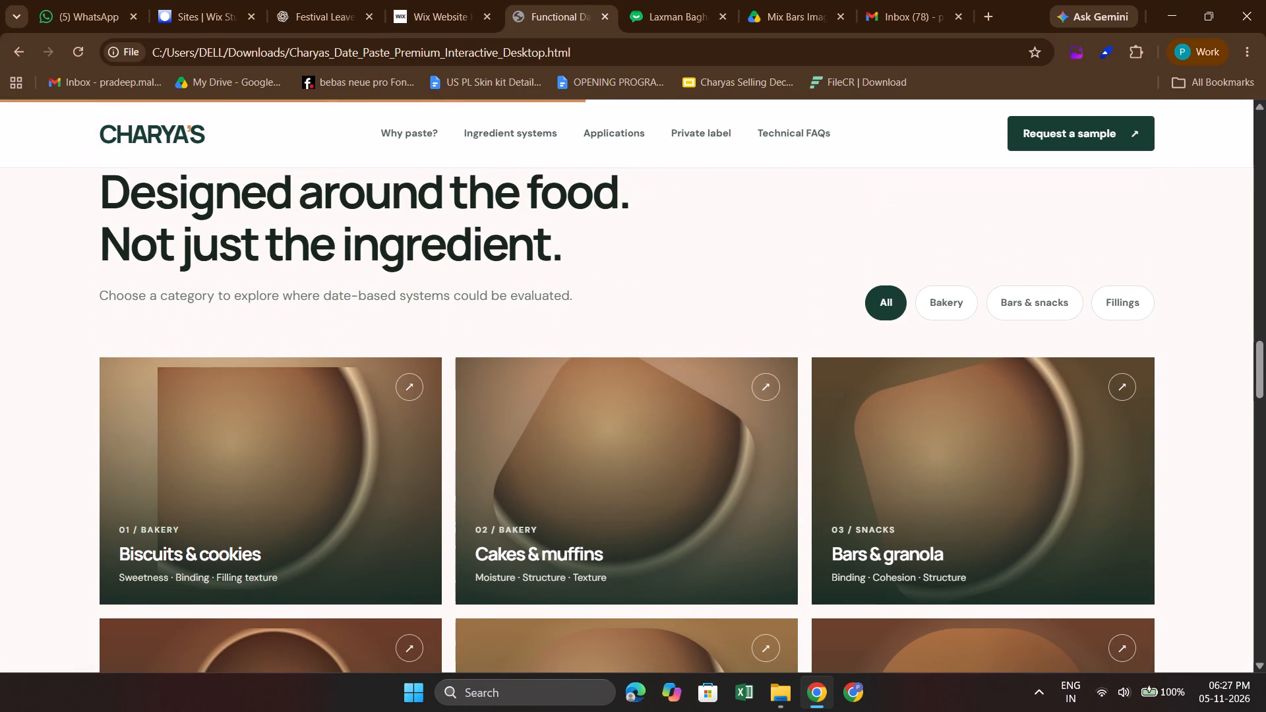
{"action": "scroll", "coordinate": [452, 251], "scroll_direction": "down", "scroll_amount": 1}
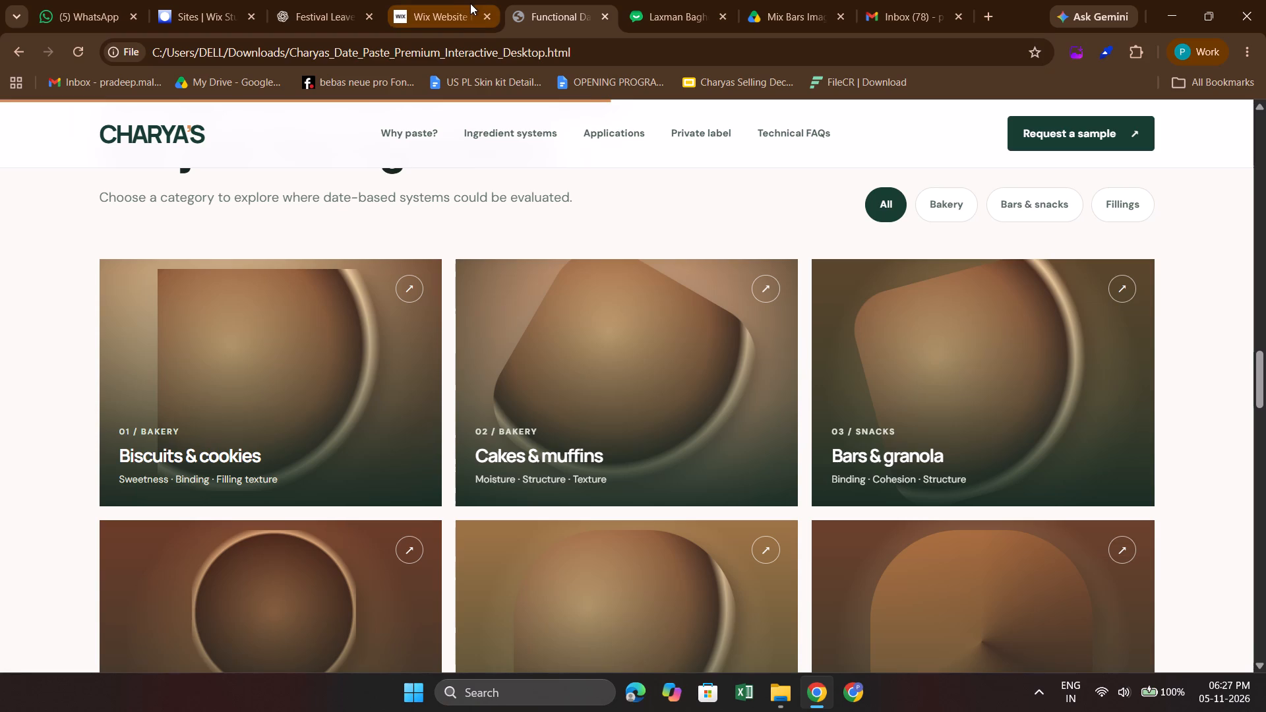
{"action": "left_click", "coordinate": [465, 1]}
{"action": "scroll", "coordinate": [345, 394], "scroll_direction": "up", "scroll_amount": 1}
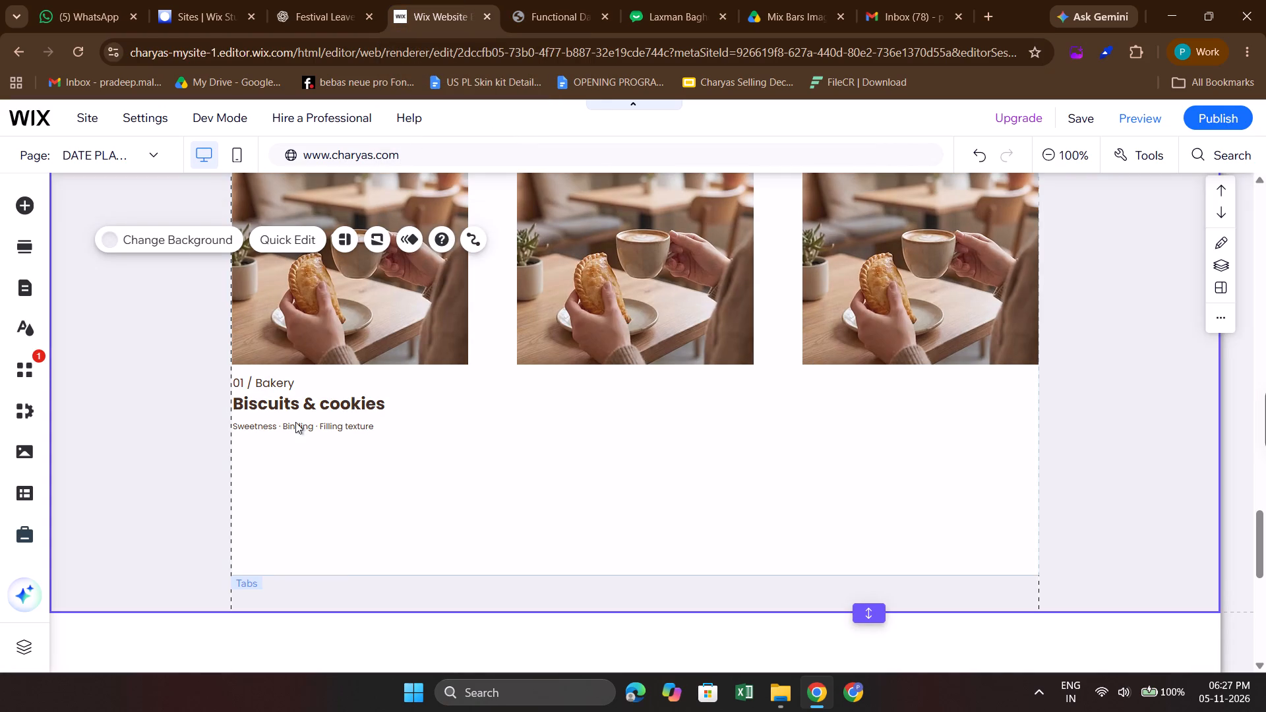
{"action": "left_click", "coordinate": [305, 407]}
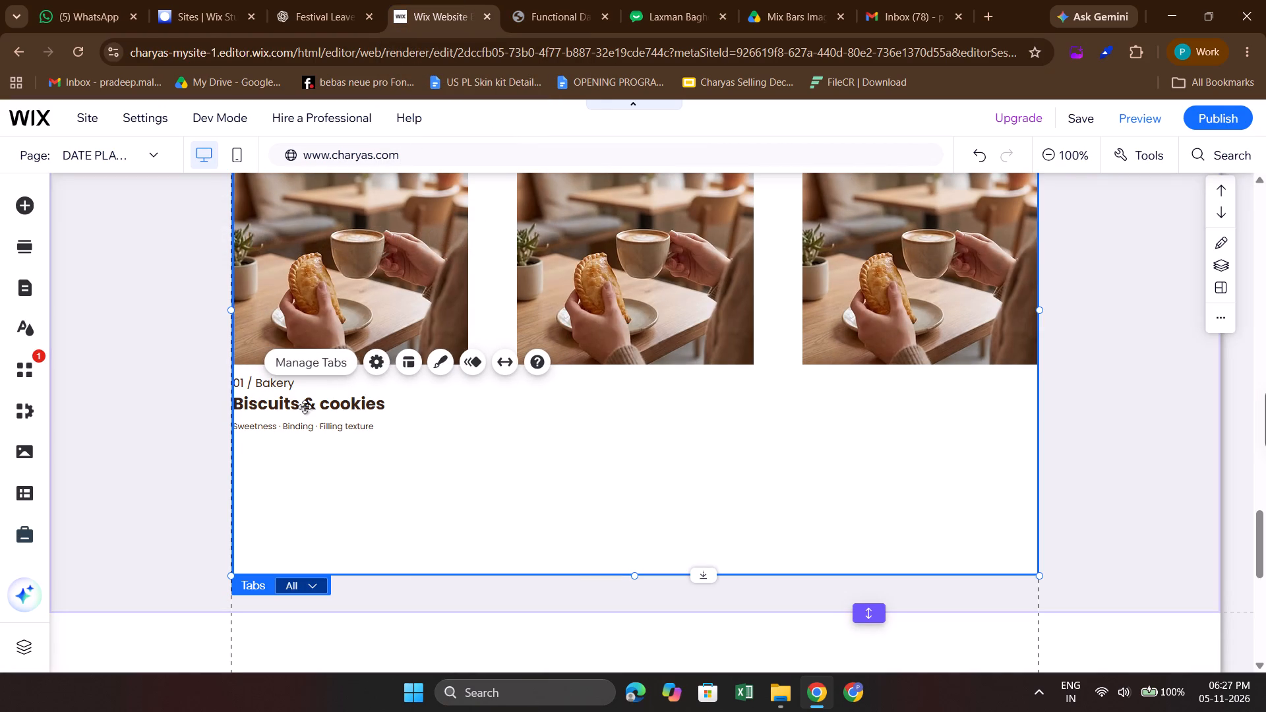
{"action": "left_click", "coordinate": [162, 386]}
{"action": "scroll", "coordinate": [405, 343], "scroll_direction": "up", "scroll_amount": 1}
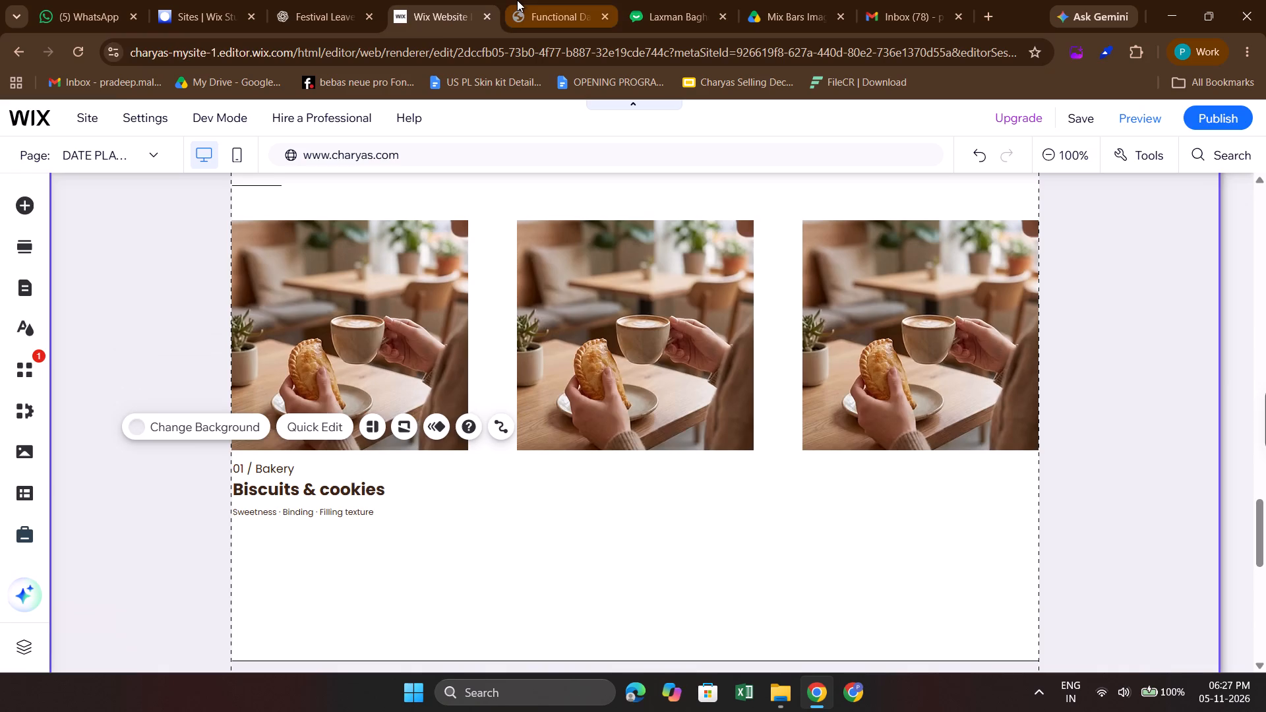
{"action": "left_click", "coordinate": [517, 0]}
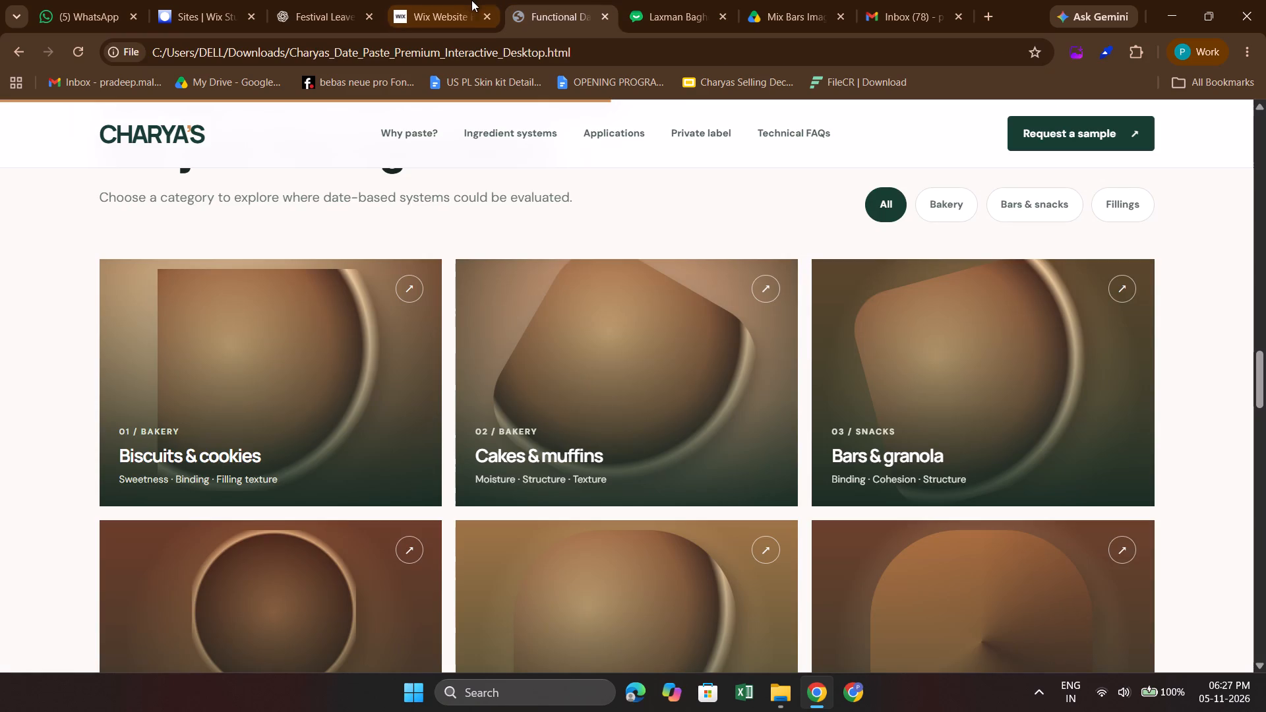
{"action": "left_click", "coordinate": [468, 0]}
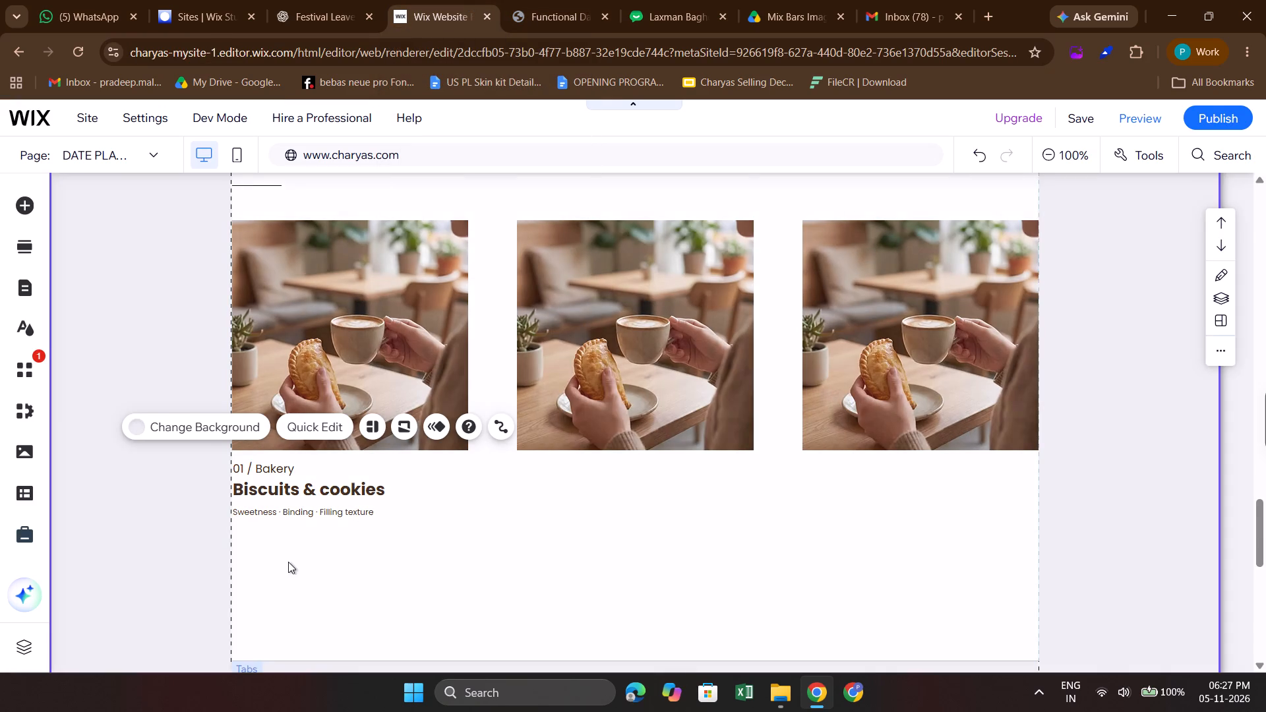
Duplicate the Biscuits & cookies card text and place the copy beneath the second image, aligned to its left edge and level with the original.
{"action": "scroll", "coordinate": [288, 562], "scroll_direction": "down", "scroll_amount": 1}
{"action": "left_click", "coordinate": [318, 433]}
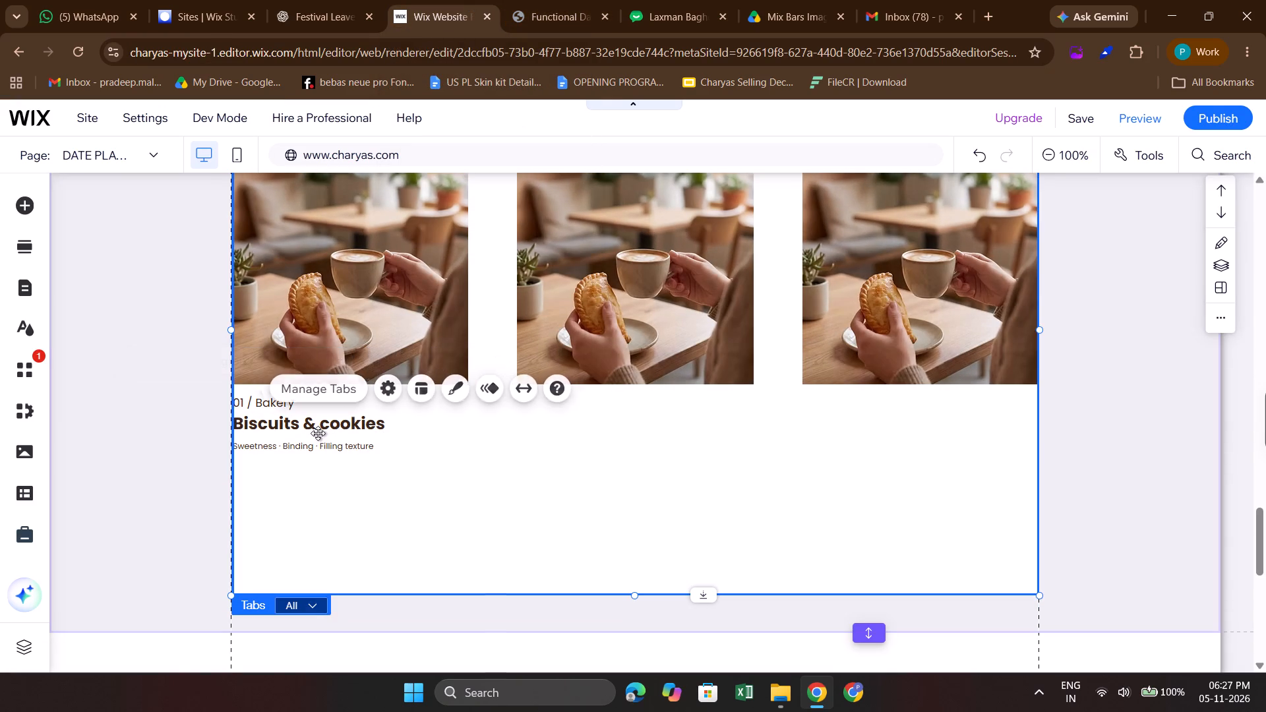
{"action": "left_click", "coordinate": [305, 430]}
{"action": "key", "text": "ctrl+d"}
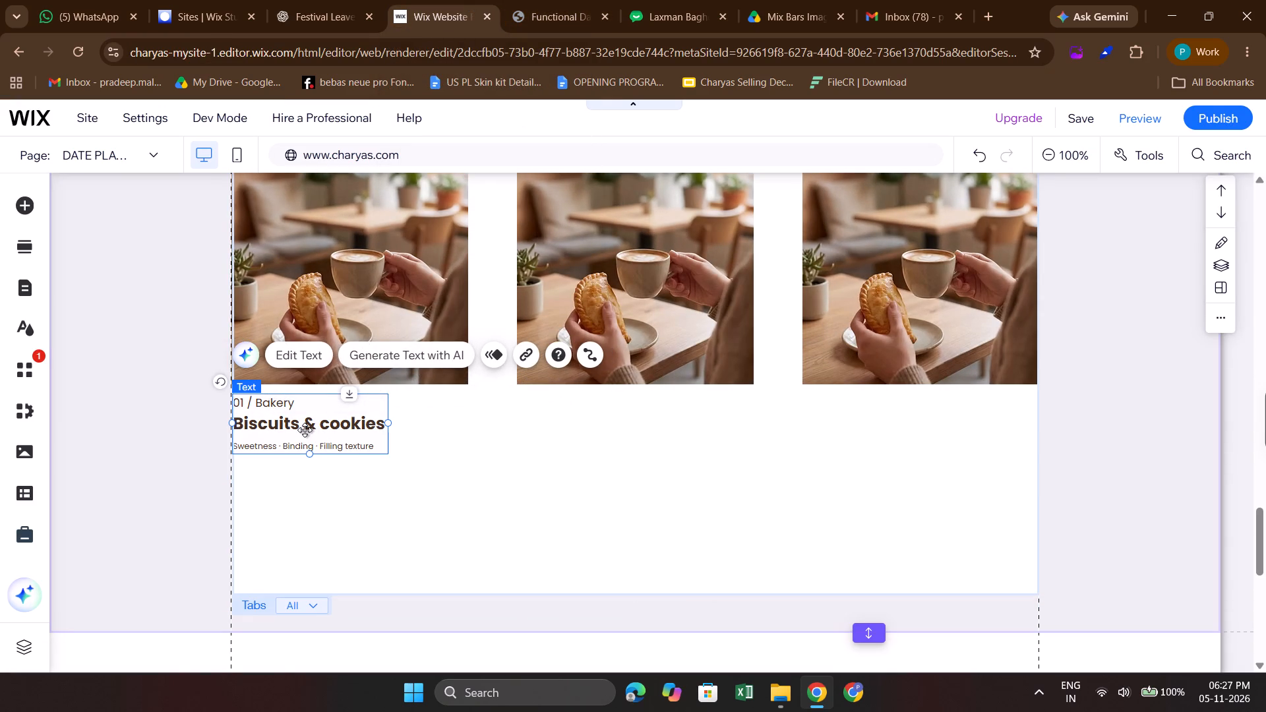
{"action": "left_click_drag", "start_coordinate": [311, 456], "coordinate": [586, 435]}
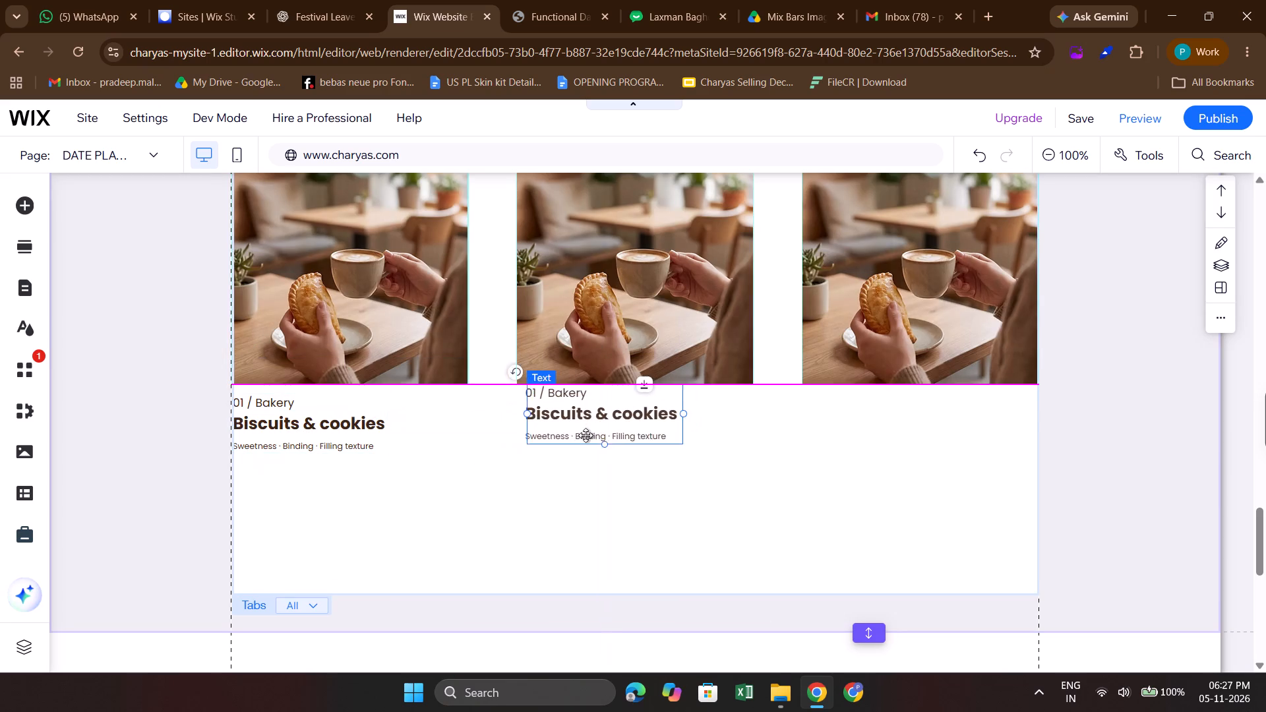
{"action": "left_click_drag", "start_coordinate": [586, 435], "coordinate": [580, 437]}
Change the number in the second card's category line so it reads 02 / Bakery.
{"action": "double_click", "coordinate": [531, 406]}
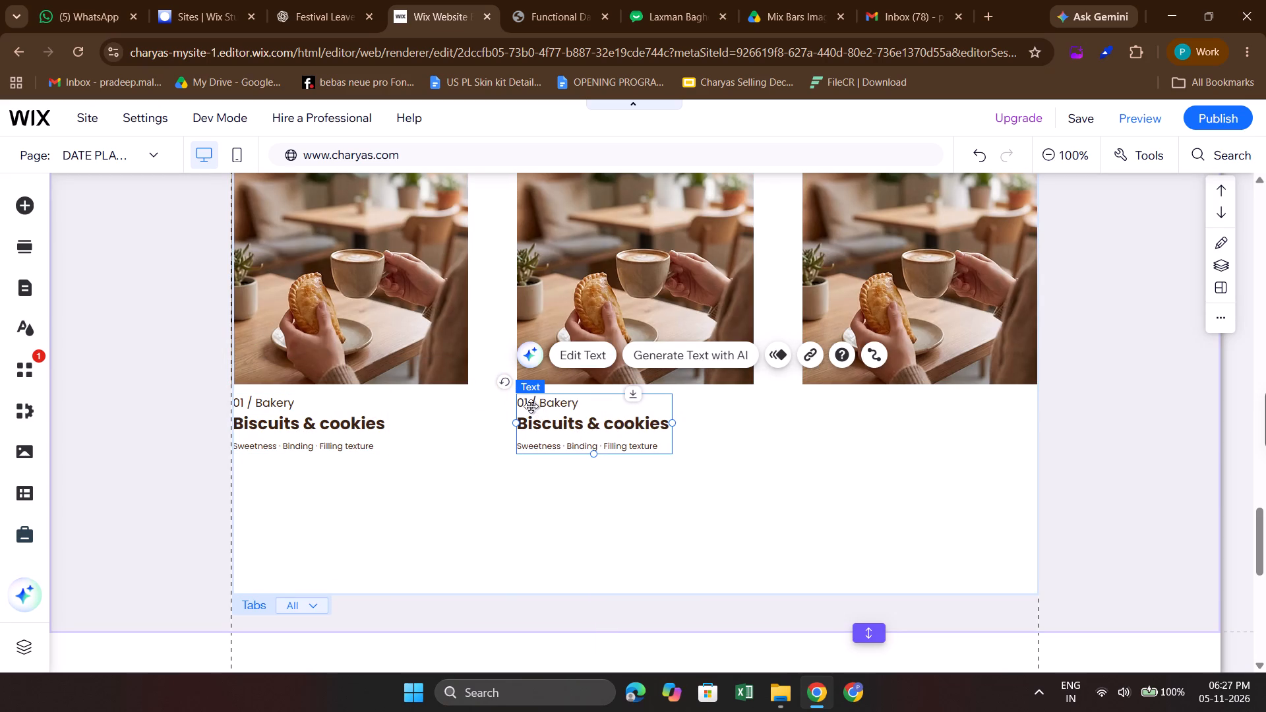
{"action": "left_click", "coordinate": [529, 403]}
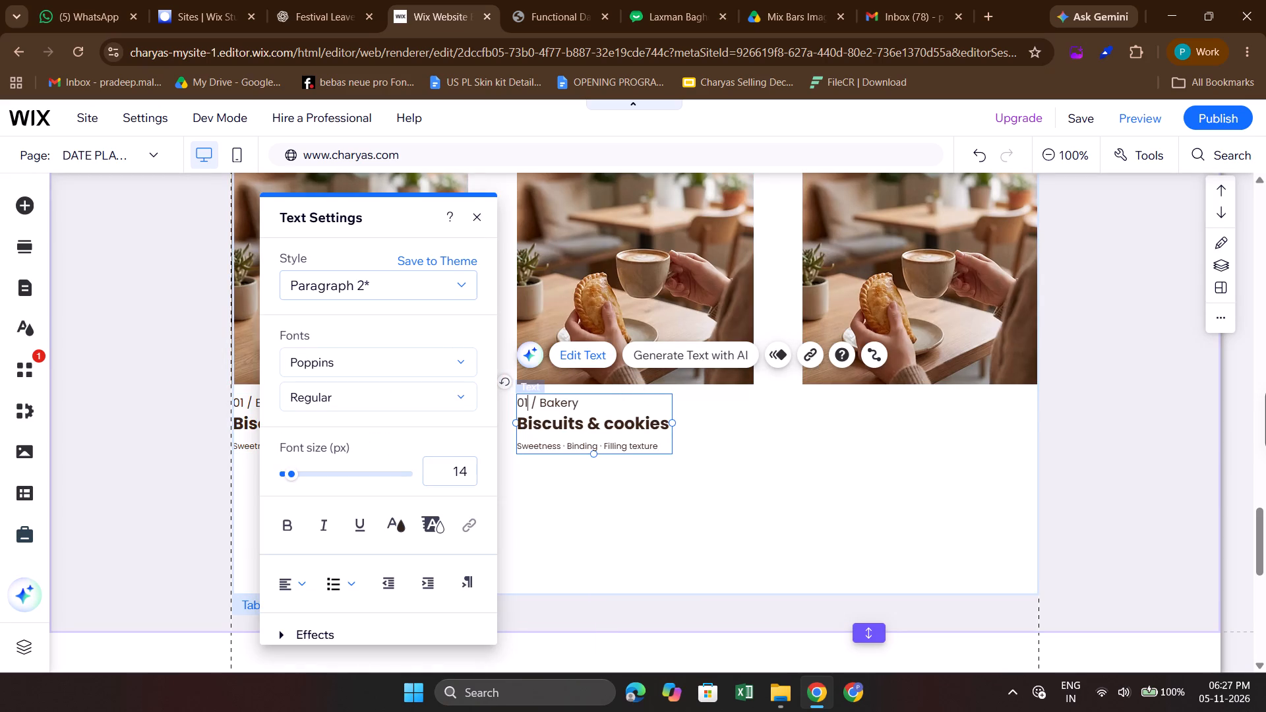
{"action": "left_click", "coordinate": [816, 438]}
{"action": "double_click", "coordinate": [546, 413]}
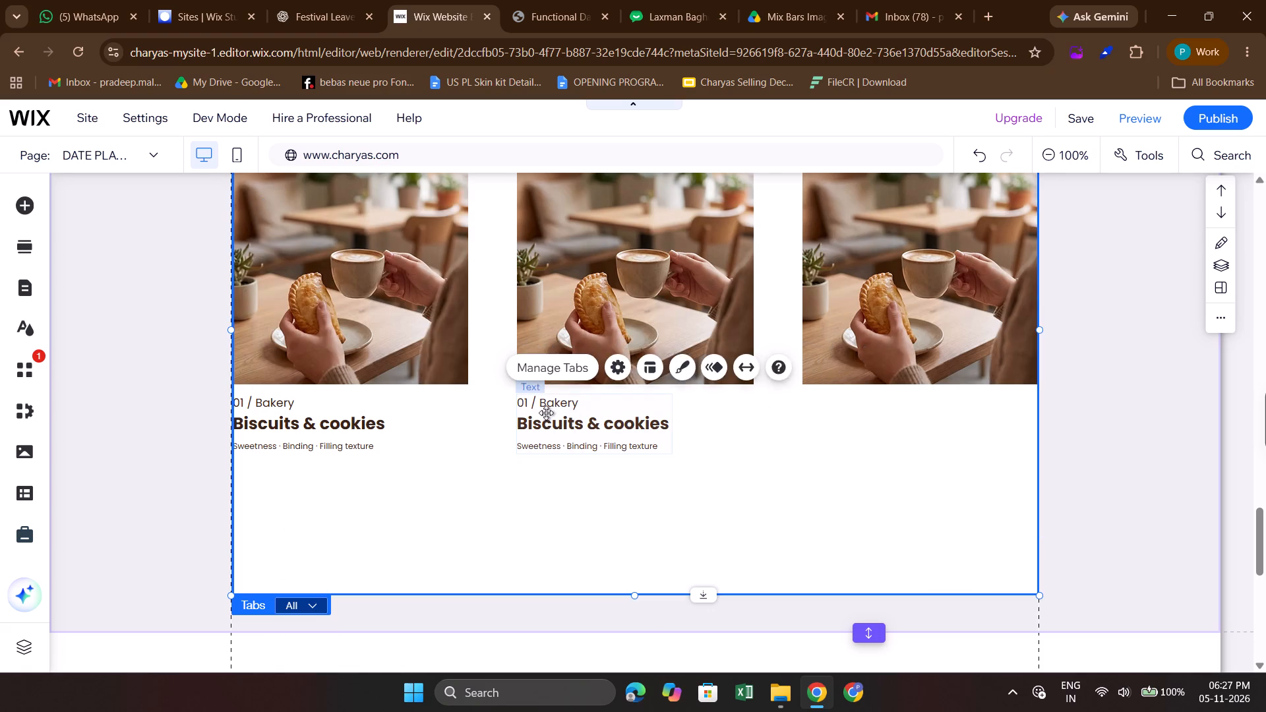
{"action": "left_click", "coordinate": [526, 405]}
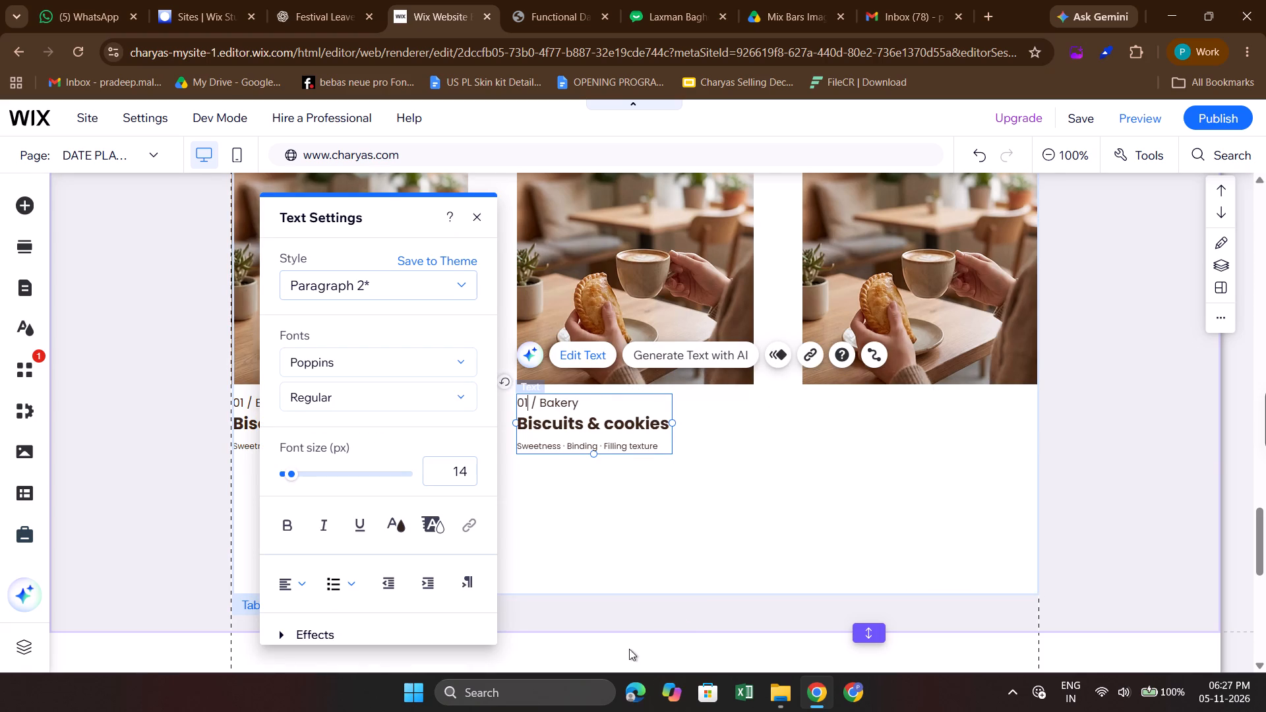
{"action": "key", "text": "BackSpace"}
{"action": "key", "text": "2"}
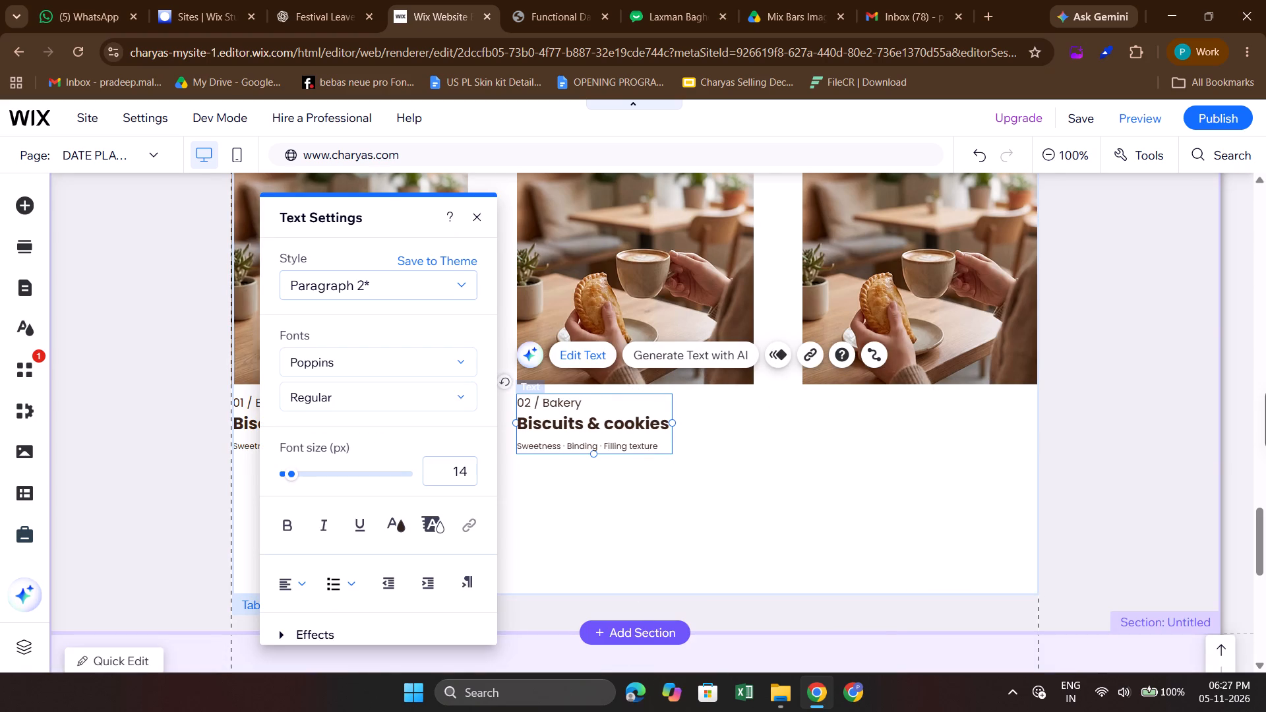
Replace the second card's heading with Cakes & muffins, checking the wording against the HTML reference.
{"action": "left_click", "coordinate": [536, 0]}
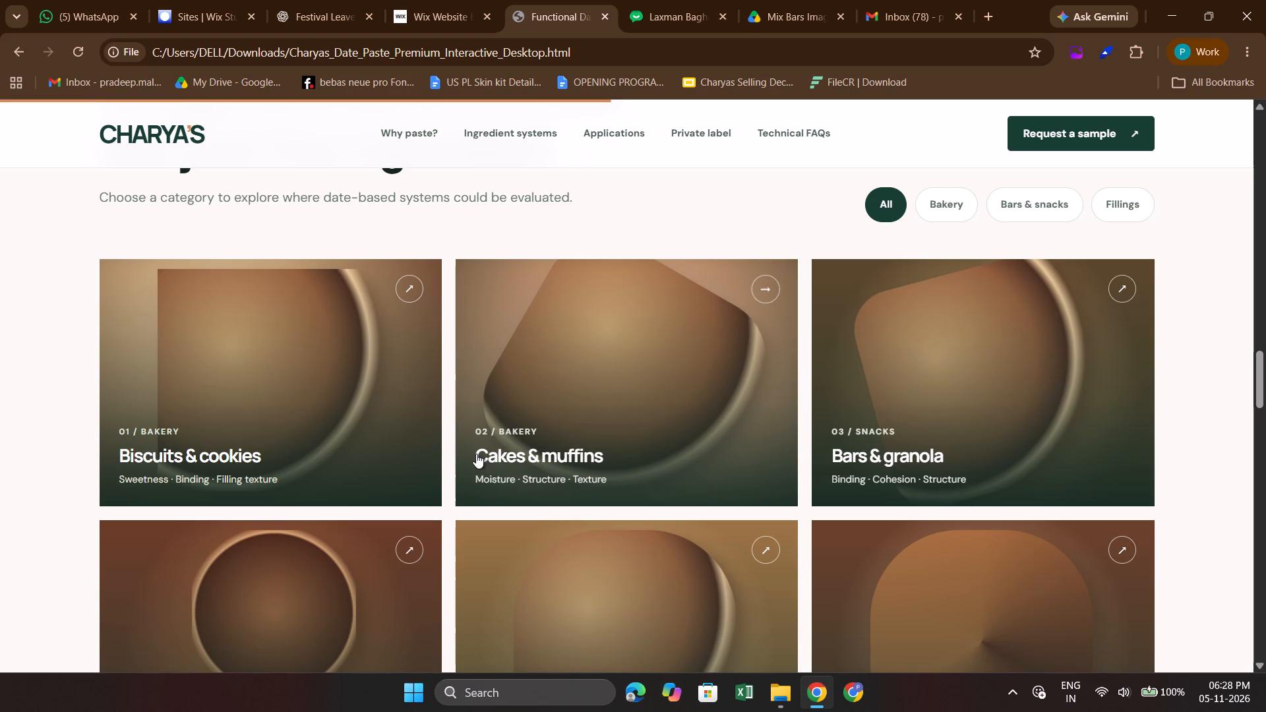
{"action": "left_click_drag", "start_coordinate": [476, 454], "coordinate": [605, 463]}
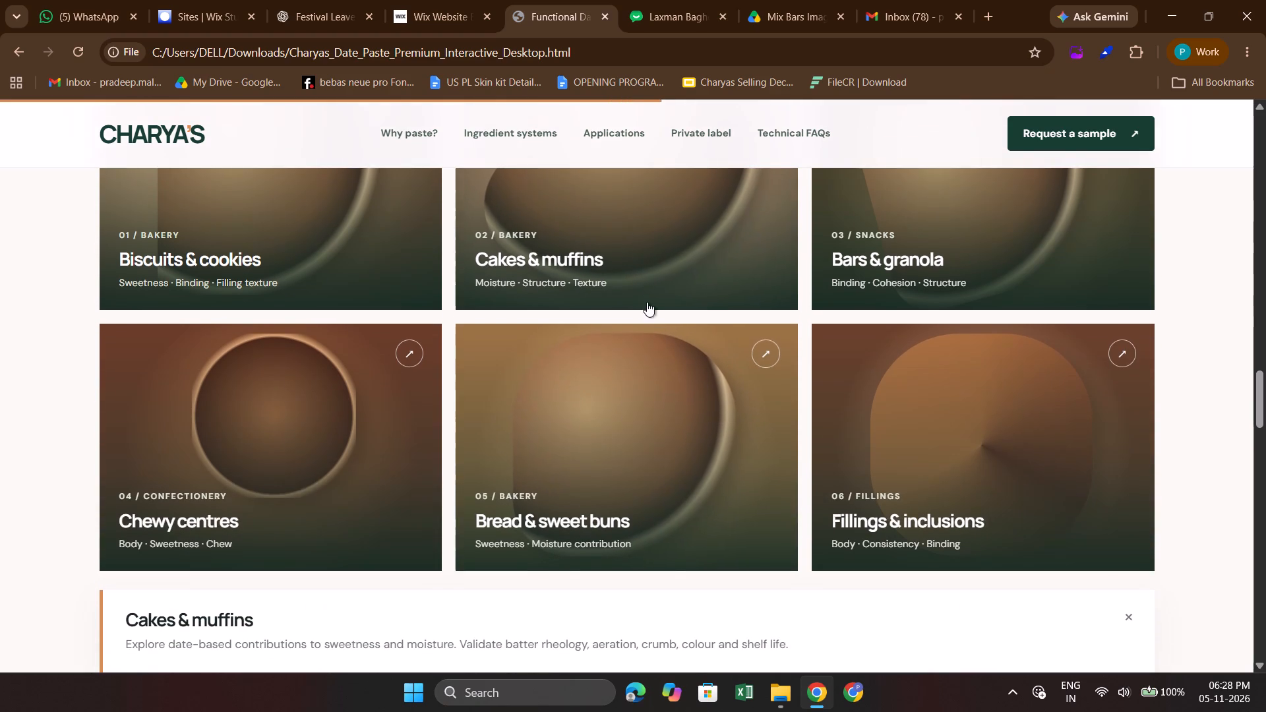
{"action": "scroll", "coordinate": [647, 302], "scroll_direction": "up", "scroll_amount": 1}
{"action": "left_click", "coordinate": [445, 0]}
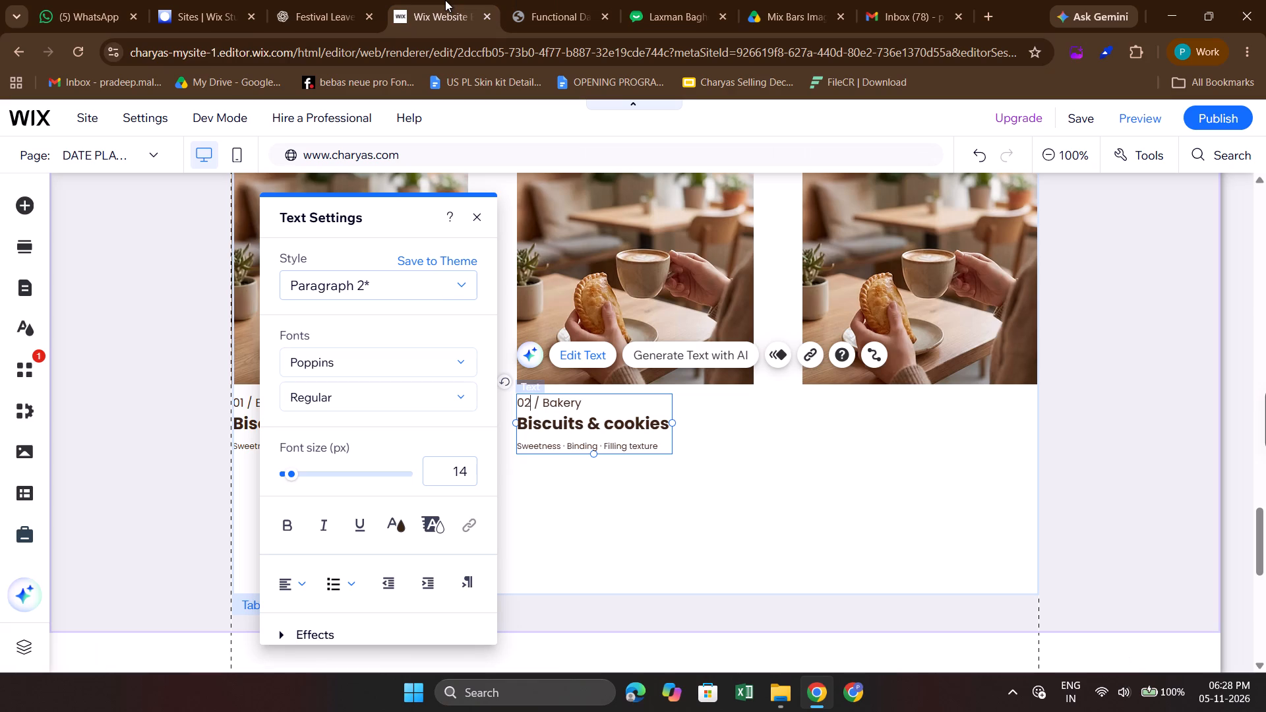
{"action": "left_click", "coordinate": [529, 427]}
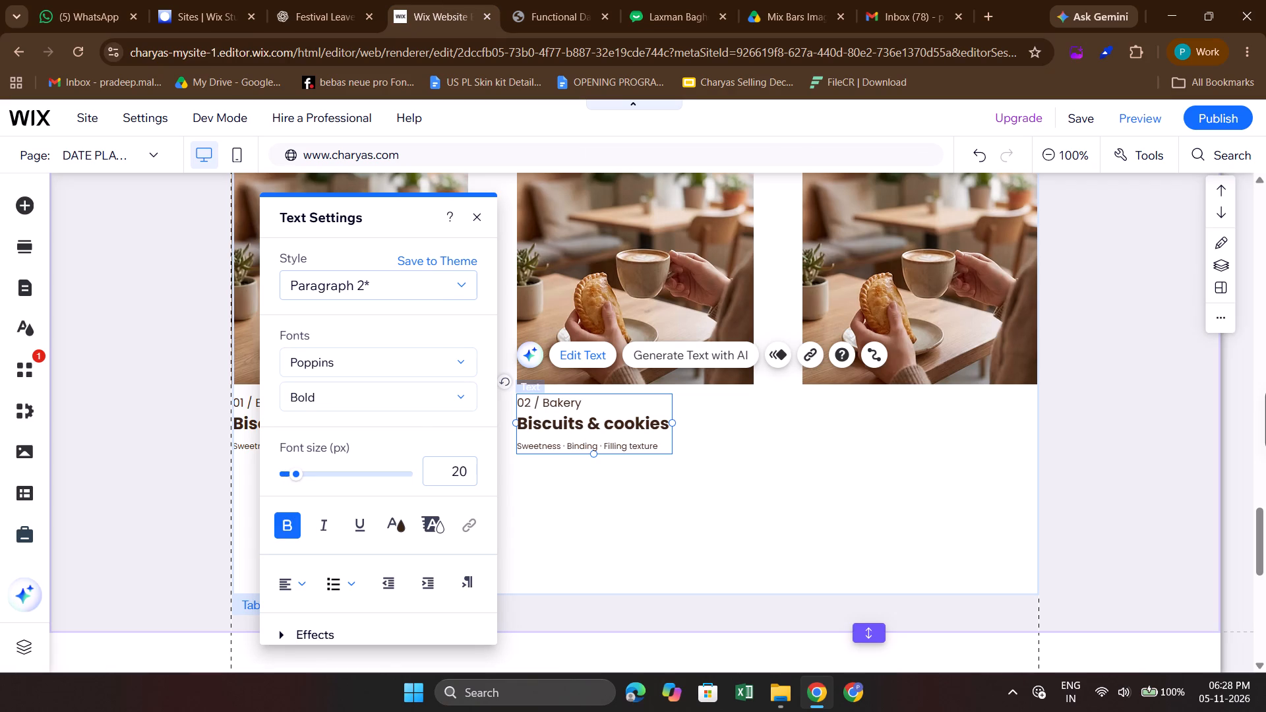
{"action": "key", "text": "Left"}
{"action": "key", "text": "shift+Right"}
{"action": "key", "text": "shift+Right"}
{"action": "key", "text": "shift+Right"}
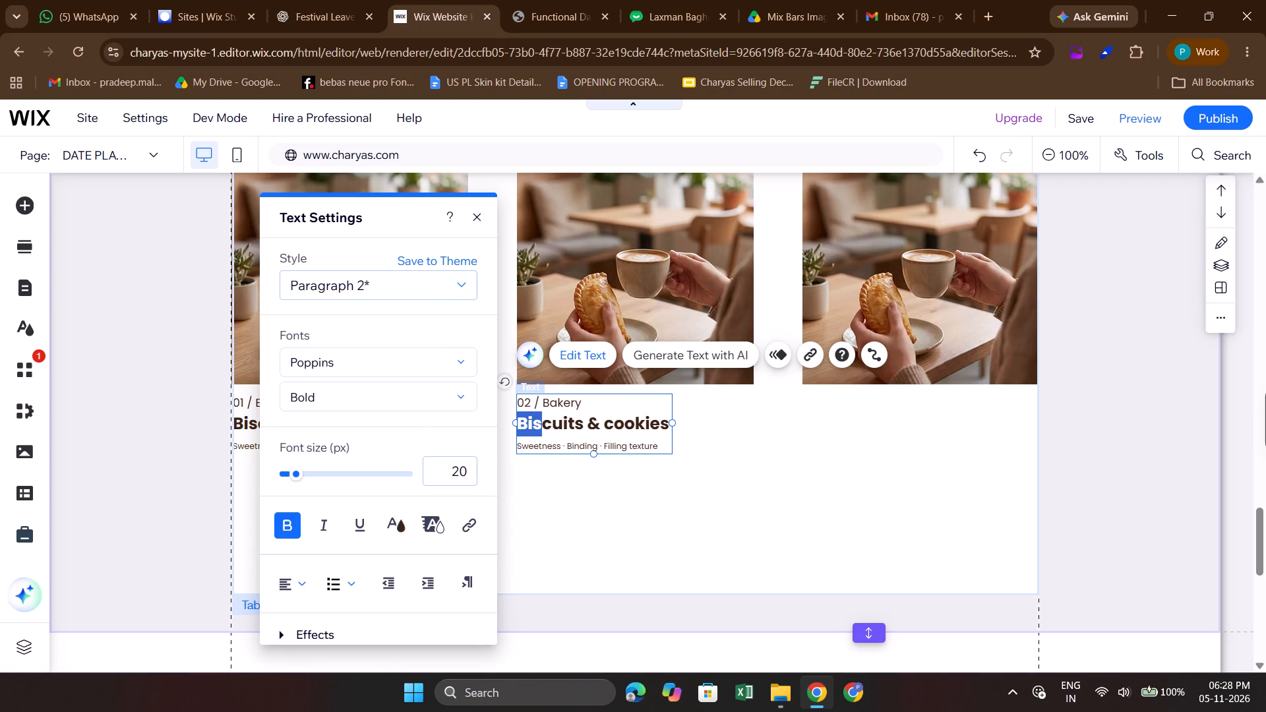
{"action": "key", "text": "shift+Right"}
{"action": "key", "text": "shift+Right"}
{"action": "key", "text": "shift+Right"}
{"action": "key", "text": "shift+Right"}
{"action": "key", "text": "shift+Right"}
{"action": "key", "text": "shift+Right"}
{"action": "key", "text": "shift+Right"}
{"action": "key", "text": "shift+Right"}
{"action": "key", "text": "shift+Right"}
{"action": "key", "text": "shift+Right"}
{"action": "key", "text": "shift+Right"}
{"action": "key", "text": "shift+Right"}
{"action": "key", "text": "shift+Right"}
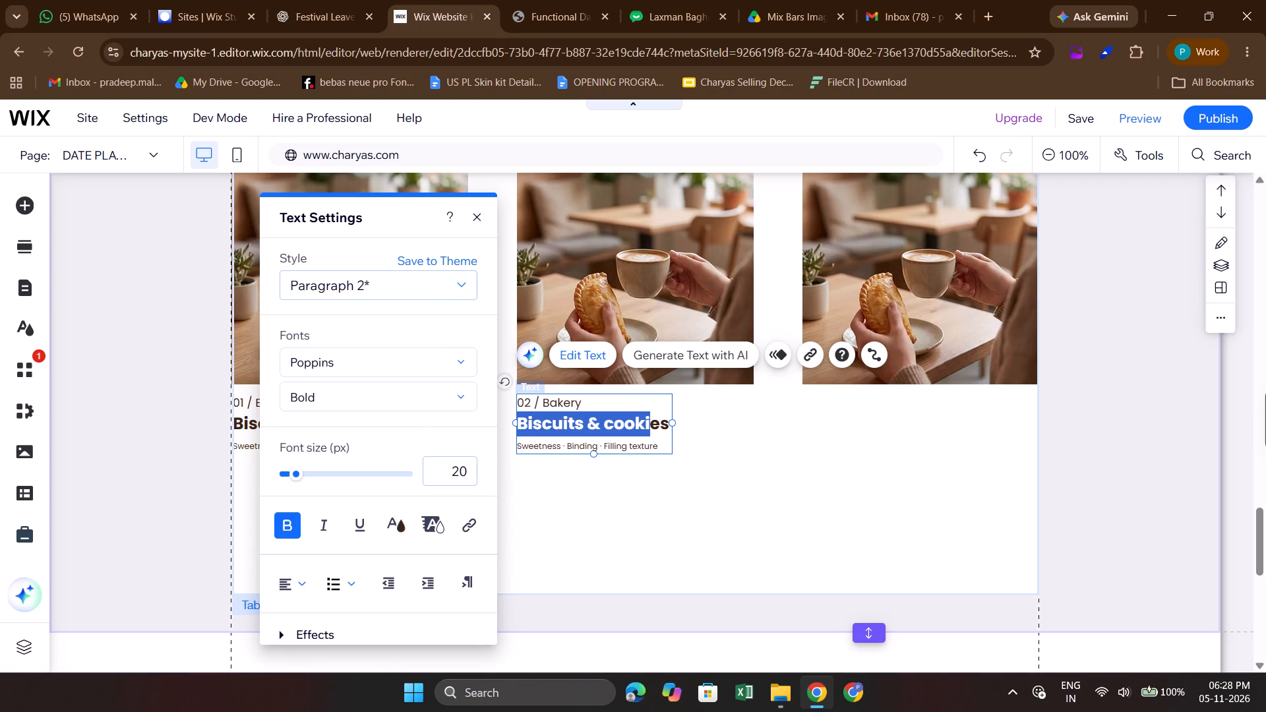
{"action": "key", "text": "shift+Right"}
{"action": "key", "text": "shift+Right"}
{"action": "type", "text": "Cakes"}
{"action": "key", "text": "space"}
{"action": "key", "text": "shift+ampersand"}
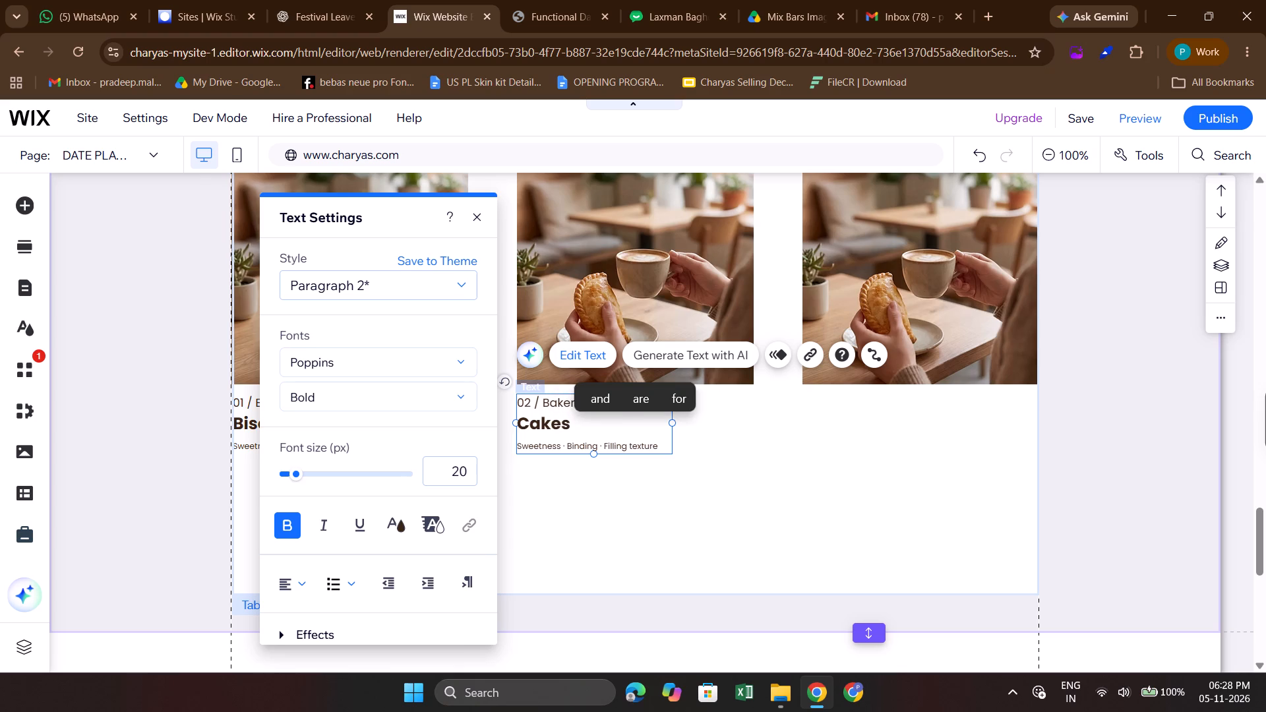
{"action": "left_click", "coordinate": [552, 1]}
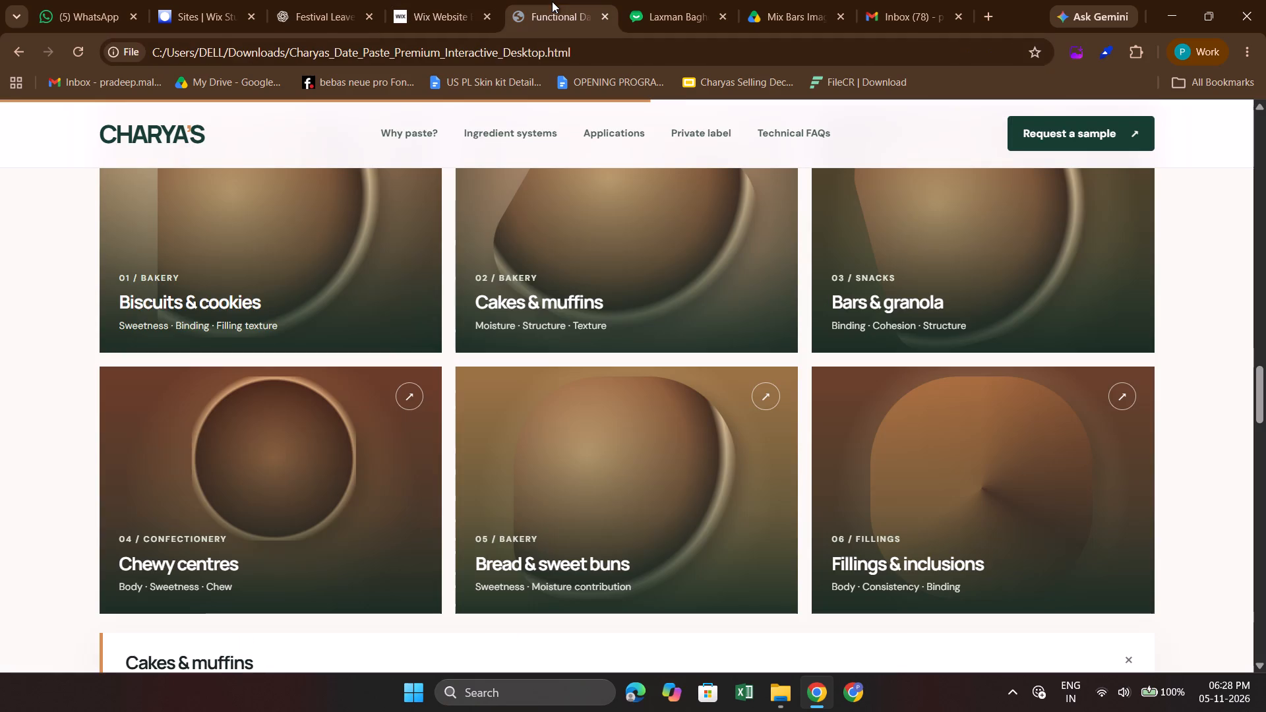
{"action": "left_click", "coordinate": [460, 1]}
{"action": "key", "text": "space"}
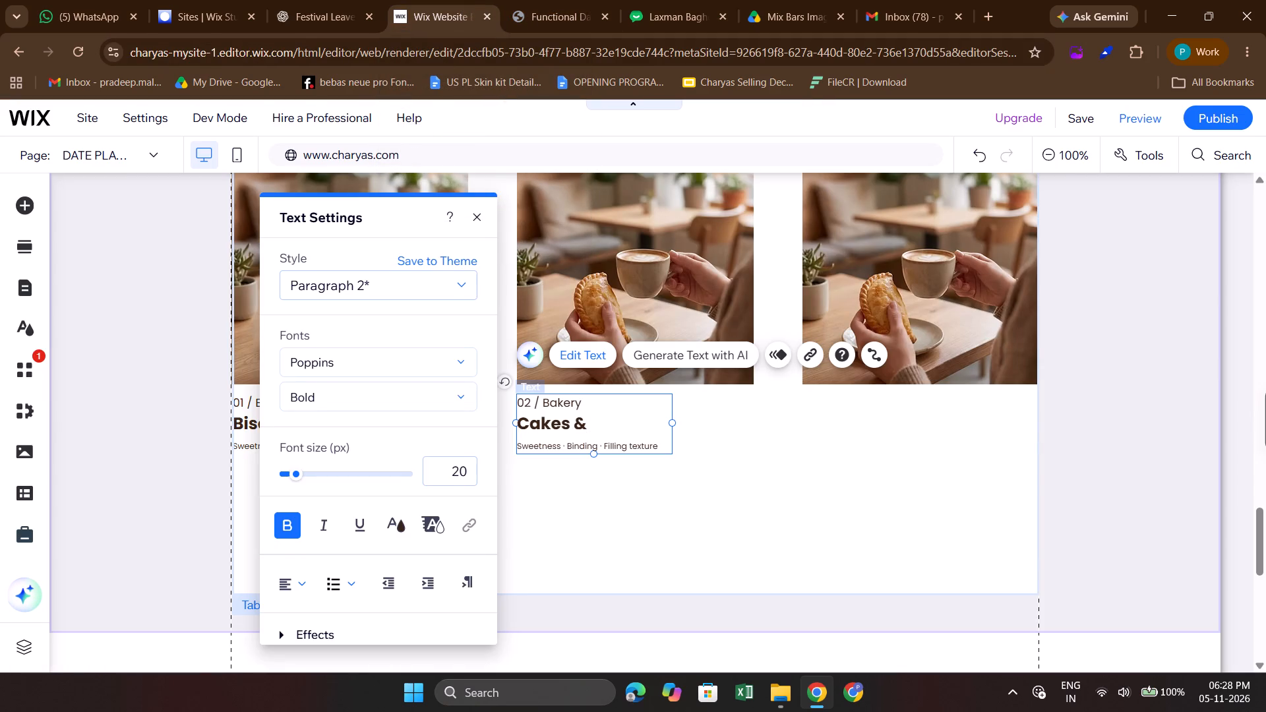
{"action": "type", "text": "mu"}
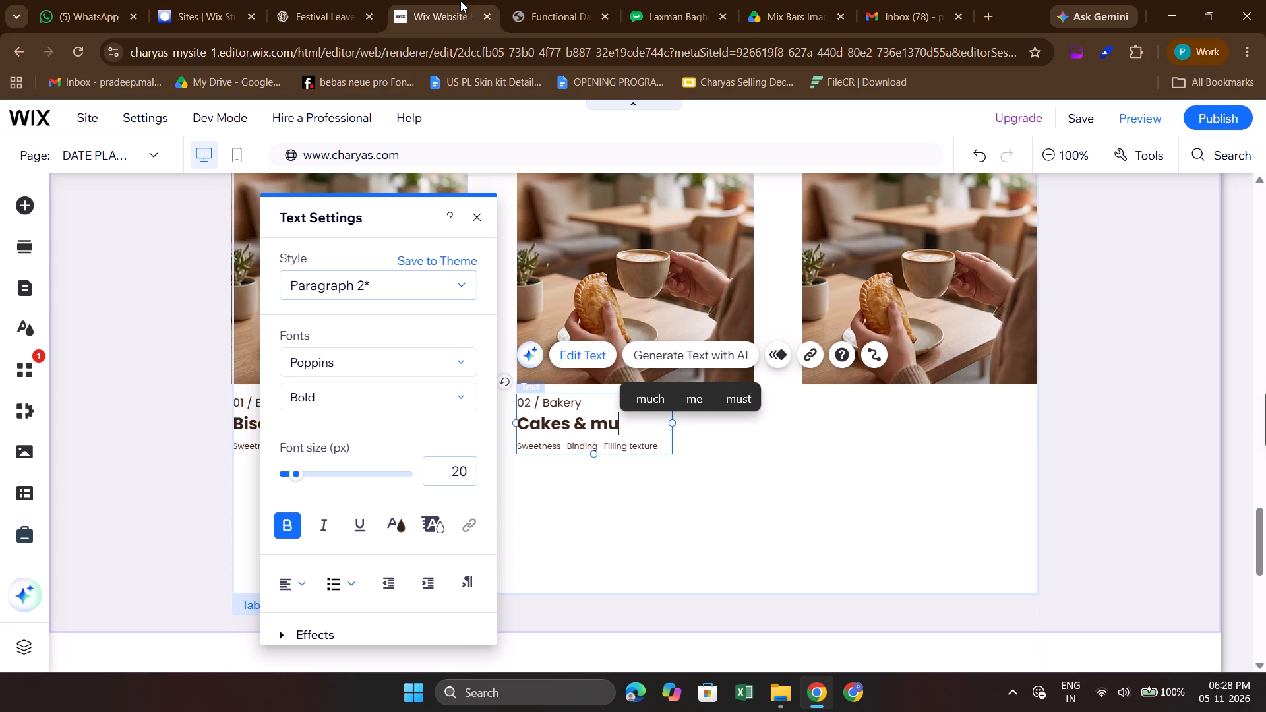
{"action": "left_click", "coordinate": [564, 0]}
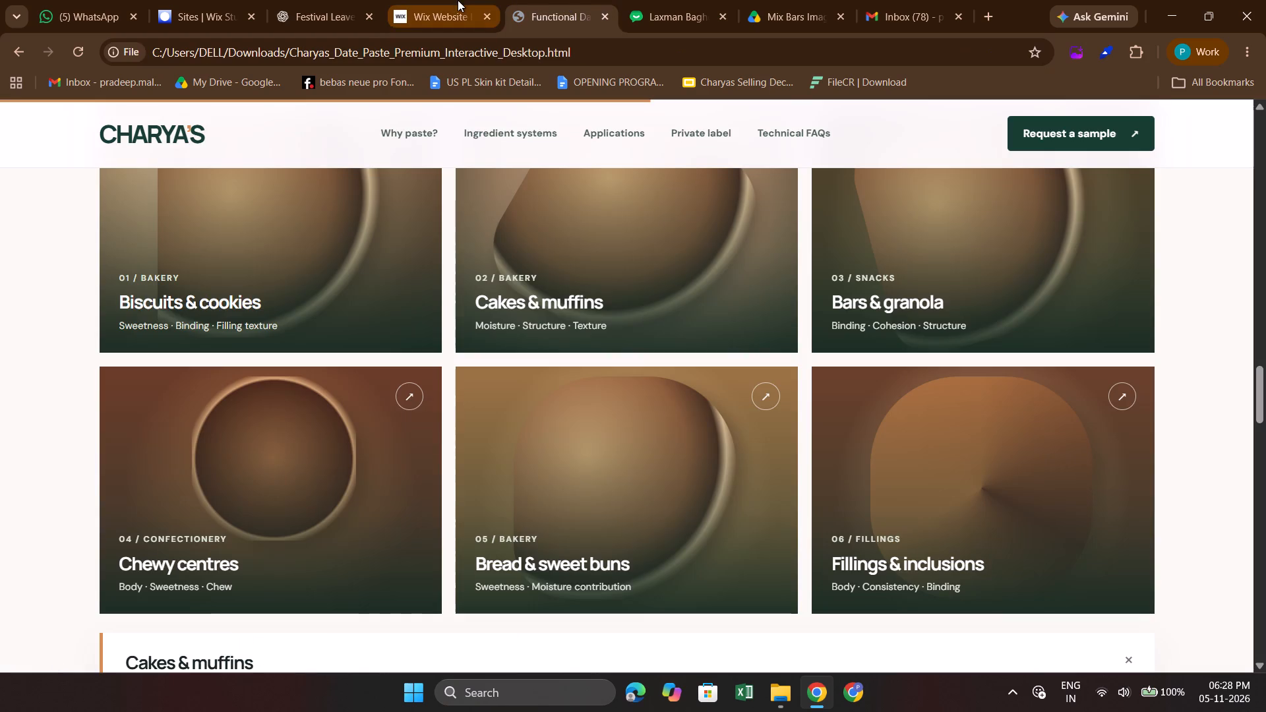
{"action": "left_click", "coordinate": [450, 1]}
{"action": "type", "text": "ffins"}
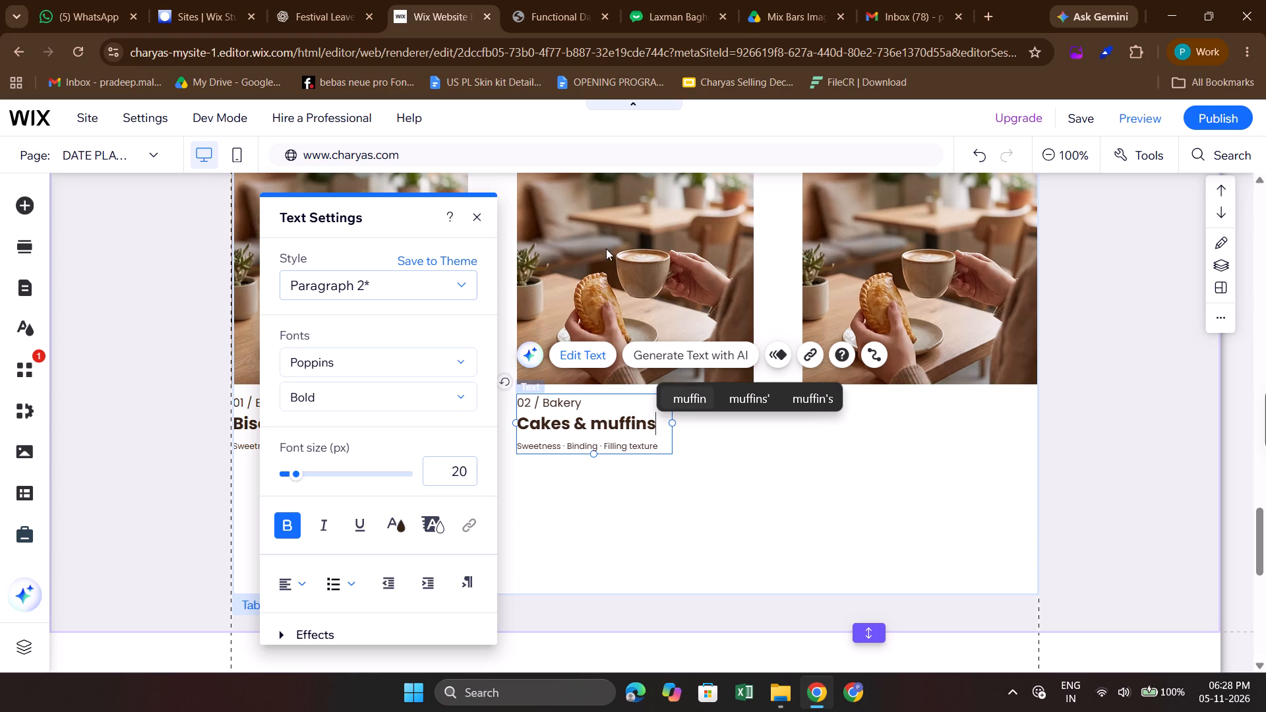
{"action": "left_click", "coordinate": [512, 1]}
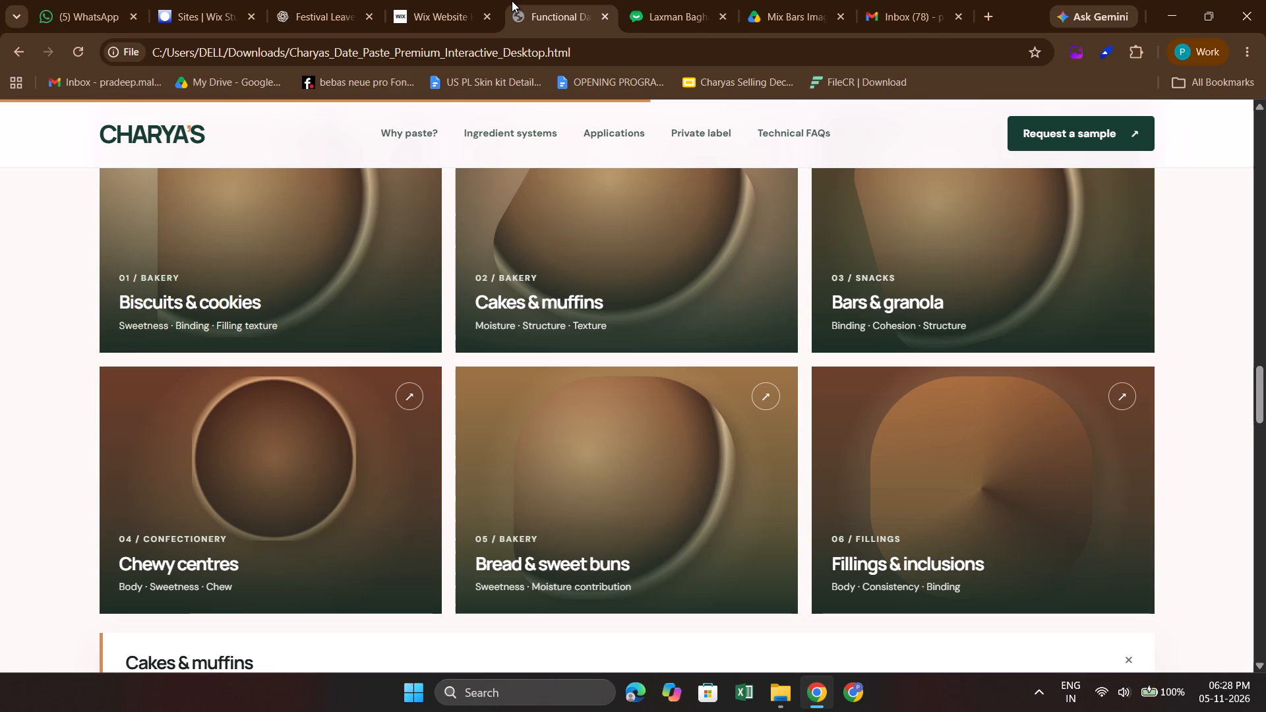
{"action": "left_click", "coordinate": [438, 28]}
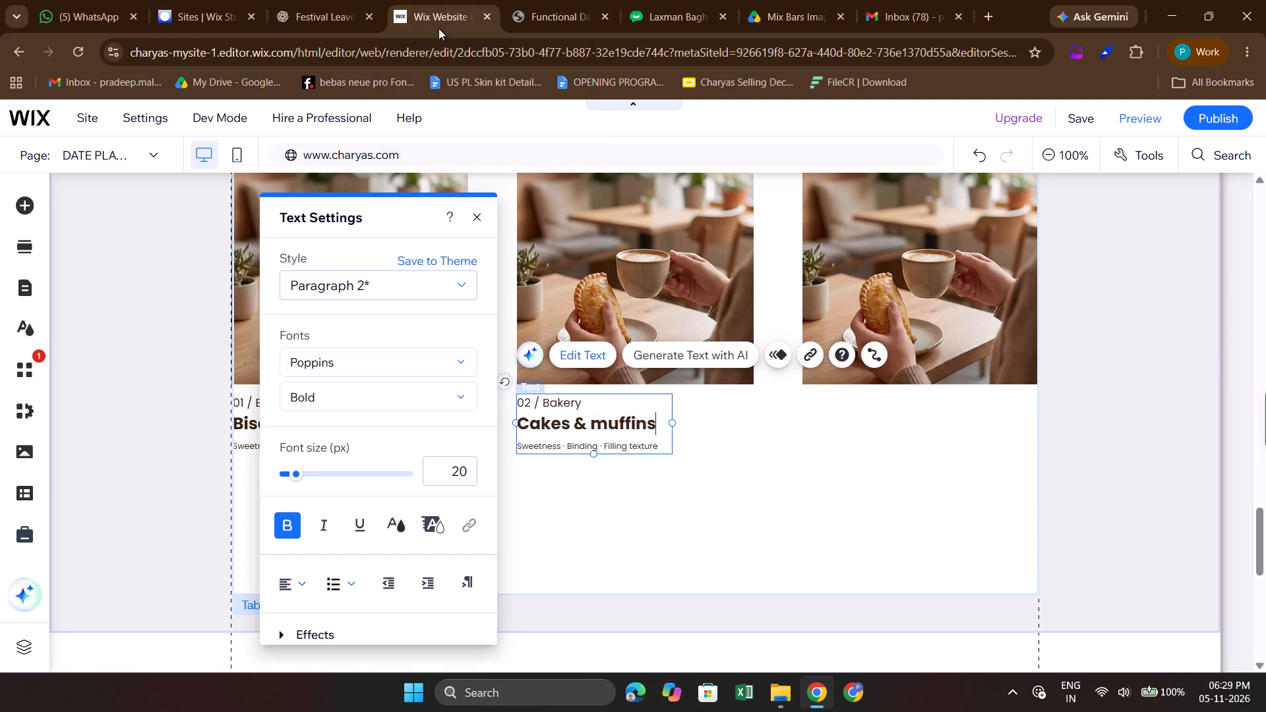
Replace Sweetness with Moisture in the second card's descriptor line, checking the wording against the HTML reference.
{"action": "left_click", "coordinate": [528, 7]}
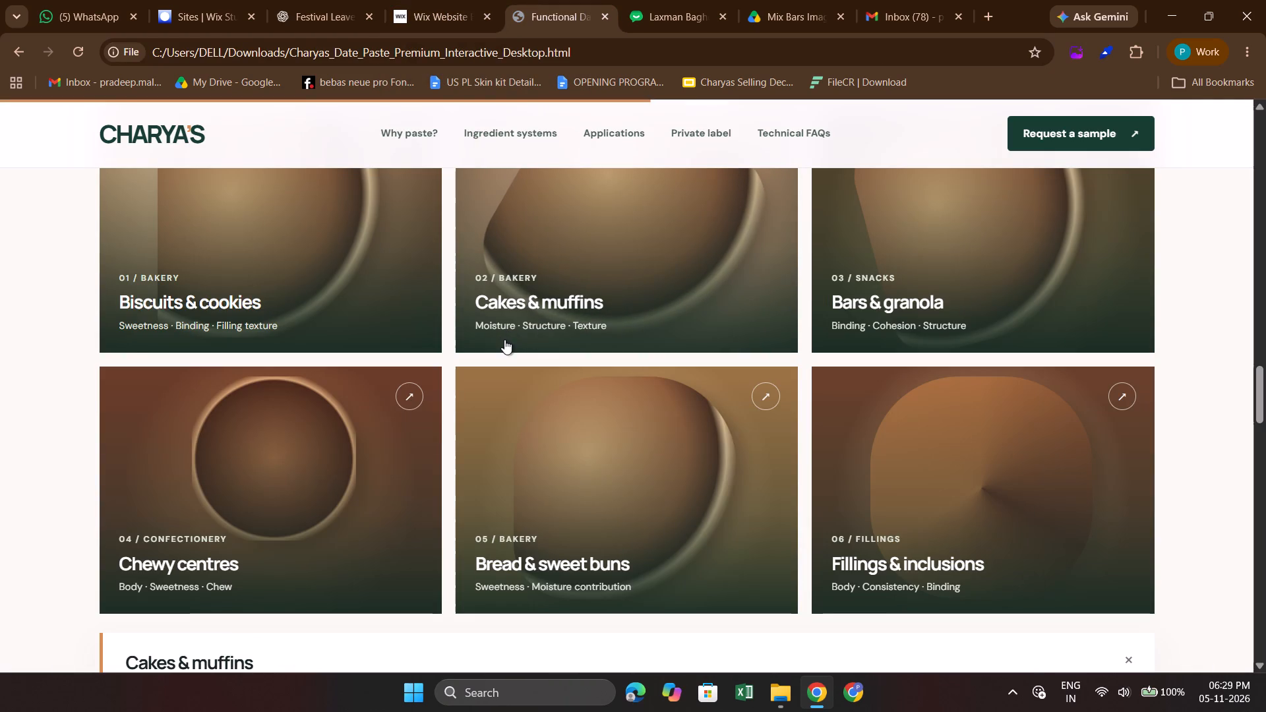
{"action": "left_click", "coordinate": [462, 12]}
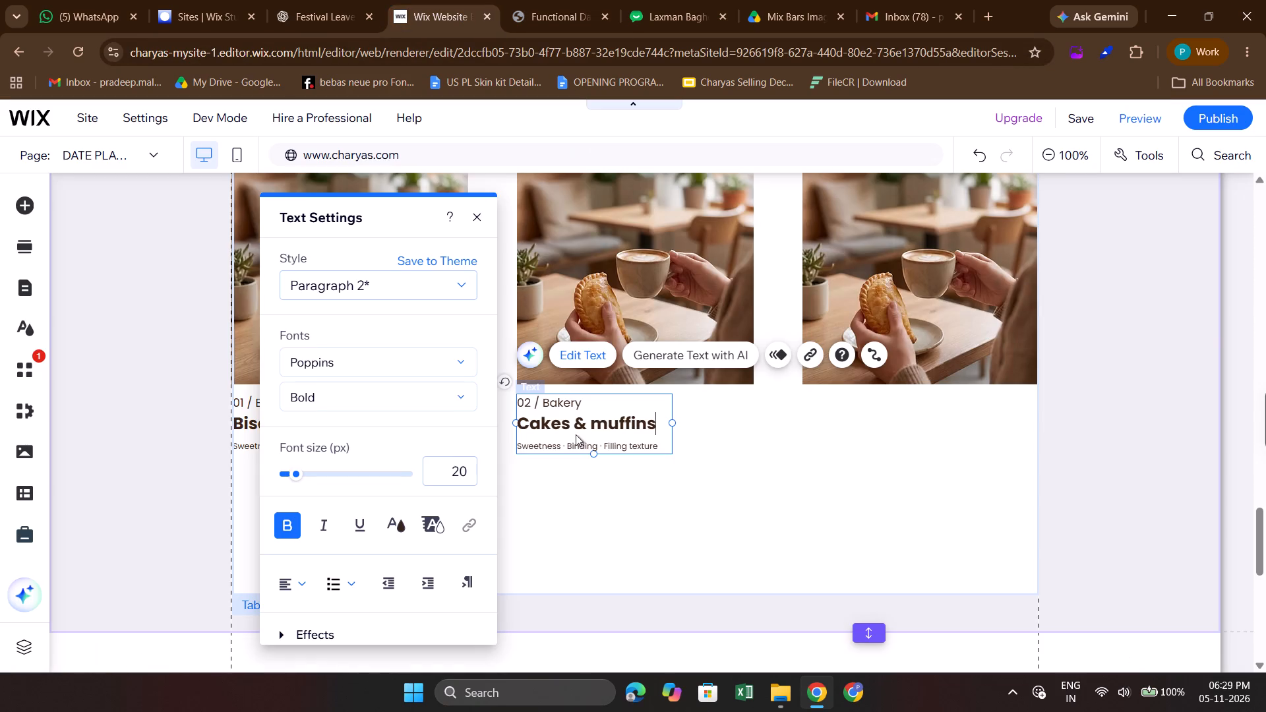
{"action": "left_click", "coordinate": [560, 447]}
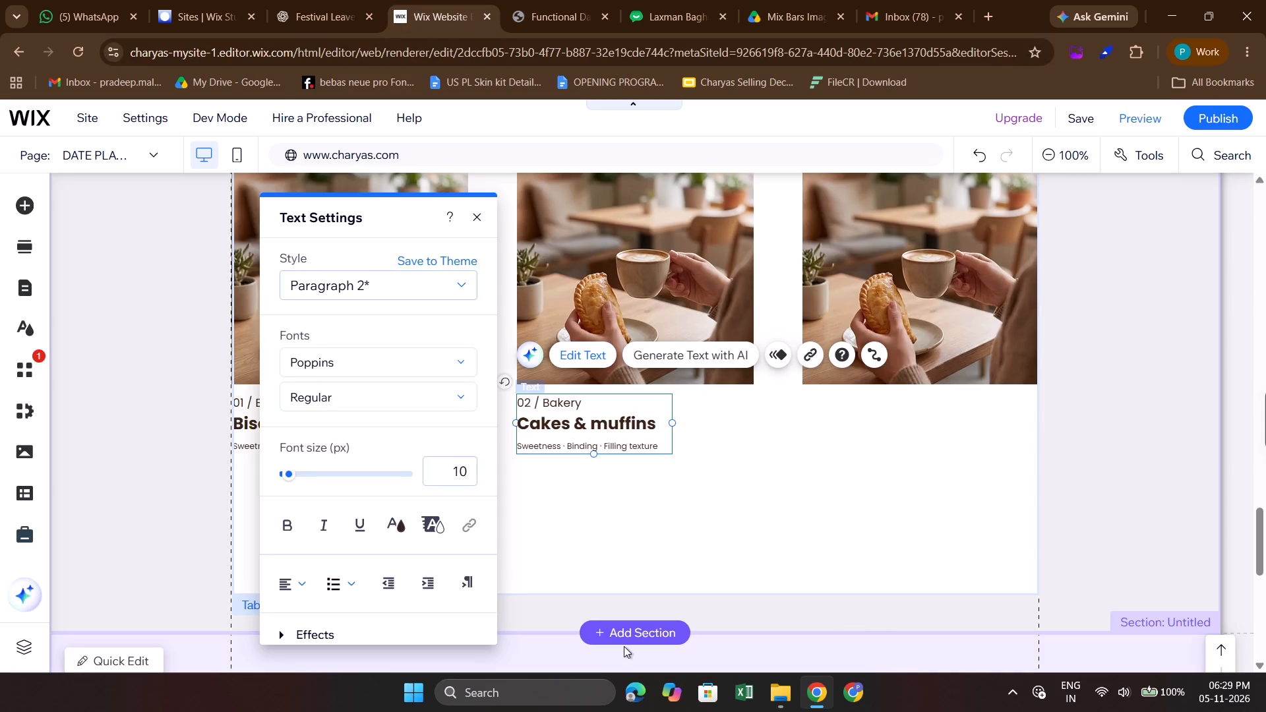
{"action": "key", "text": "BackSpace"}
{"action": "key", "text": "BackSpace"}
{"action": "key", "text": "BackSpace"}
{"action": "key", "text": "BackSpace"}
{"action": "key", "text": "BackSpace"}
{"action": "key", "text": "BackSpace"}
{"action": "key", "text": "BackSpace"}
{"action": "key", "text": "BackSpace"}
{"action": "key", "text": "BackSpace"}
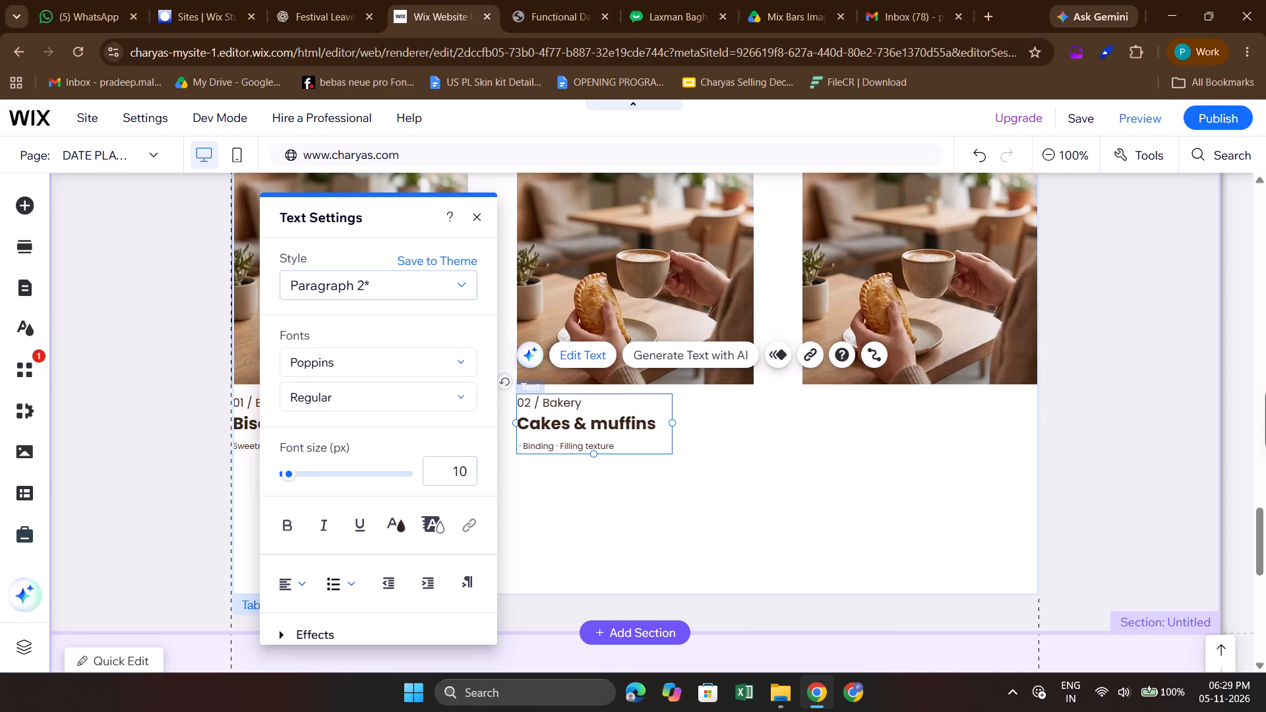
{"action": "type", "text": "Mo"}
{"action": "key", "text": "i"}
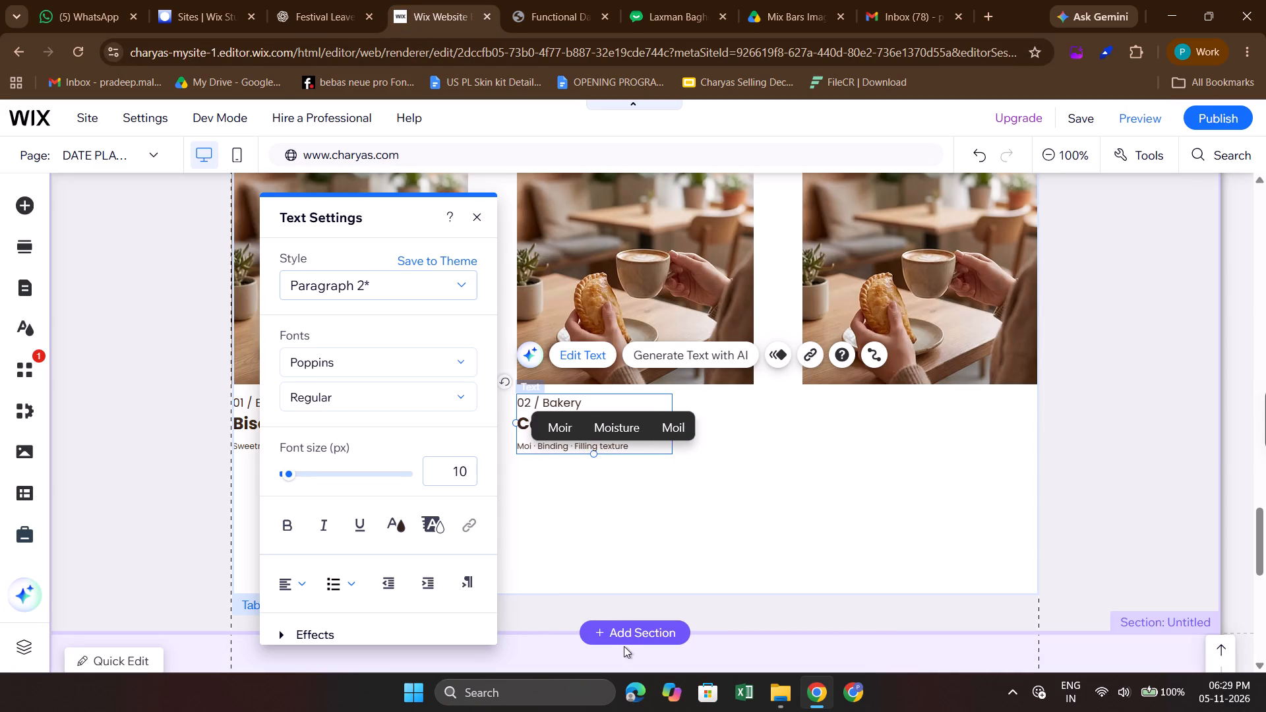
{"action": "type", "text": "sture"}
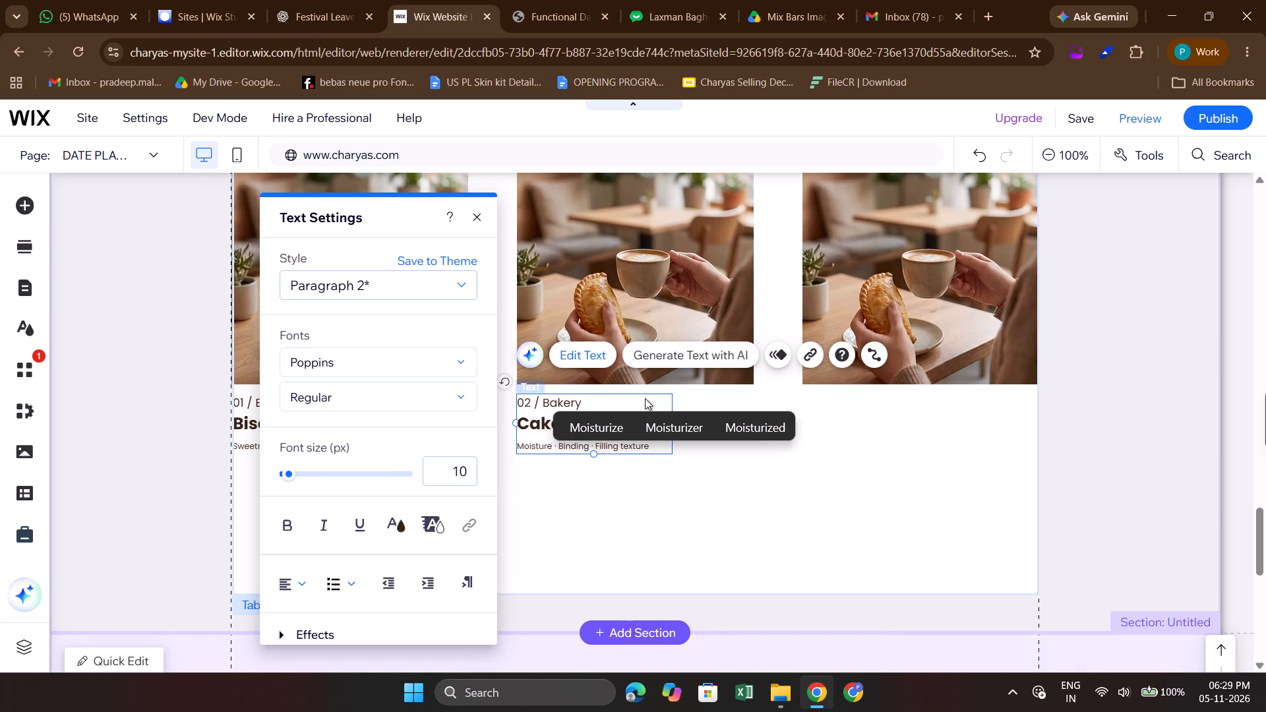
Replace Binding with Structure in the second card's descriptor line, as worded in the HTML reference.
{"action": "left_click", "coordinate": [586, 0]}
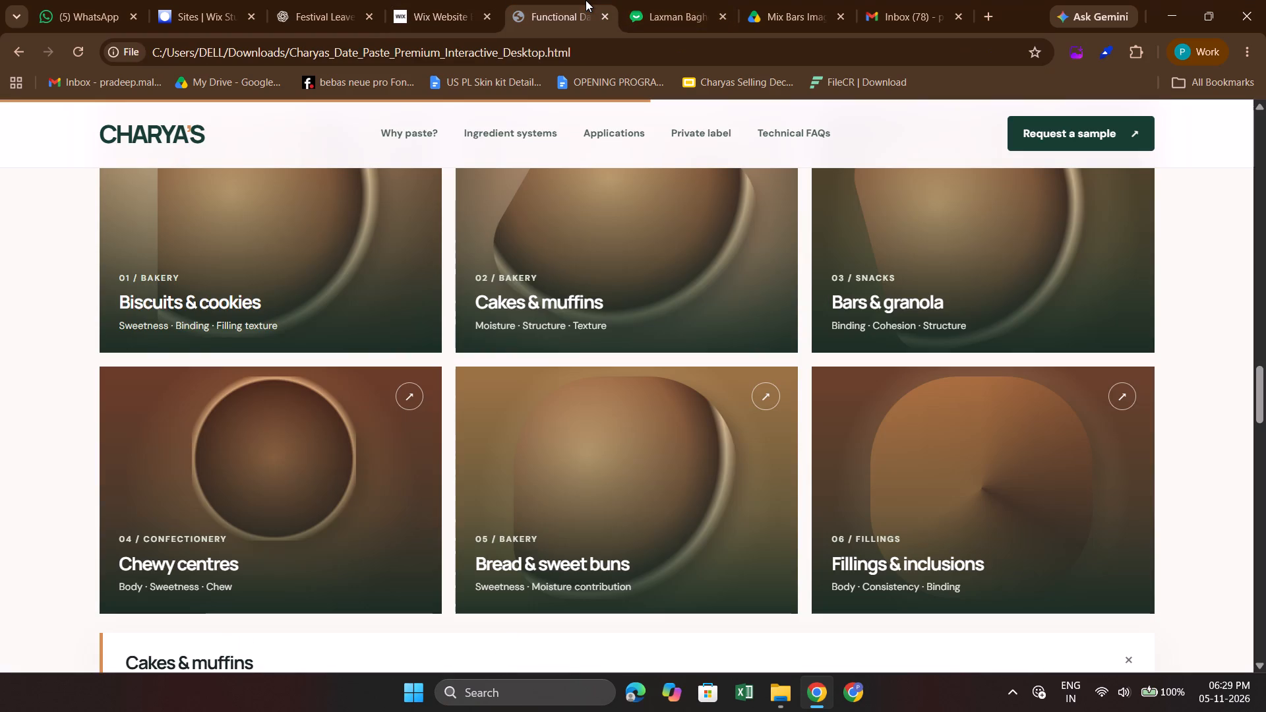
{"action": "left_click", "coordinate": [426, 0]}
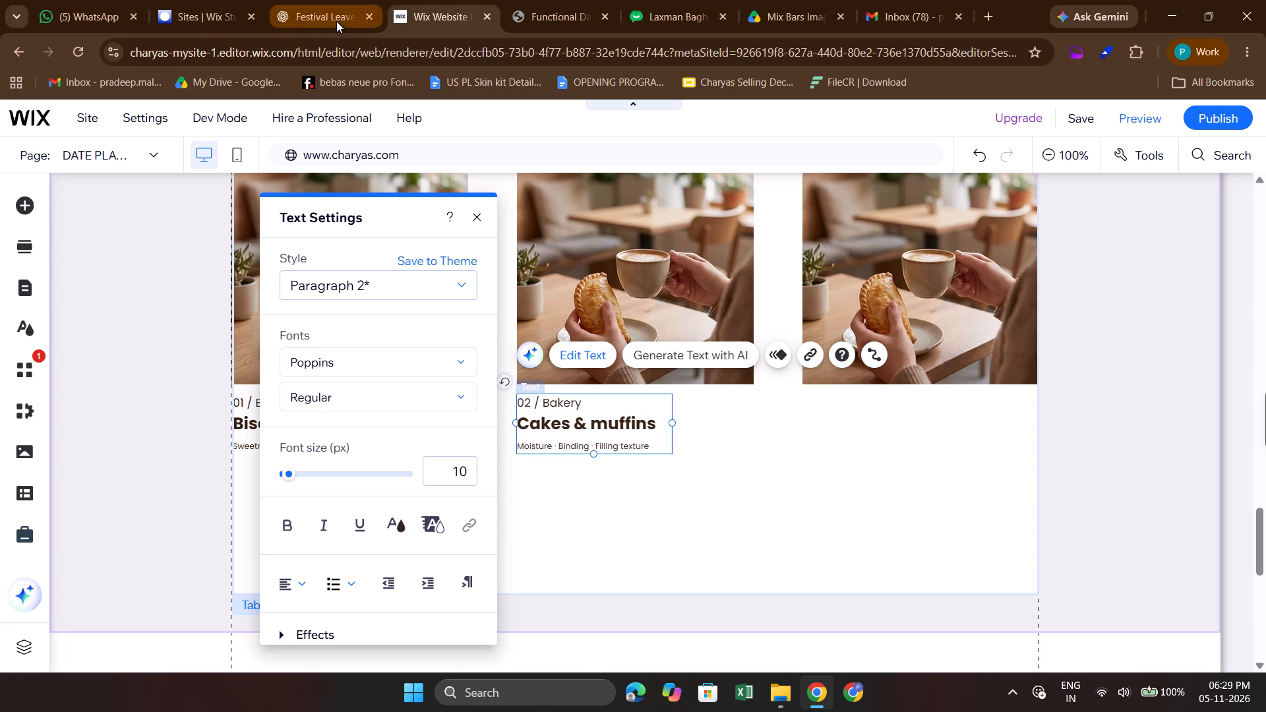
{"action": "left_click", "coordinate": [571, 0]}
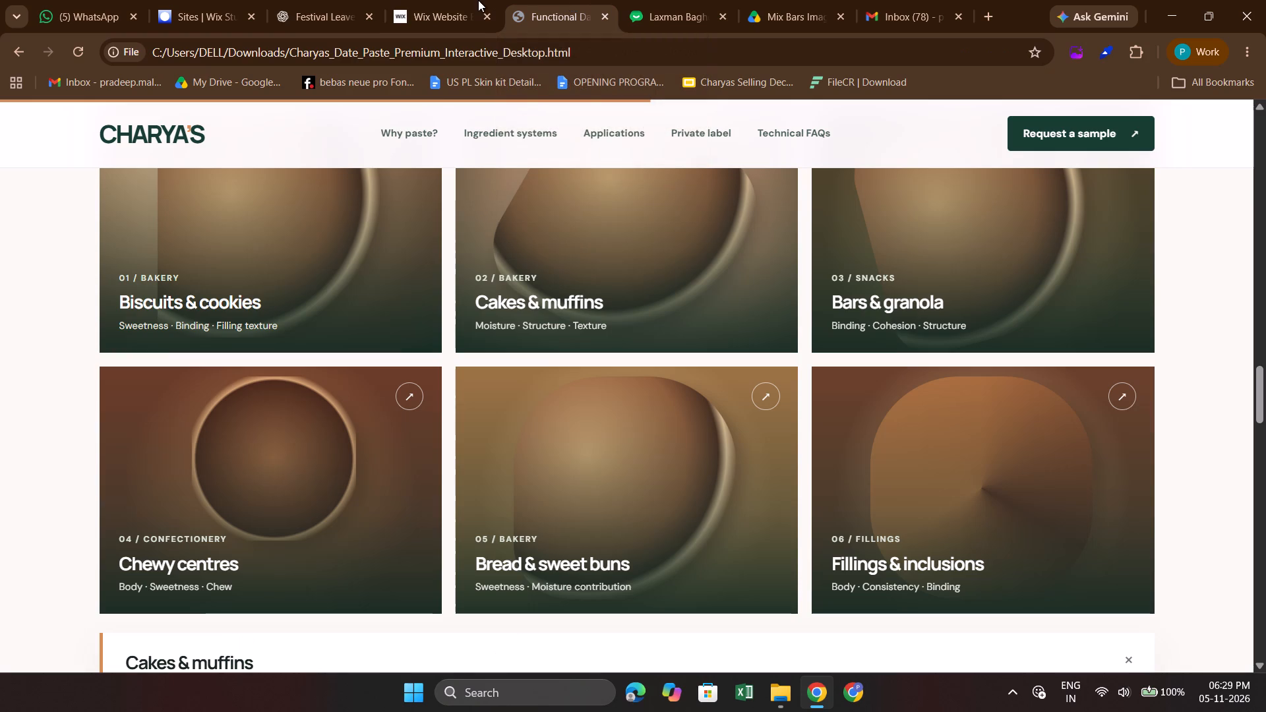
{"action": "left_click", "coordinate": [448, 0]}
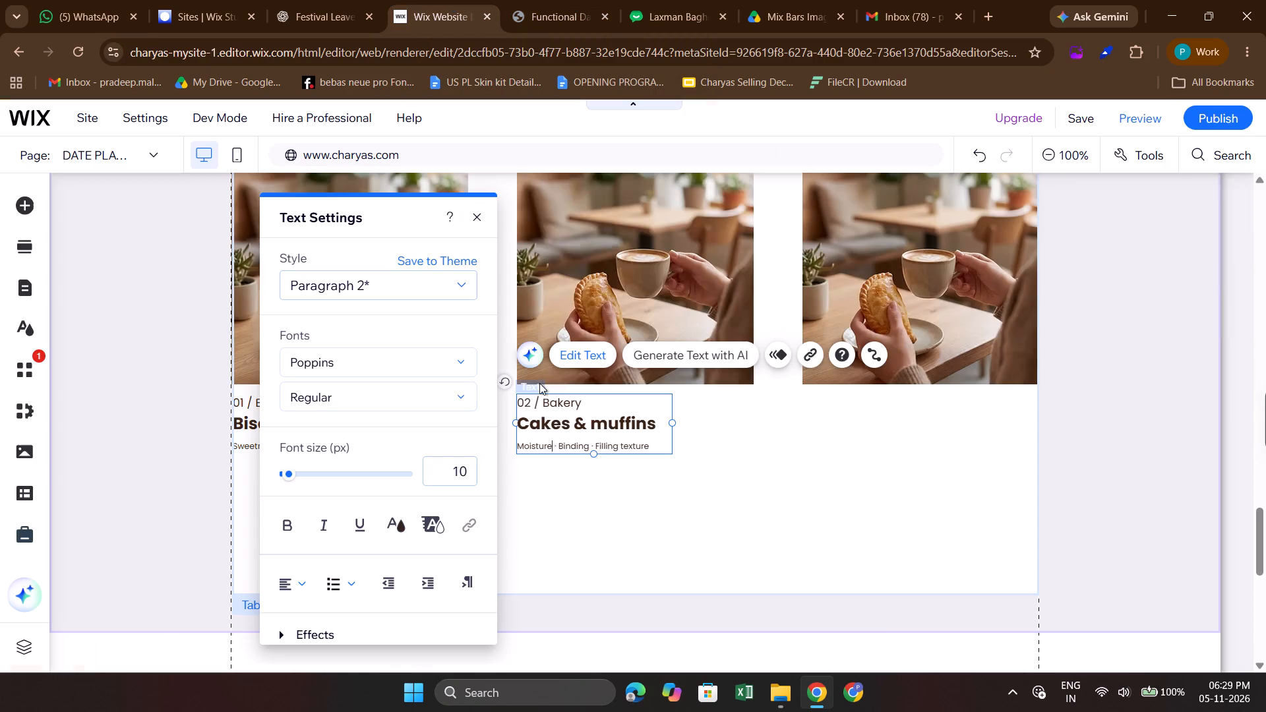
{"action": "key", "text": "Right"}
{"action": "key", "text": "Right"}
{"action": "key", "text": "Right"}
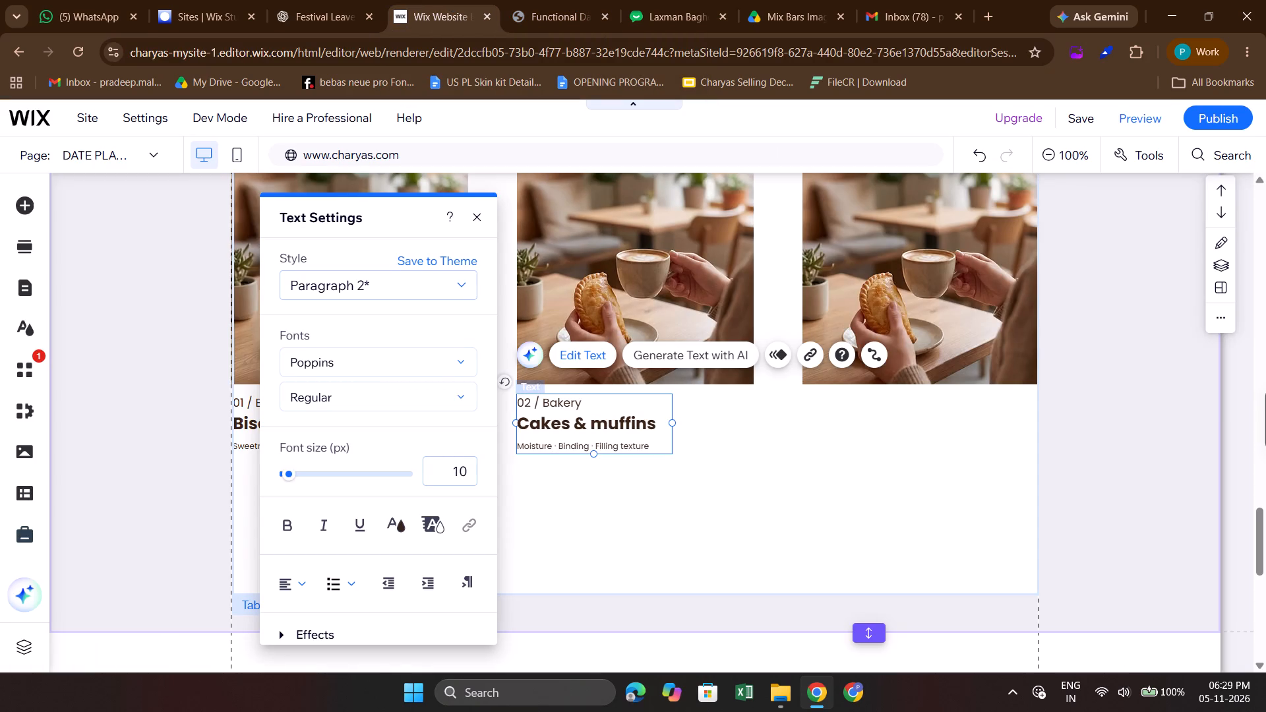
{"action": "key", "text": "shift+Right"}
{"action": "key", "text": "shift+Right"}
{"action": "key", "text": "shift+Right"}
{"action": "key", "text": "shift+Right"}
{"action": "key", "text": "shift+Right"}
{"action": "key", "text": "shift+Right"}
{"action": "key", "text": "shift+Right"}
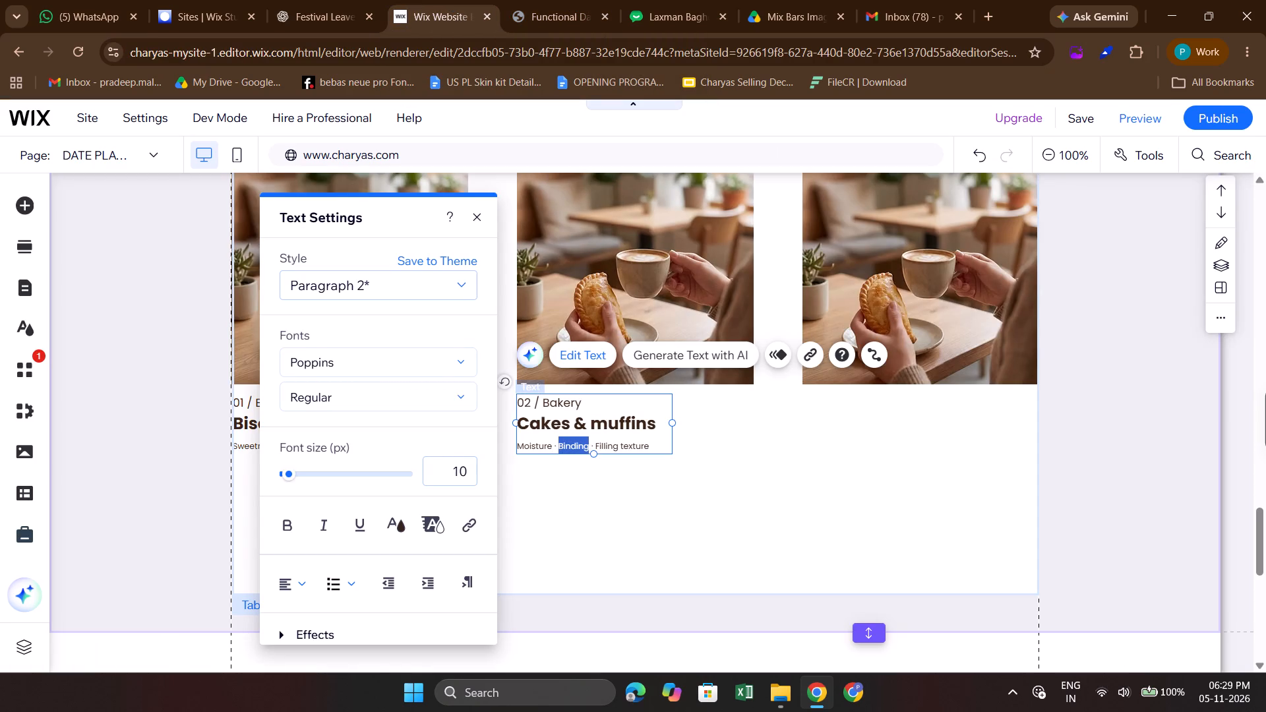
{"action": "type", "text": "Str"}
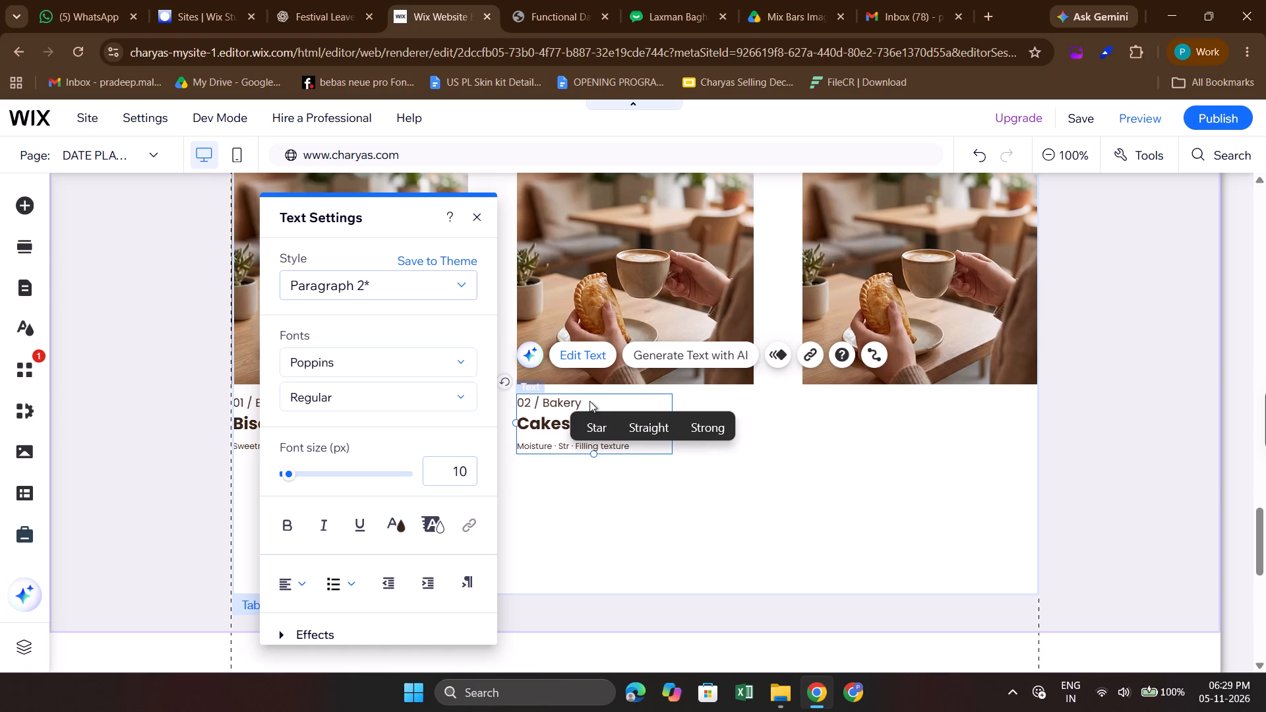
{"action": "type", "text": "ucture"}
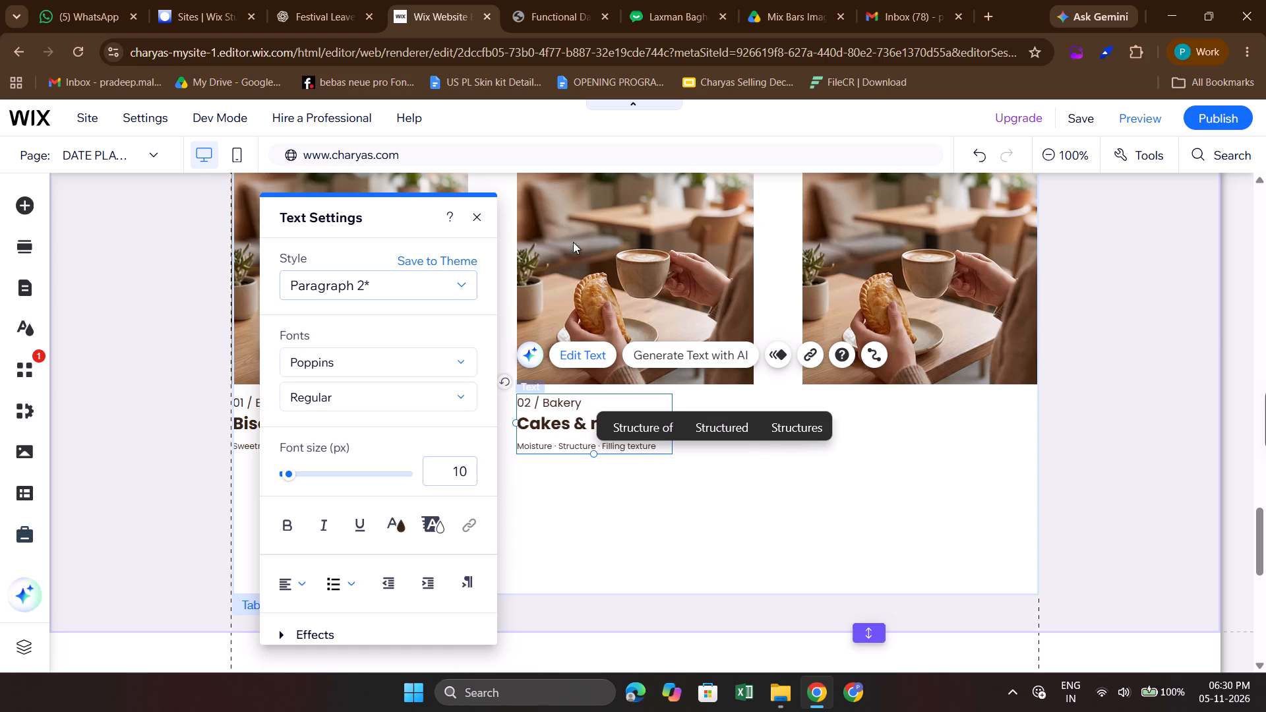
Replace Filling texture with Texture in the second card's descriptor line and check it against the HTML reference.
{"action": "left_click", "coordinate": [570, 0]}
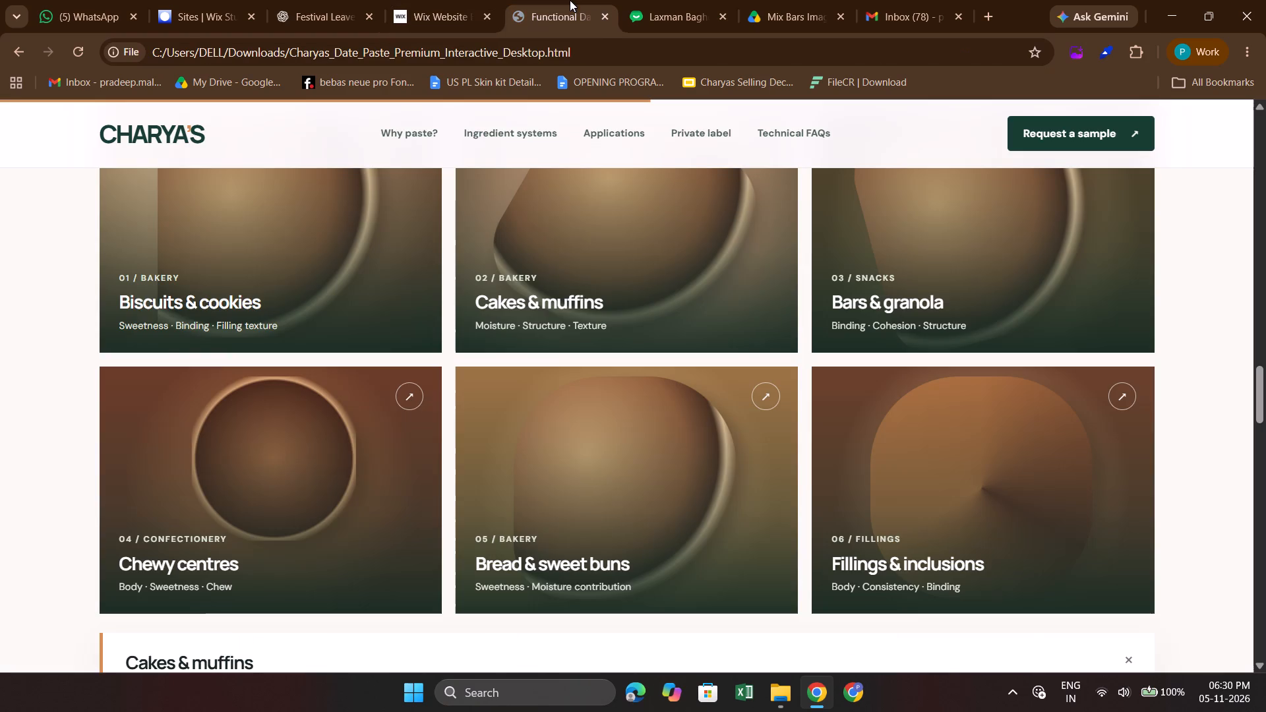
{"action": "left_click", "coordinate": [454, 1]}
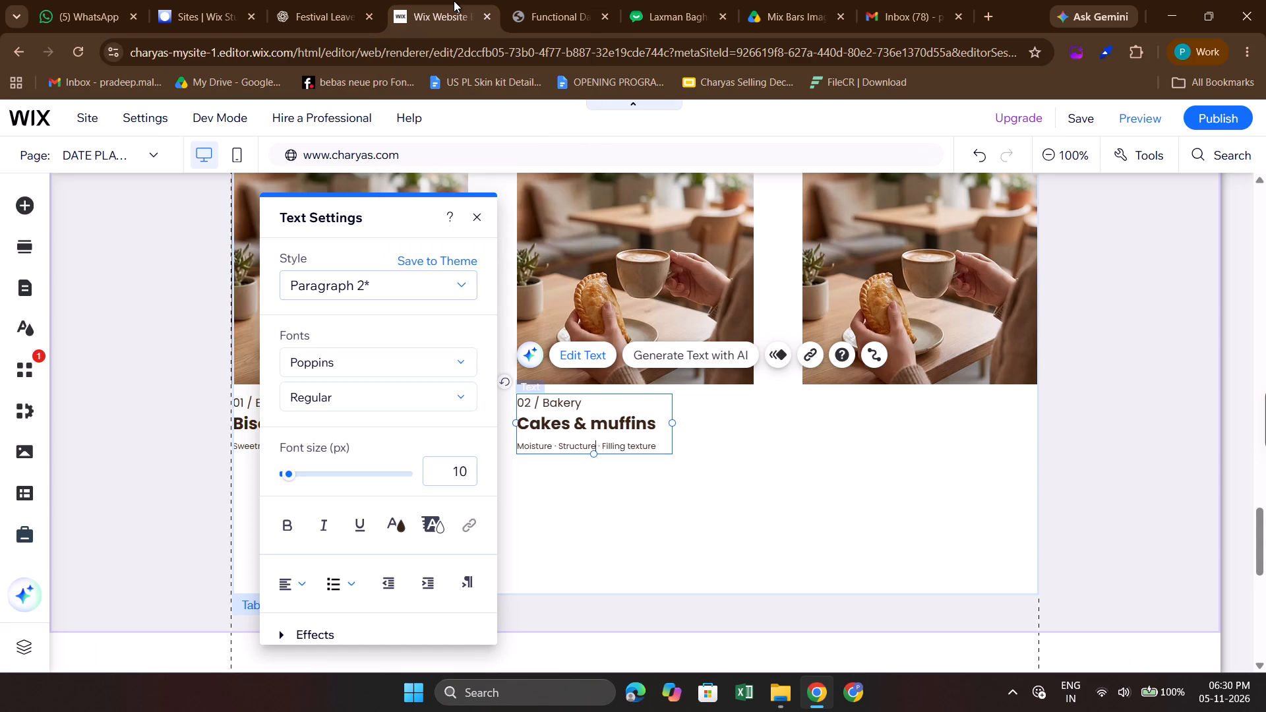
{"action": "key", "text": "Right"}
{"action": "key", "text": "Right"}
{"action": "key", "text": "Right"}
{"action": "key", "text": "shift+Right"}
{"action": "key", "text": "shift+Right"}
{"action": "key", "text": "shift+Right"}
{"action": "key", "text": "shift+Right"}
{"action": "key", "text": "shift+Right"}
{"action": "key", "text": "shift+Right"}
{"action": "key", "text": "shift+Right"}
{"action": "key", "text": "shift+Right"}
{"action": "key", "text": "BackSpace"}
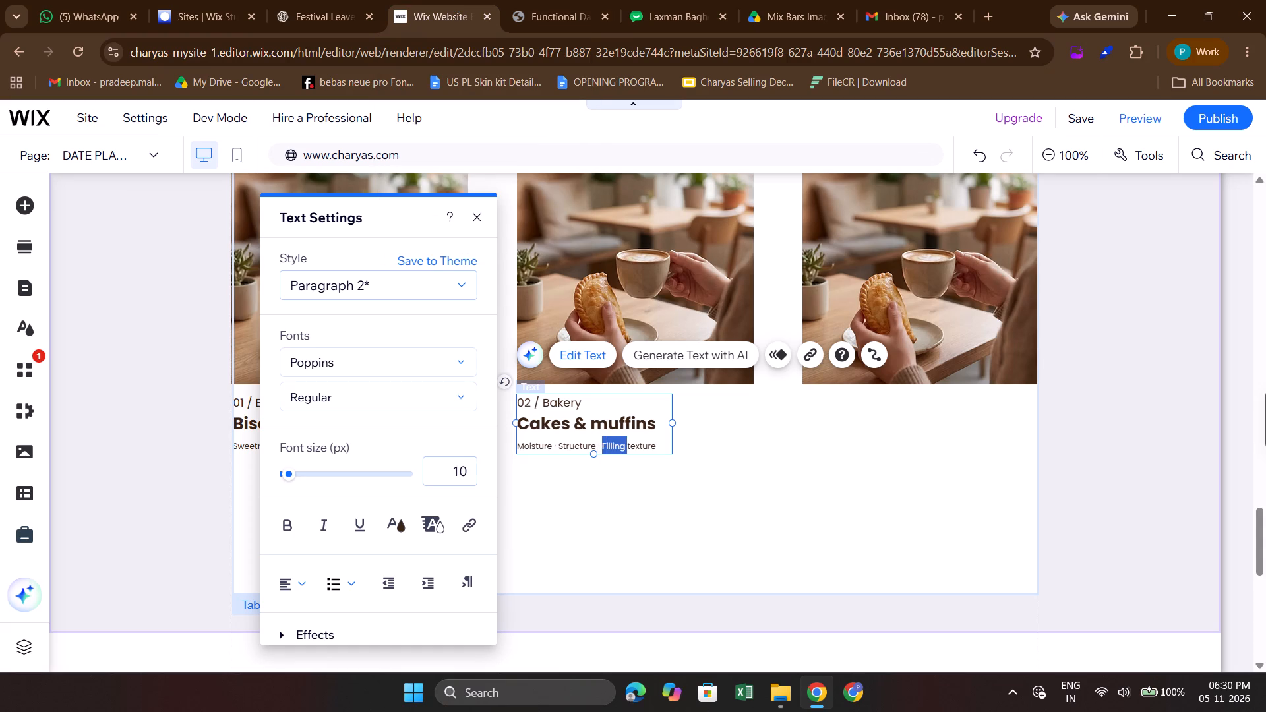
{"action": "key", "text": "Right"}
{"action": "key", "text": "BackSpace"}
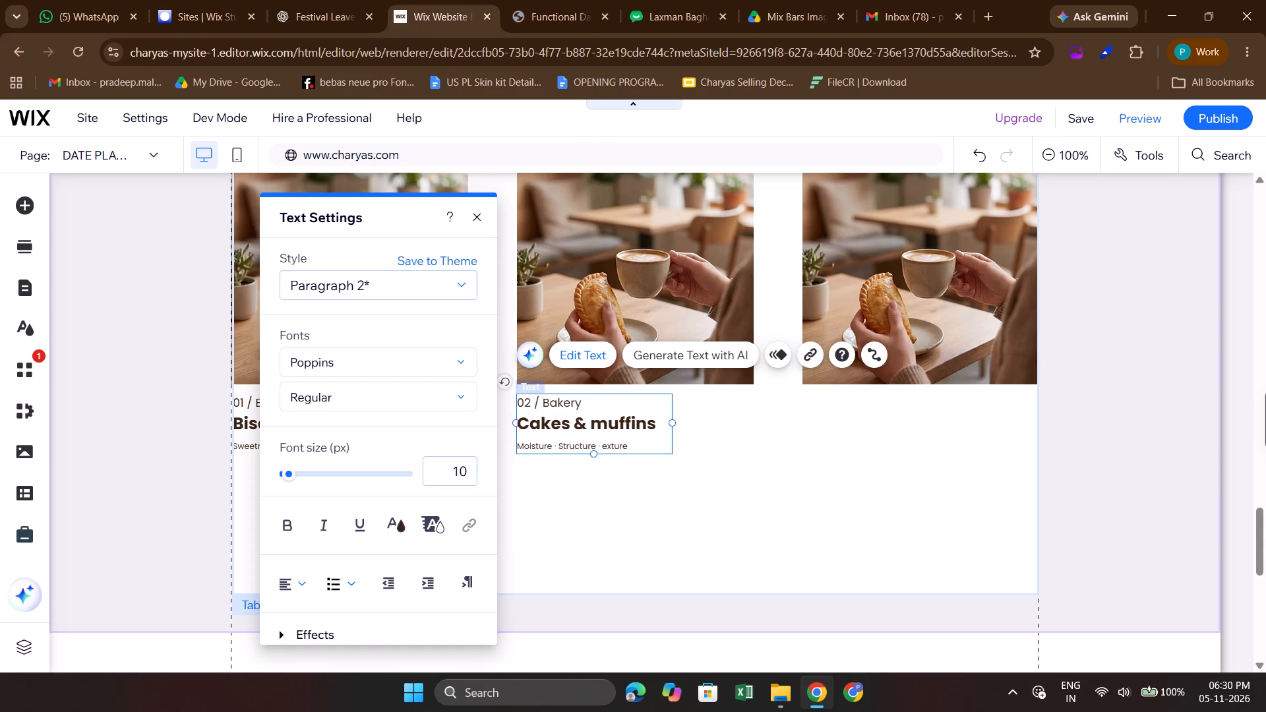
{"action": "key", "text": "shift+t"}
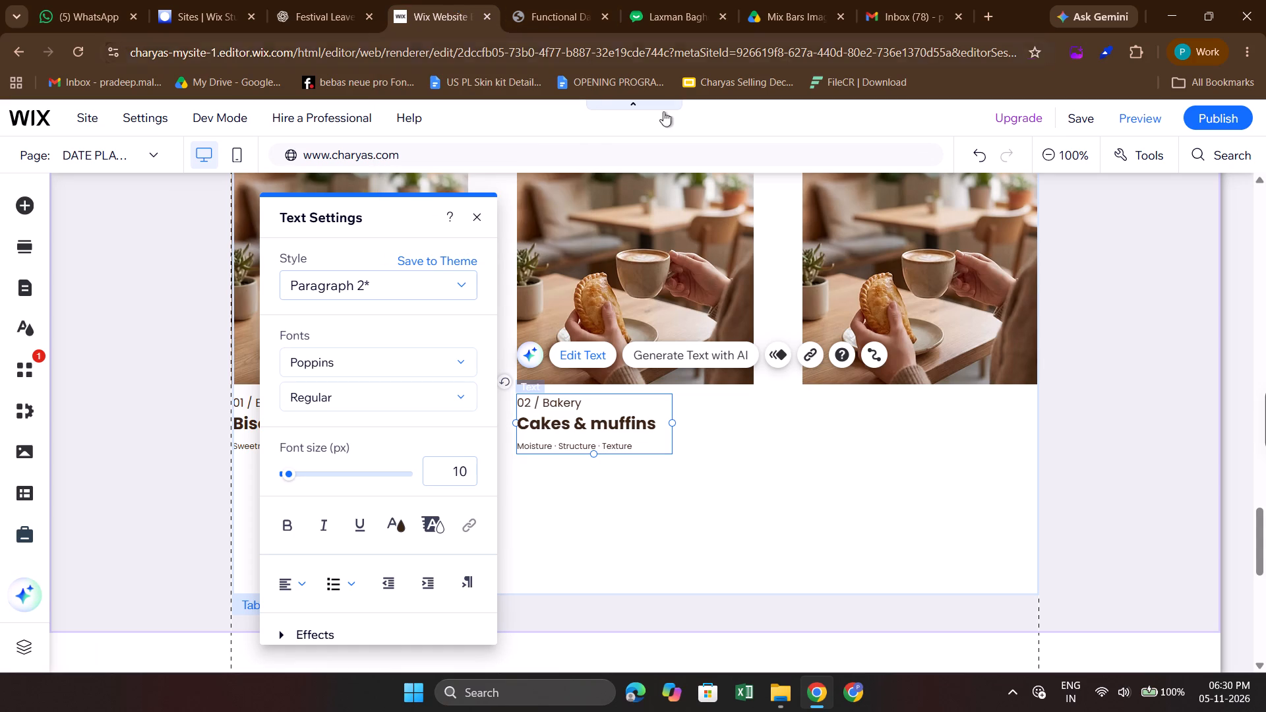
{"action": "left_click", "coordinate": [595, 1]}
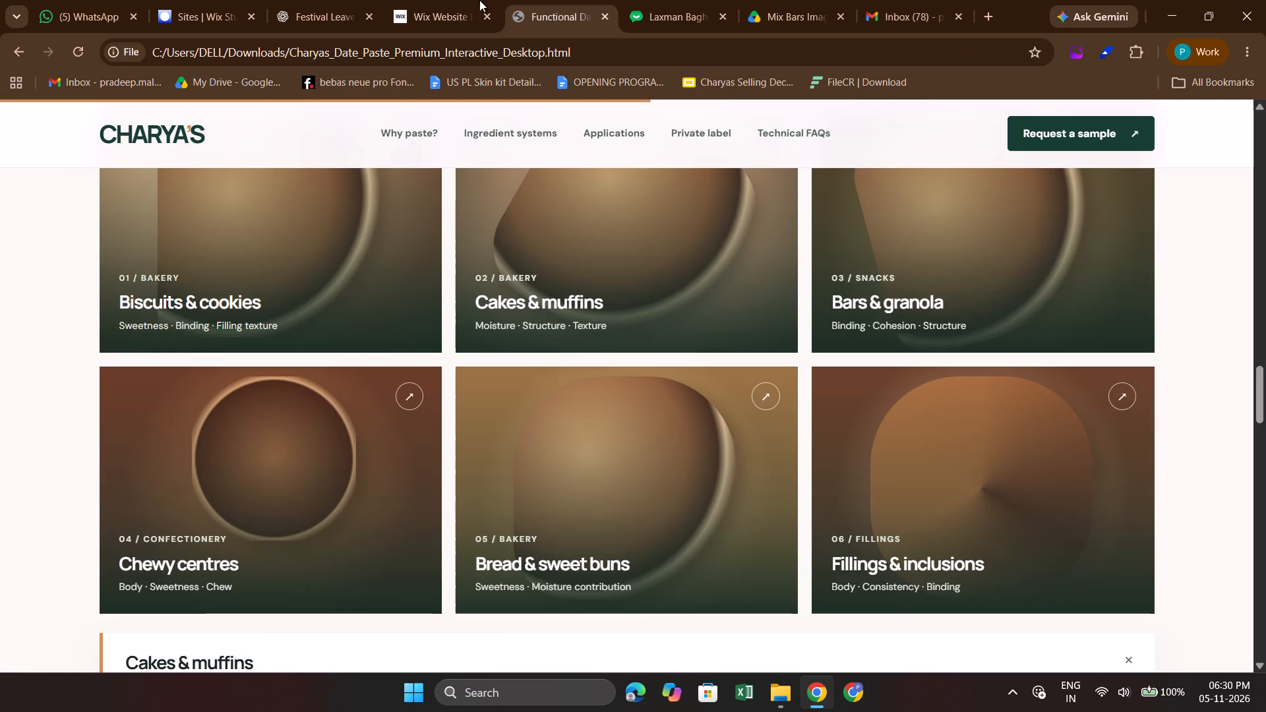
{"action": "left_click", "coordinate": [465, 1]}
{"action": "left_click", "coordinate": [725, 510]}
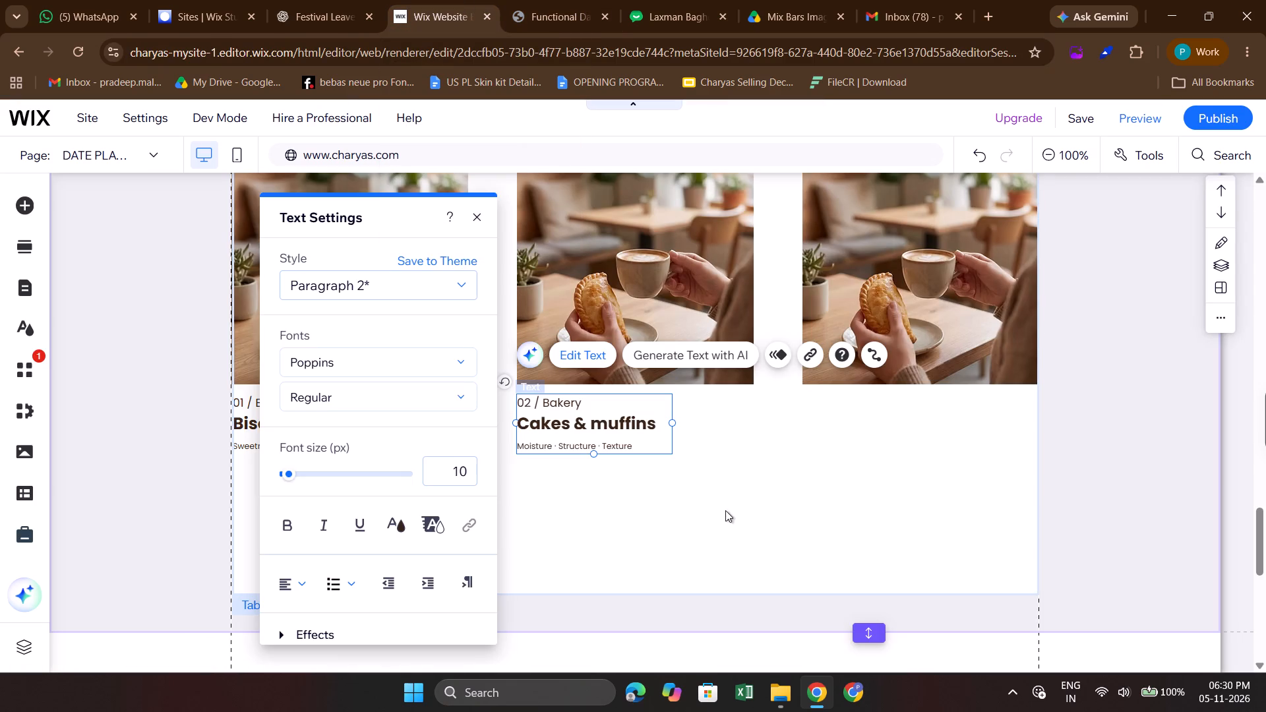
Duplicate the Cakes & muffins card text and place the copy beneath the third image, aligned to its left edge and level with the original.
{"action": "left_click", "coordinate": [590, 426]}
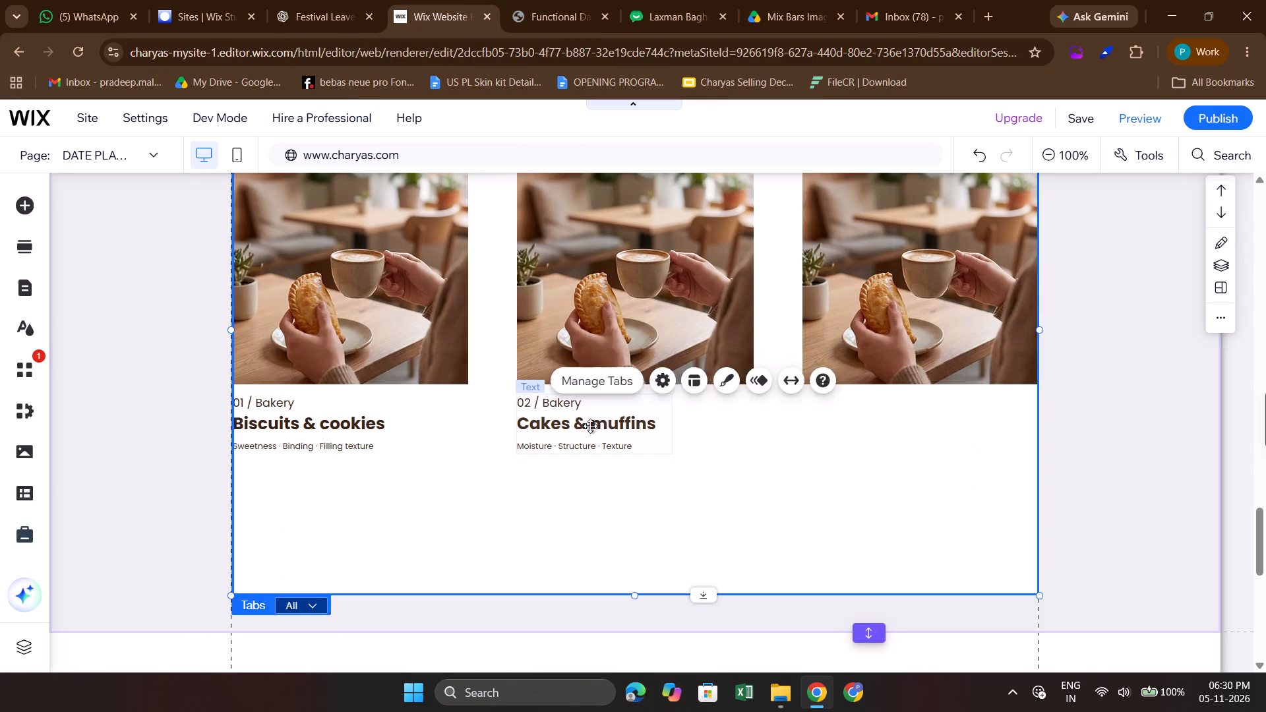
{"action": "key", "text": "ctrl+d"}
{"action": "left_click_drag", "start_coordinate": [584, 440], "coordinate": [850, 426]}
Replace Bakery with Snacks in the third card's category line, following the HTML reference.
{"action": "left_click", "coordinate": [547, 2]}
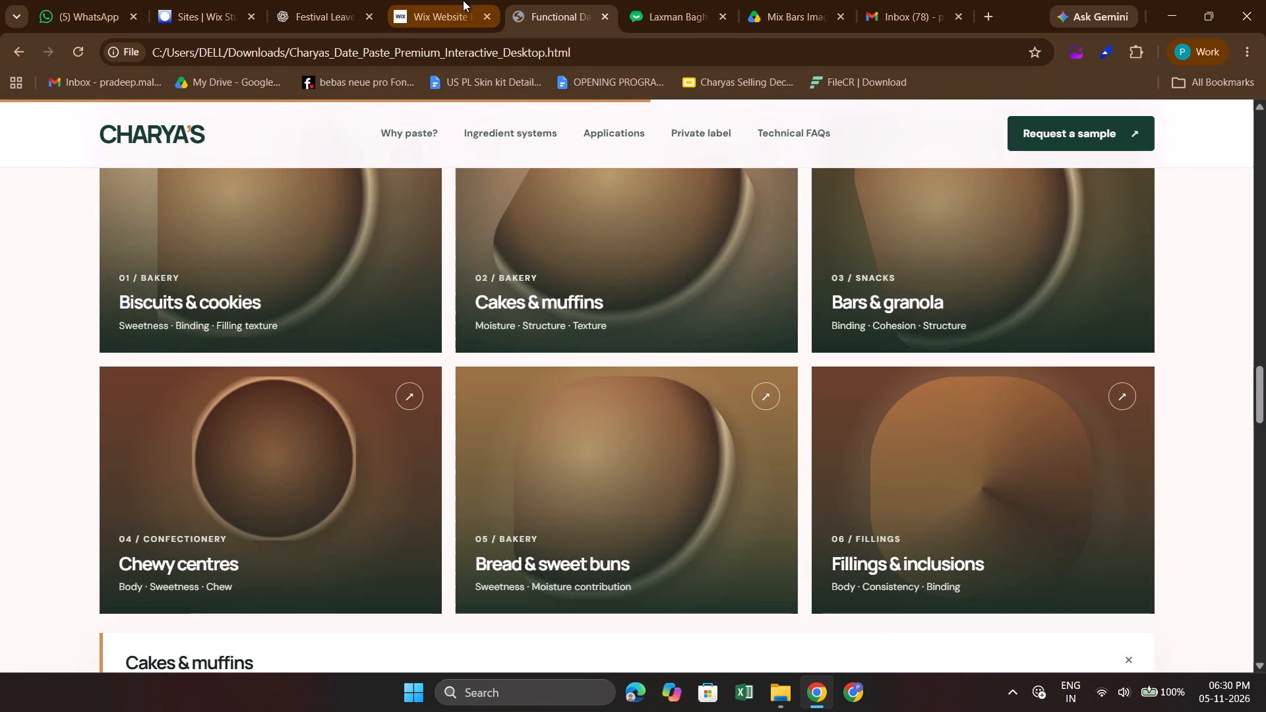
{"action": "left_click", "coordinate": [463, 0]}
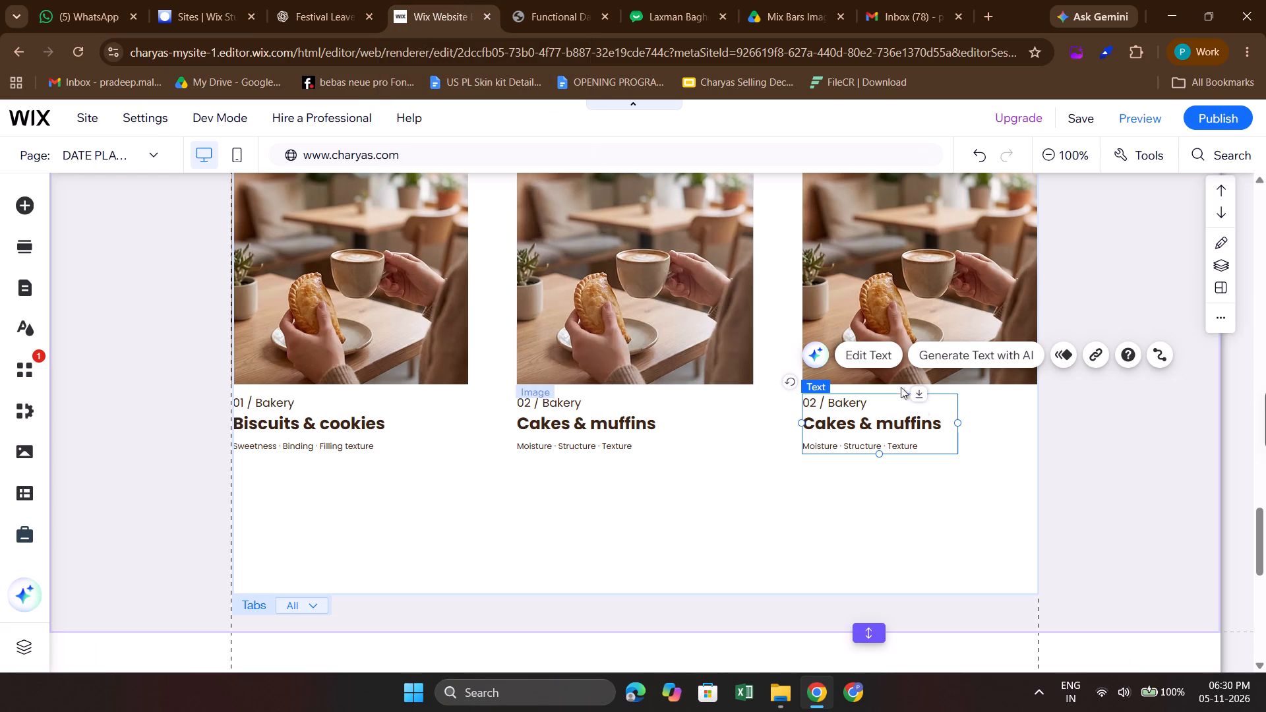
{"action": "double_click", "coordinate": [877, 409]}
{"action": "left_click", "coordinate": [877, 409]}
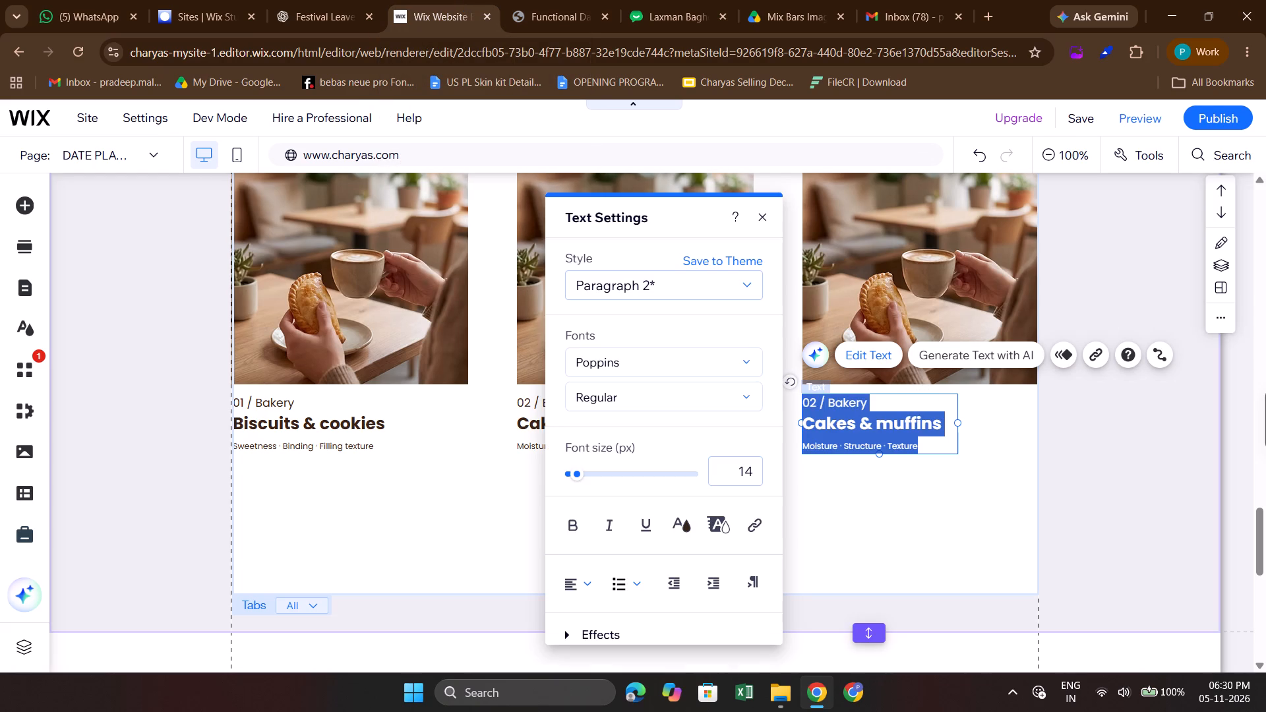
{"action": "key", "text": "BackSpace"}
{"action": "key", "text": "BackSpace"}
{"action": "key", "text": "BackSpace"}
{"action": "key", "text": "BackSpace"}
{"action": "key", "text": "BackSpace"}
{"action": "key", "text": "BackSpace"}
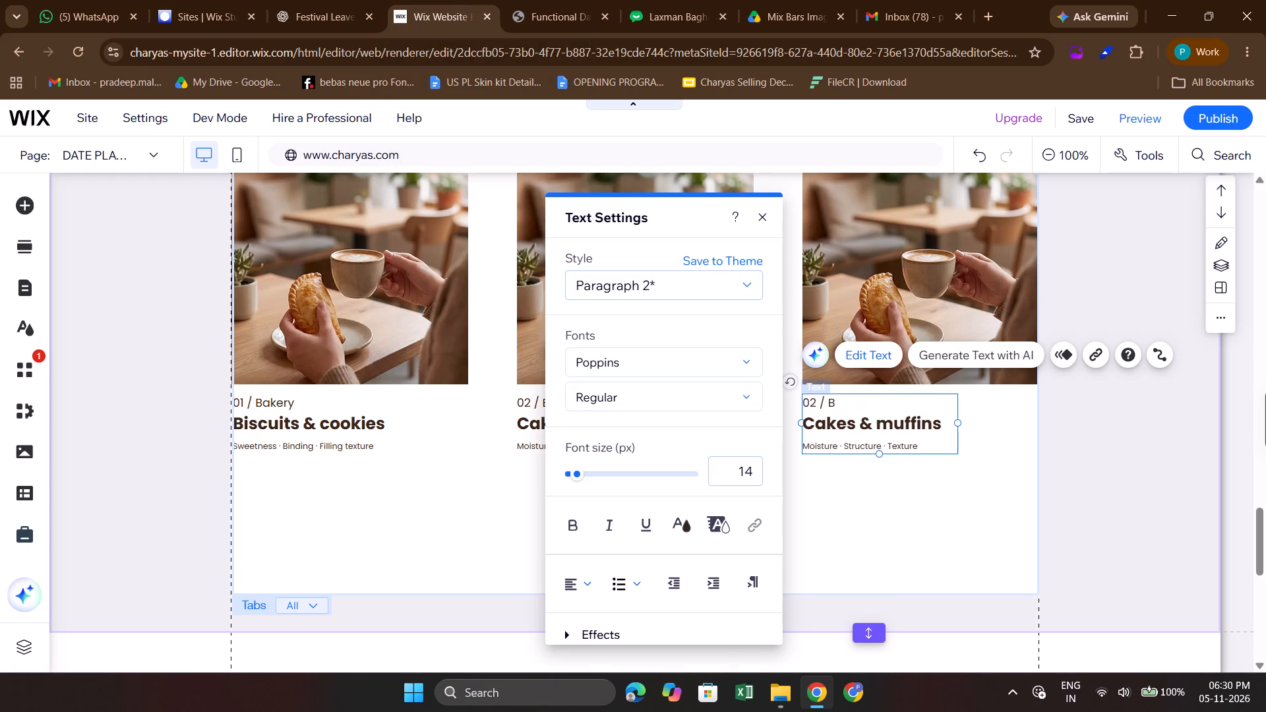
{"action": "type", "text": "Sna"}
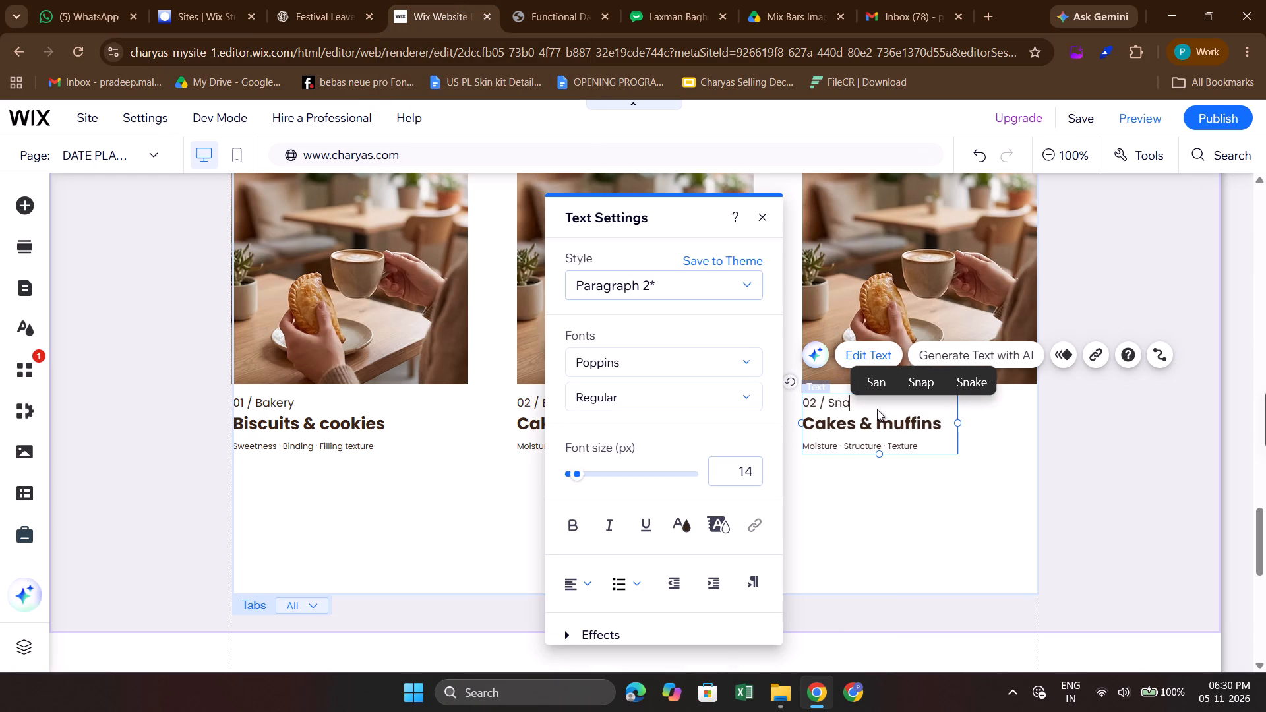
{"action": "type", "text": "cks"}
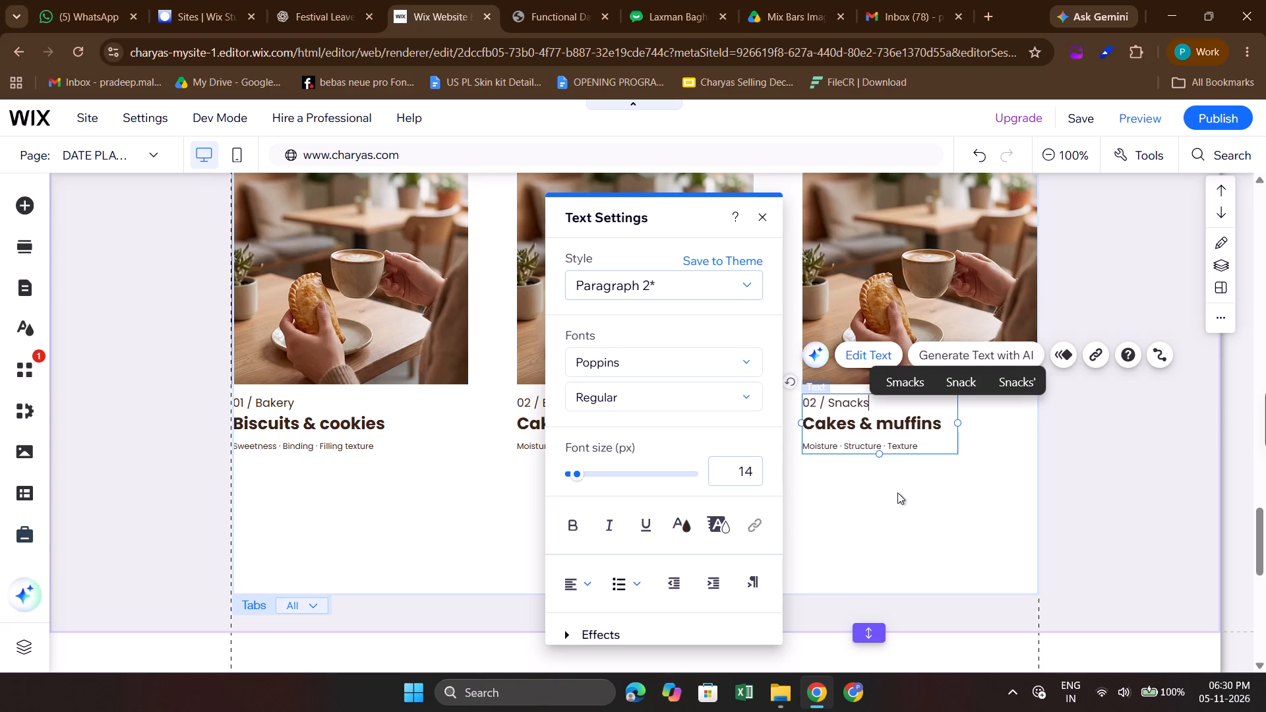
{"action": "left_click", "coordinate": [897, 492]}
Replace the Cakes & muffins title in the third card with Bars & granola, following the HTML reference.
{"action": "double_click", "coordinate": [883, 425]}
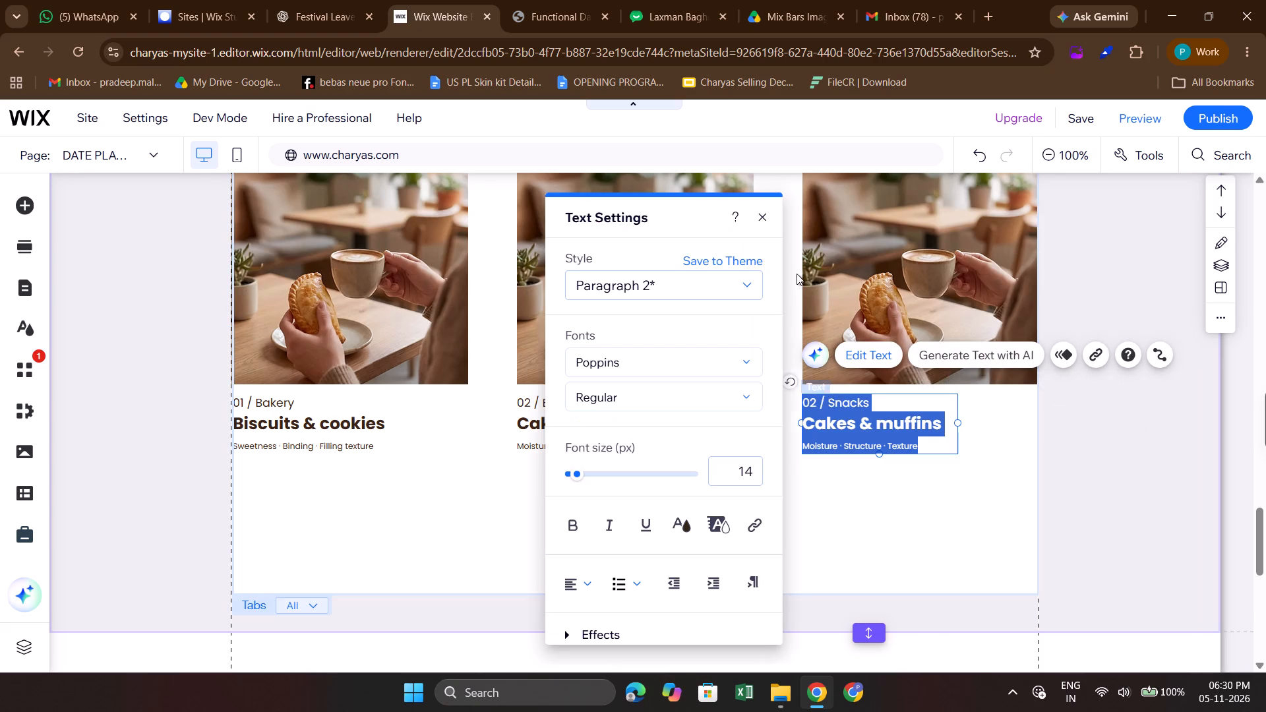
{"action": "left_click", "coordinate": [534, 0]}
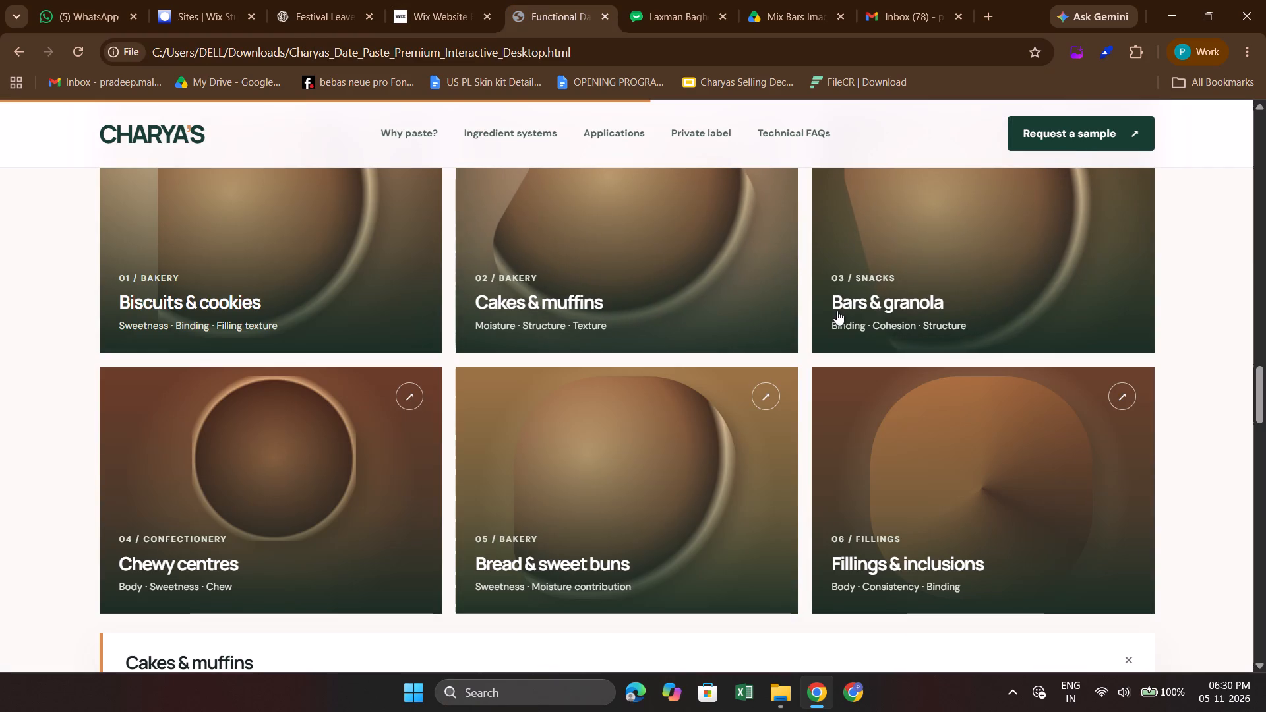
{"action": "left_click", "coordinate": [442, 0]}
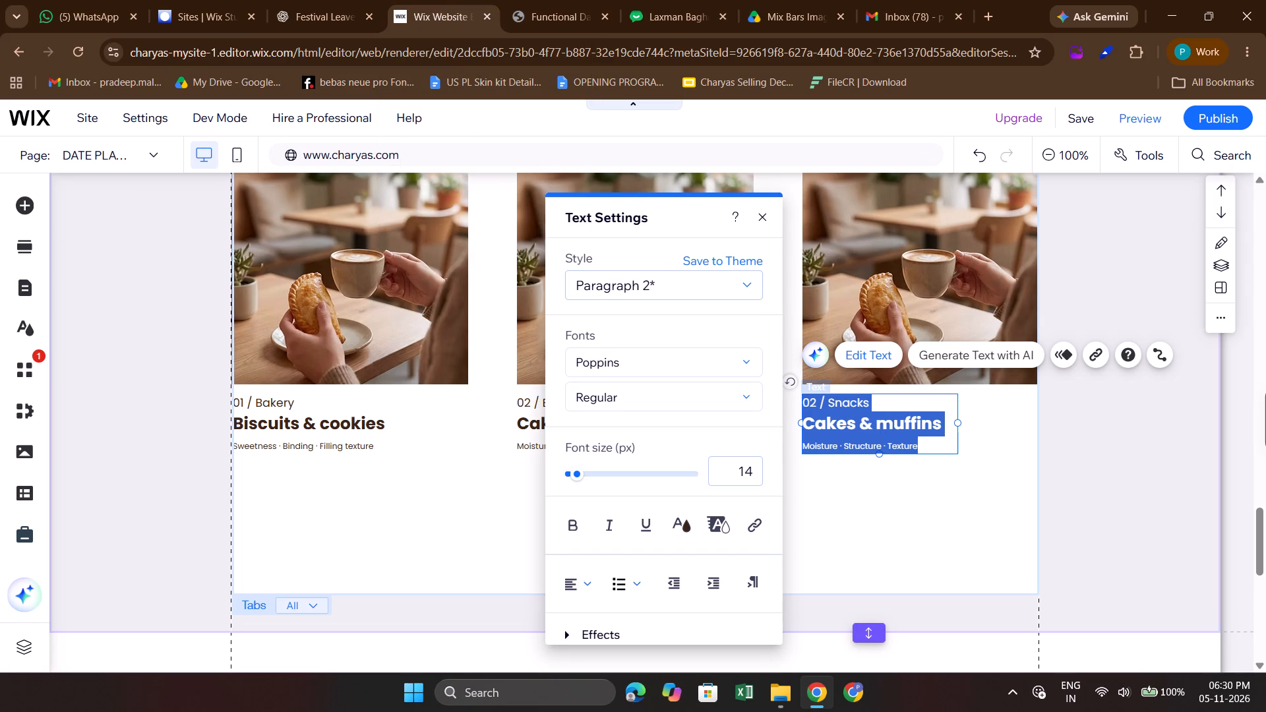
{"action": "left_click", "coordinate": [806, 423]}
{"action": "key", "text": "shift+Right"}
{"action": "key", "text": "shift+Right"}
{"action": "key", "text": "shift+Right"}
{"action": "key", "text": "shift+Right"}
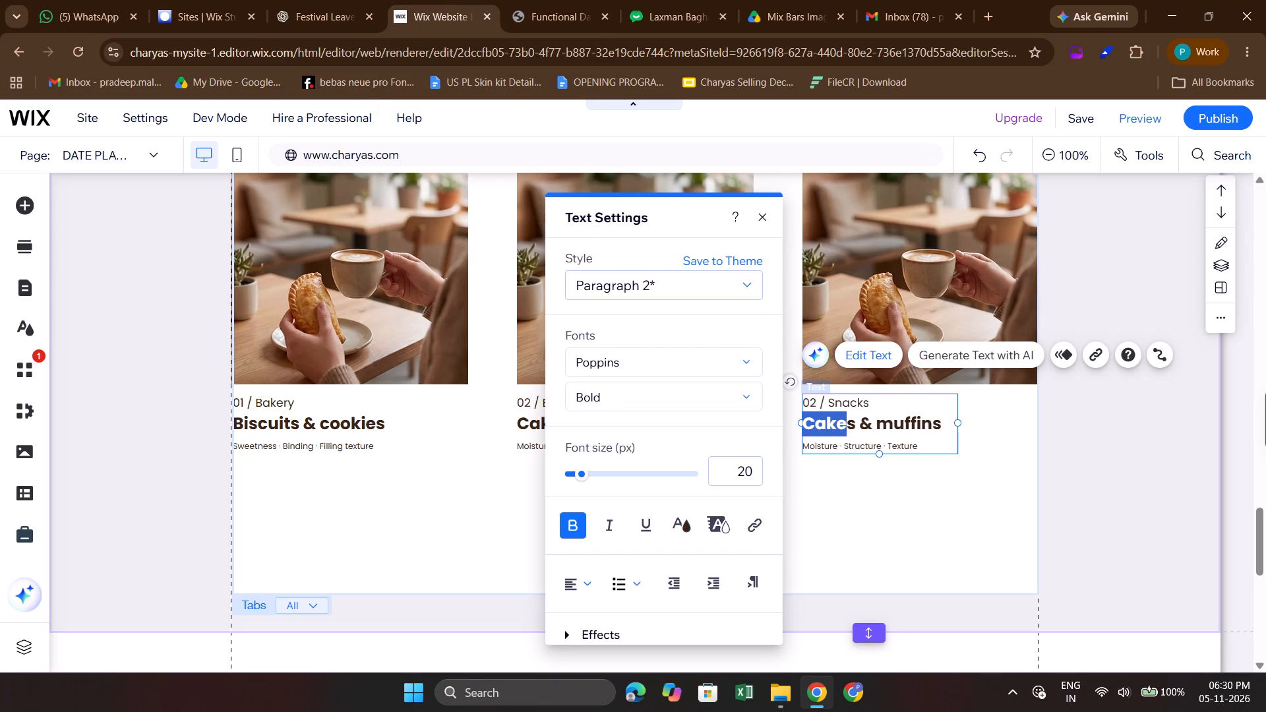
{"action": "key", "text": "shift+Right"}
{"action": "key", "text": "shift+Right"}
{"action": "key", "text": "shift+Right"}
{"action": "key", "text": "shift+Right"}
{"action": "key", "text": "shift+Right"}
{"action": "key", "text": "shift+Right"}
{"action": "key", "text": "shift+Right"}
{"action": "key", "text": "shift+Right"}
{"action": "key", "text": "shift+Right"}
{"action": "key", "text": "shift+Right"}
{"action": "key", "text": "shift+Right"}
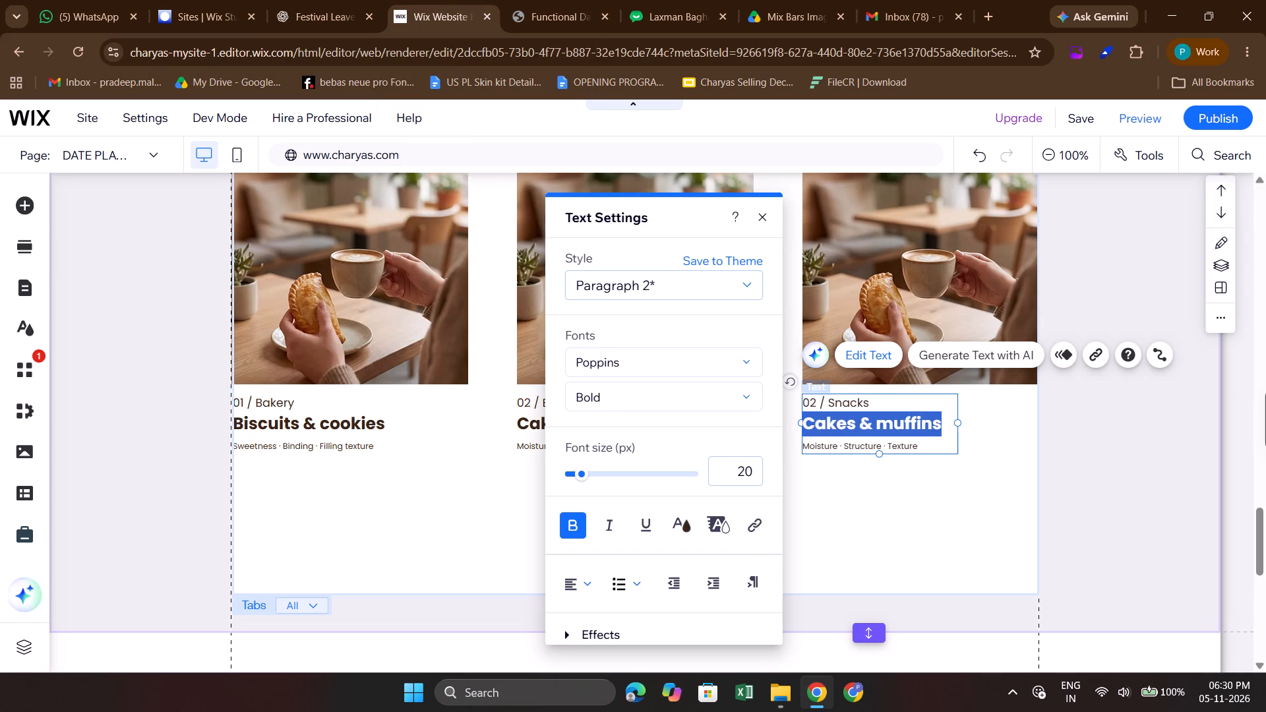
{"action": "type", "text": "Bars"}
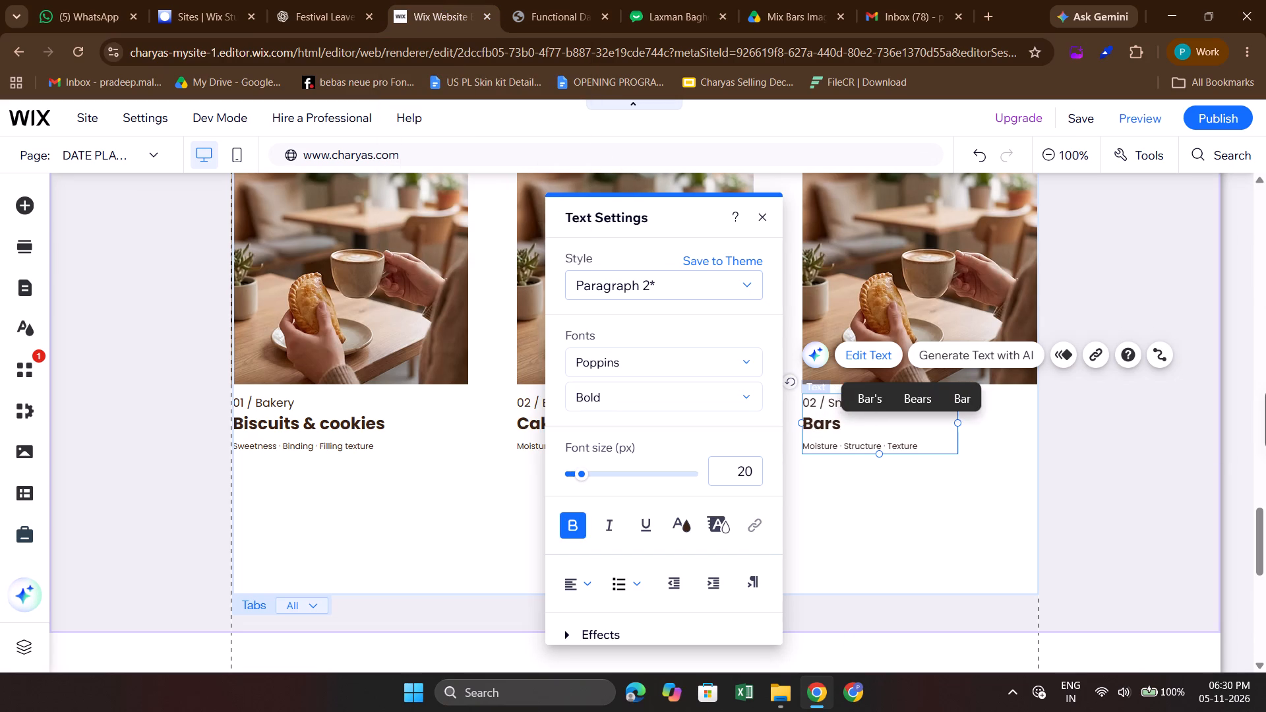
{"action": "key", "text": "space"}
{"action": "type", "text": "&"}
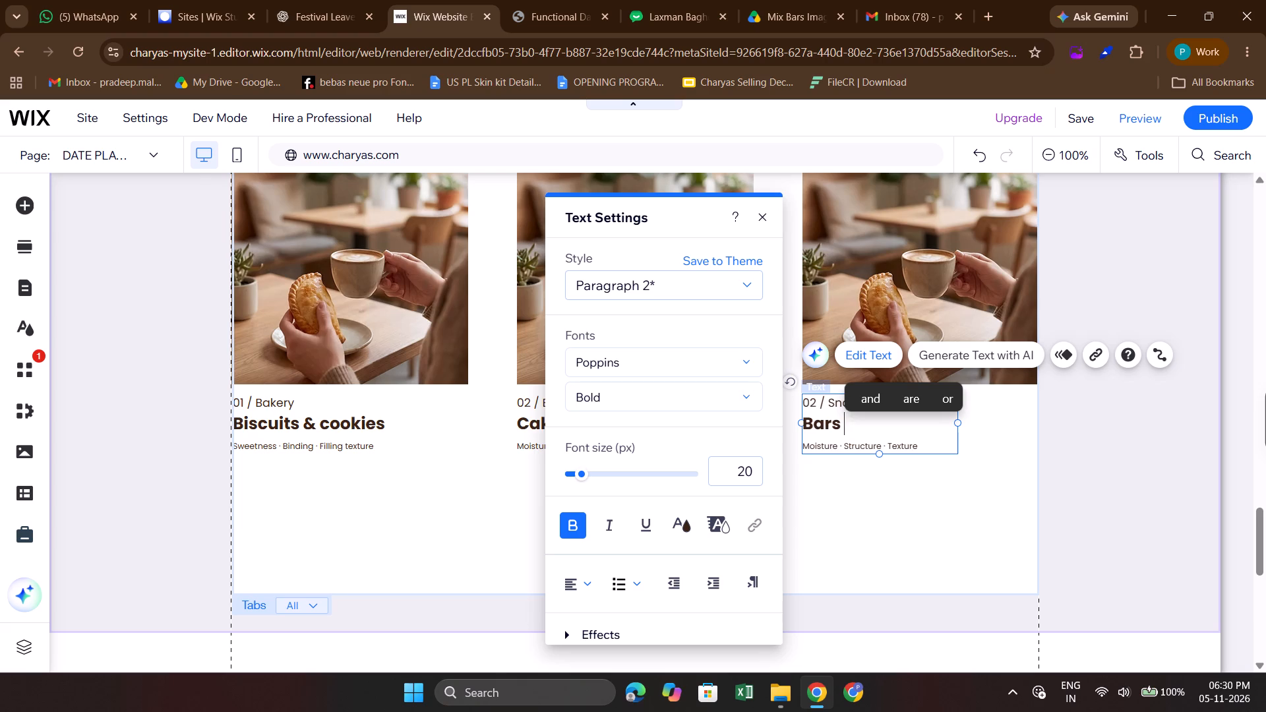
{"action": "key", "text": "space"}
{"action": "left_click", "coordinate": [543, 0]}
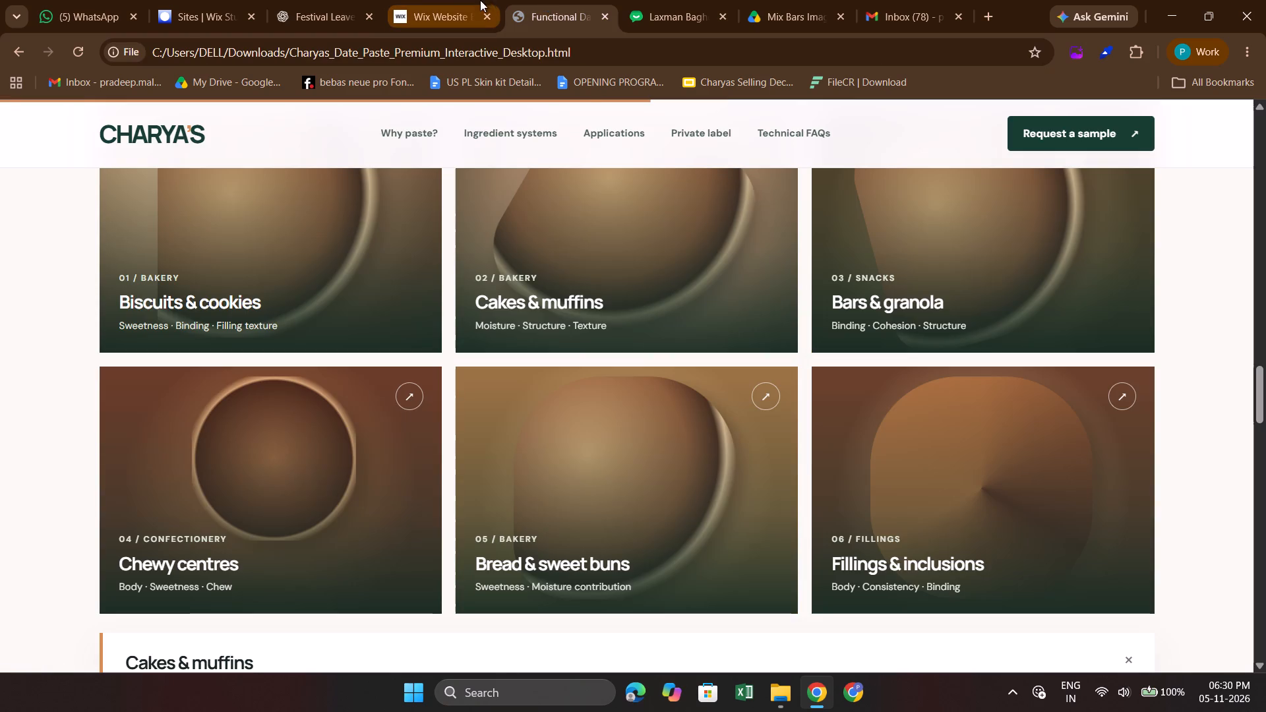
{"action": "left_click", "coordinate": [462, 0]}
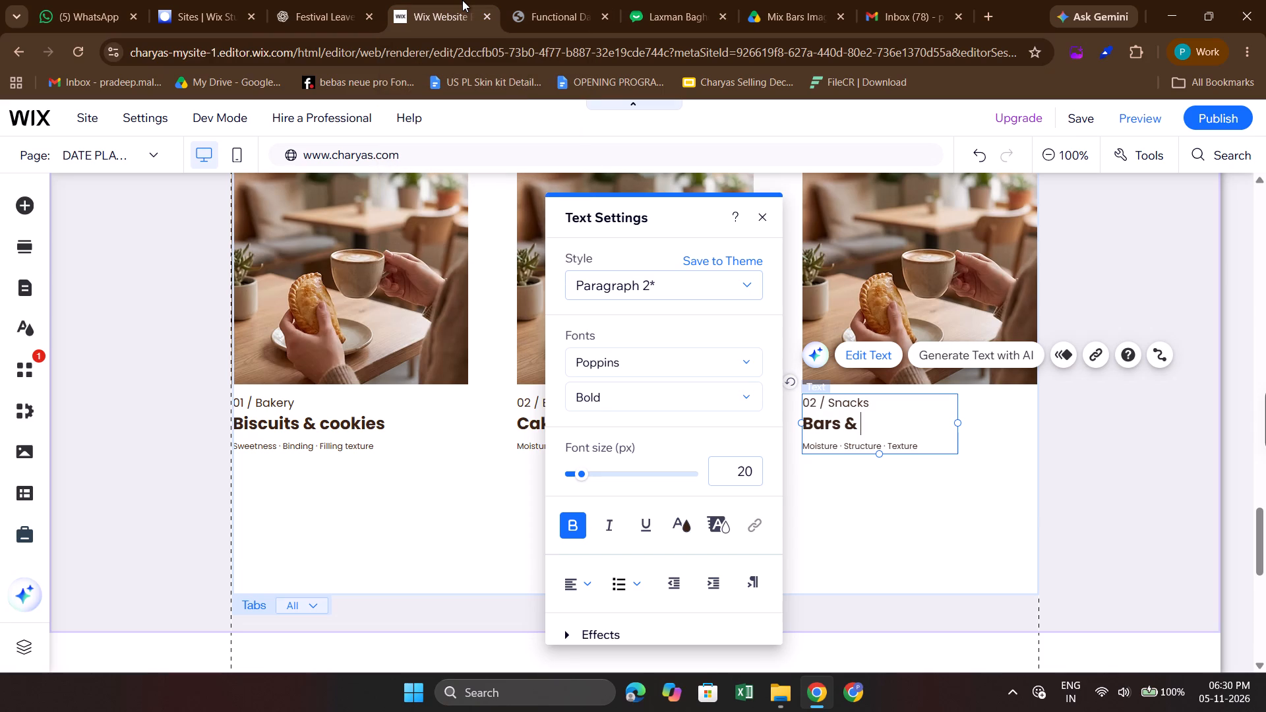
{"action": "type", "text": "granola"}
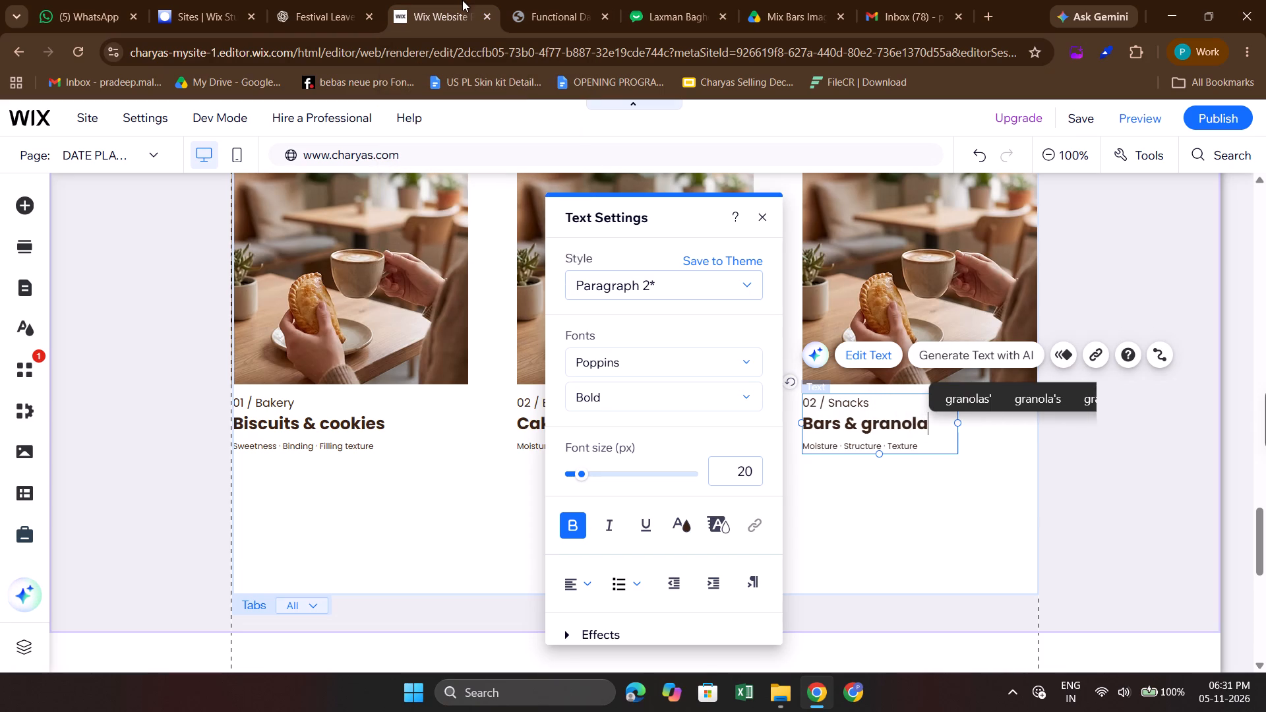
Replace Moisture with Binding in the third card's descriptor line, as worded in the HTML reference.
{"action": "left_click", "coordinate": [559, 1]}
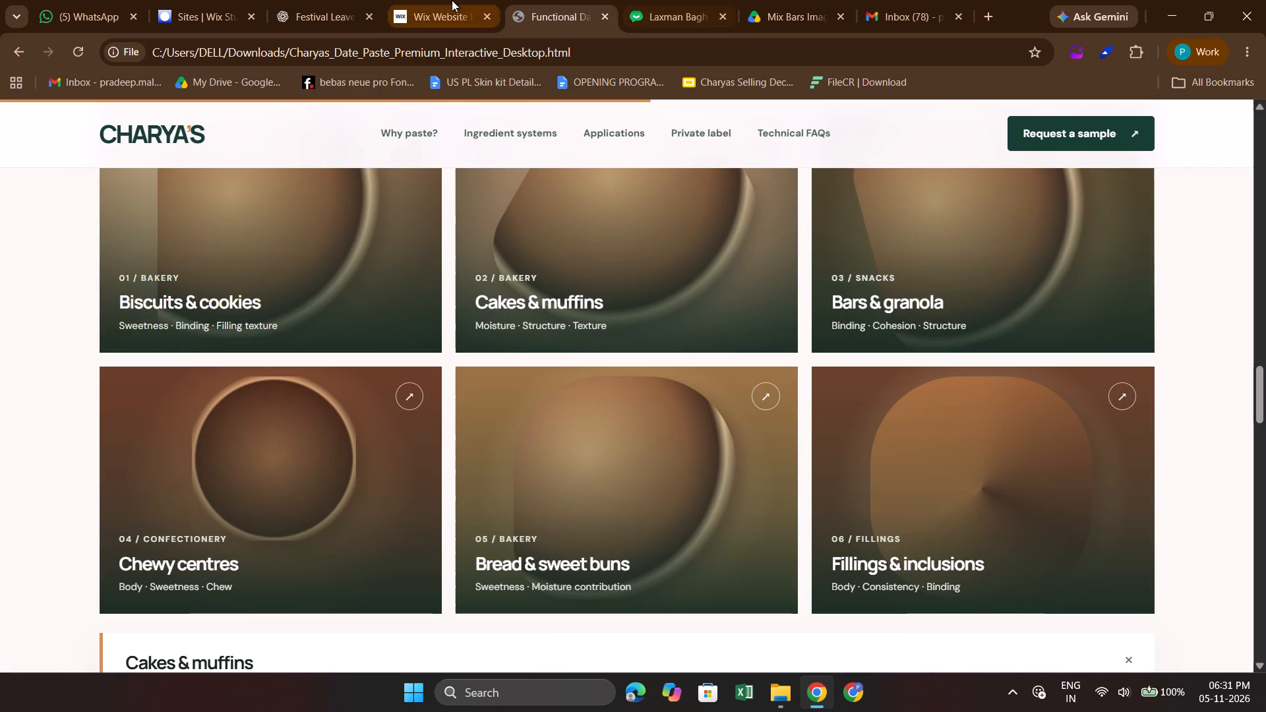
{"action": "left_click", "coordinate": [449, 0]}
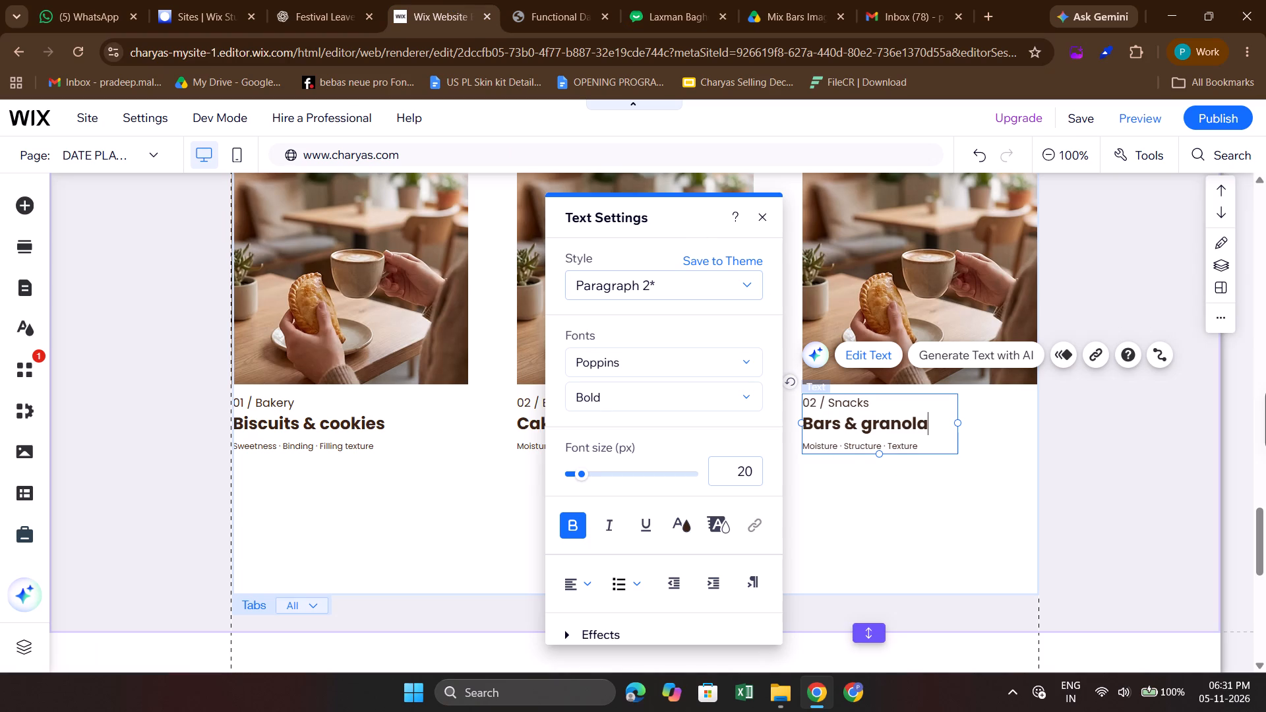
{"action": "left_click", "coordinate": [837, 449]}
{"action": "key", "text": "BackSpace"}
{"action": "key", "text": "BackSpace"}
{"action": "key", "text": "BackSpace"}
{"action": "key", "text": "BackSpace"}
{"action": "key", "text": "BackSpace"}
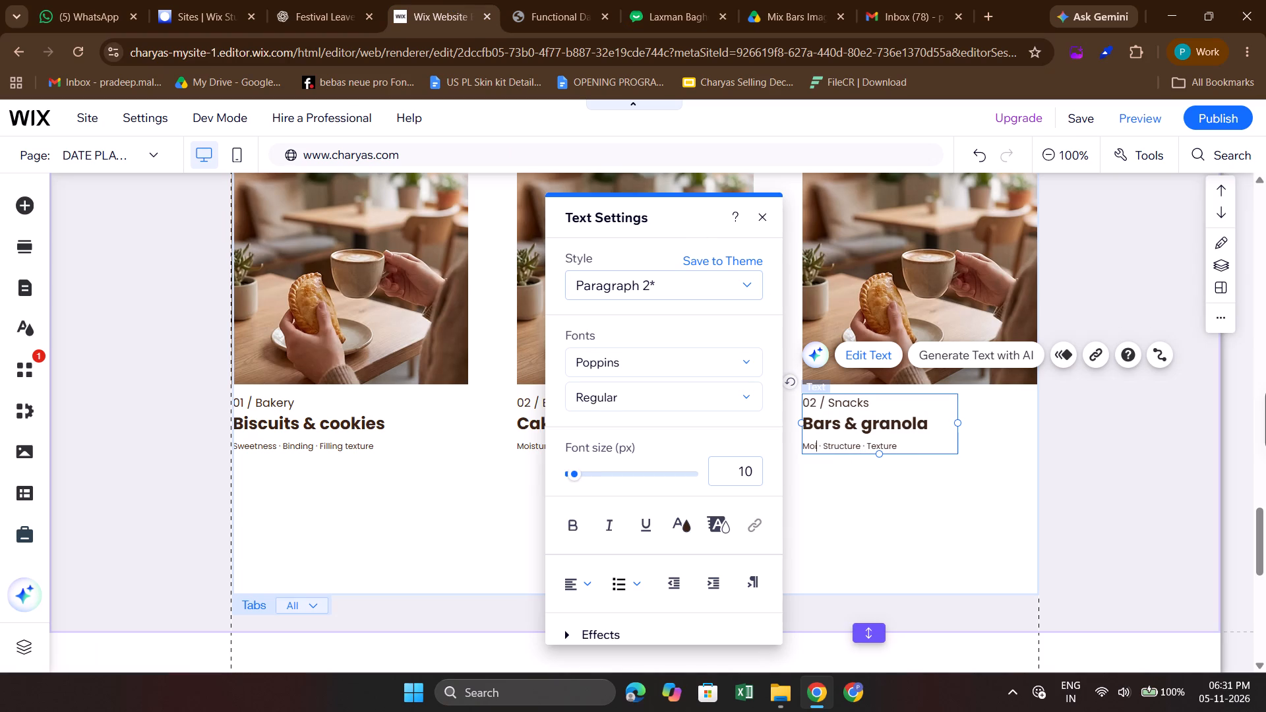
{"action": "key", "text": "BackSpace"}
{"action": "key", "text": "BackSpace"}
{"action": "key", "text": "BackSpace"}
{"action": "type", "text": "Binding"}
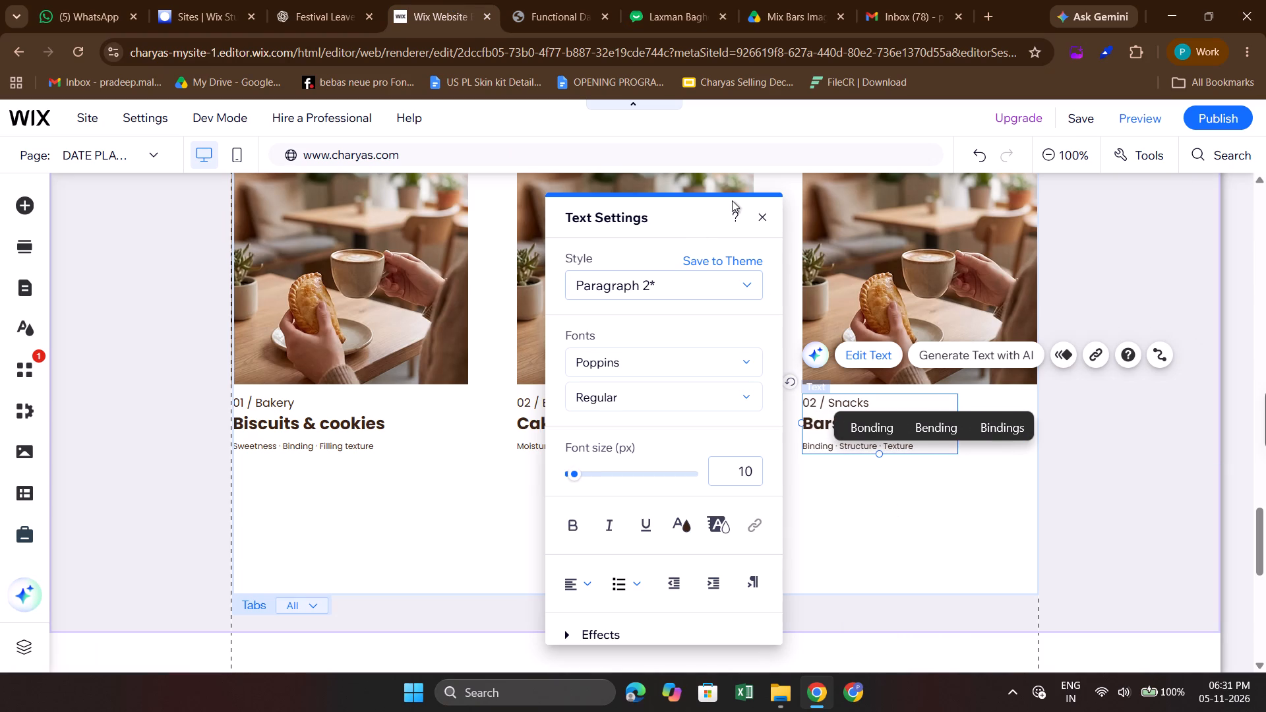
Replace Structure with Cohesion as the middle descriptor of the third card, following the HTML reference.
{"action": "key", "text": "Right"}
{"action": "key", "text": "Right"}
{"action": "key", "text": "Right"}
{"action": "key", "text": "shift+Right"}
{"action": "key", "text": "shift+Right"}
{"action": "key", "text": "shift+Right"}
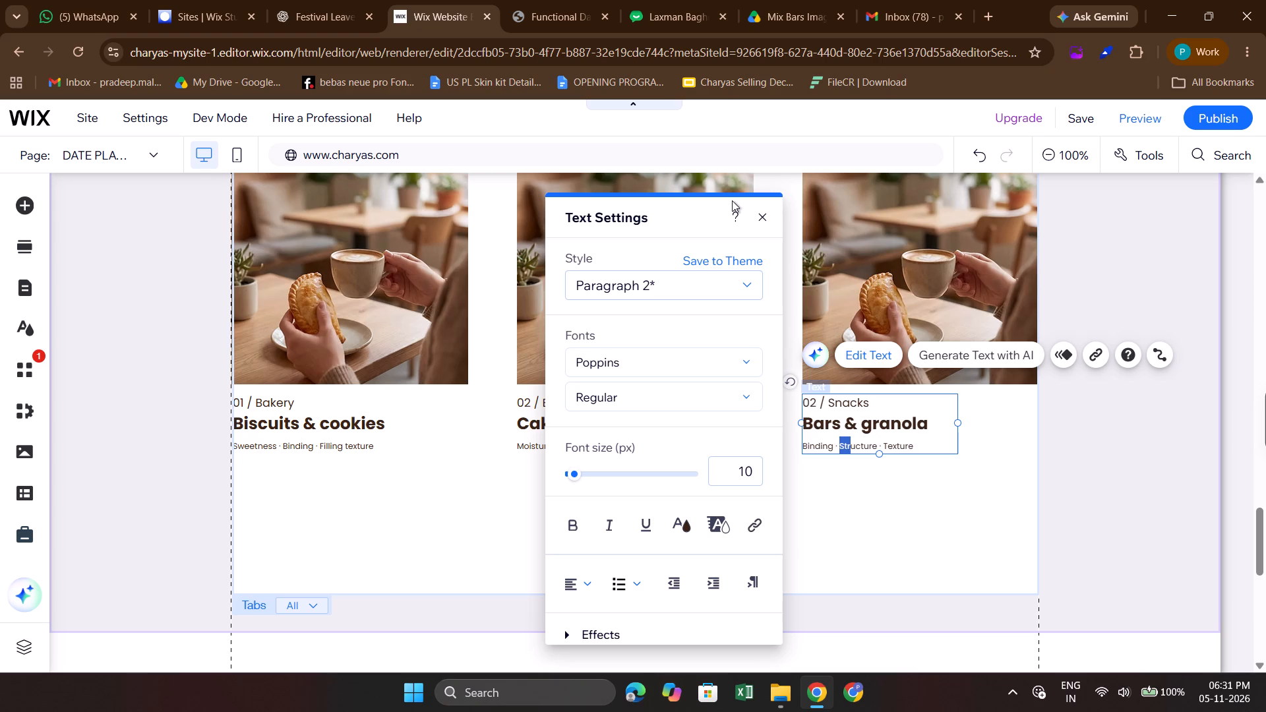
{"action": "key", "text": "shift+Right"}
{"action": "key", "text": "shift+Right"}
{"action": "key", "text": "shift+Right"}
{"action": "key", "text": "shift+Right"}
{"action": "key", "text": "shift+Right"}
{"action": "key", "text": "shift+Right"}
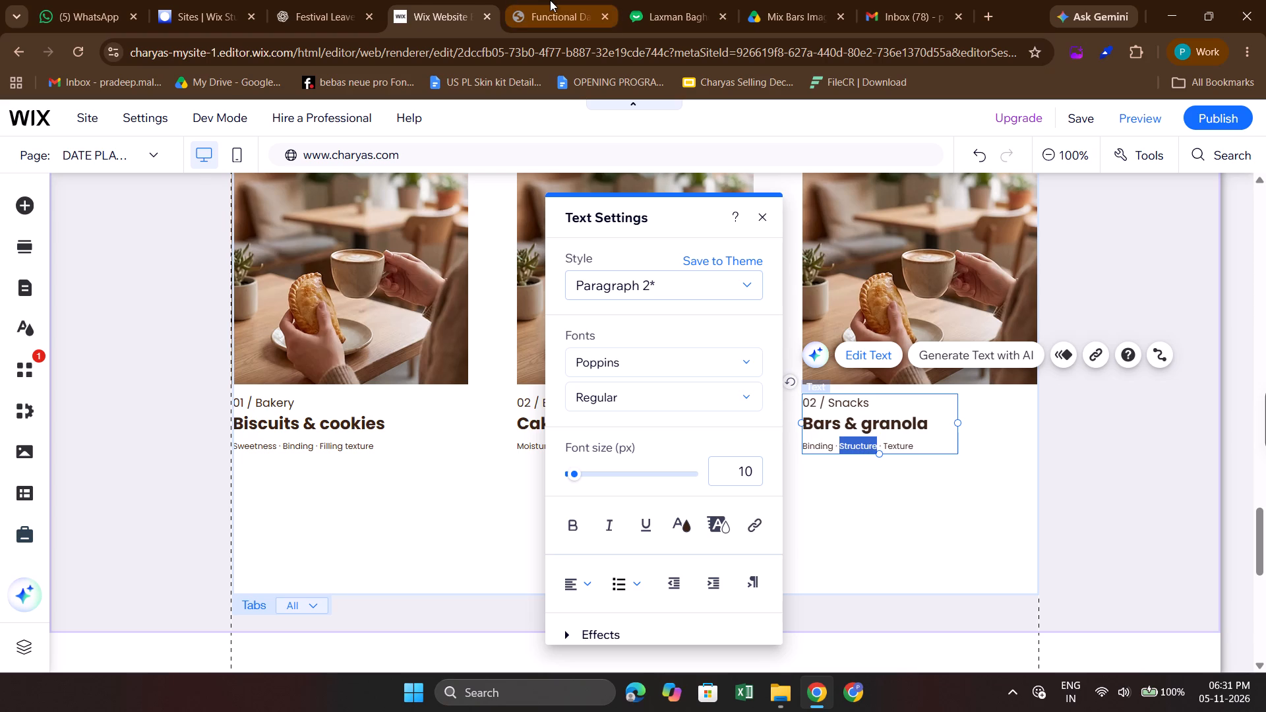
{"action": "left_click", "coordinate": [550, 0]}
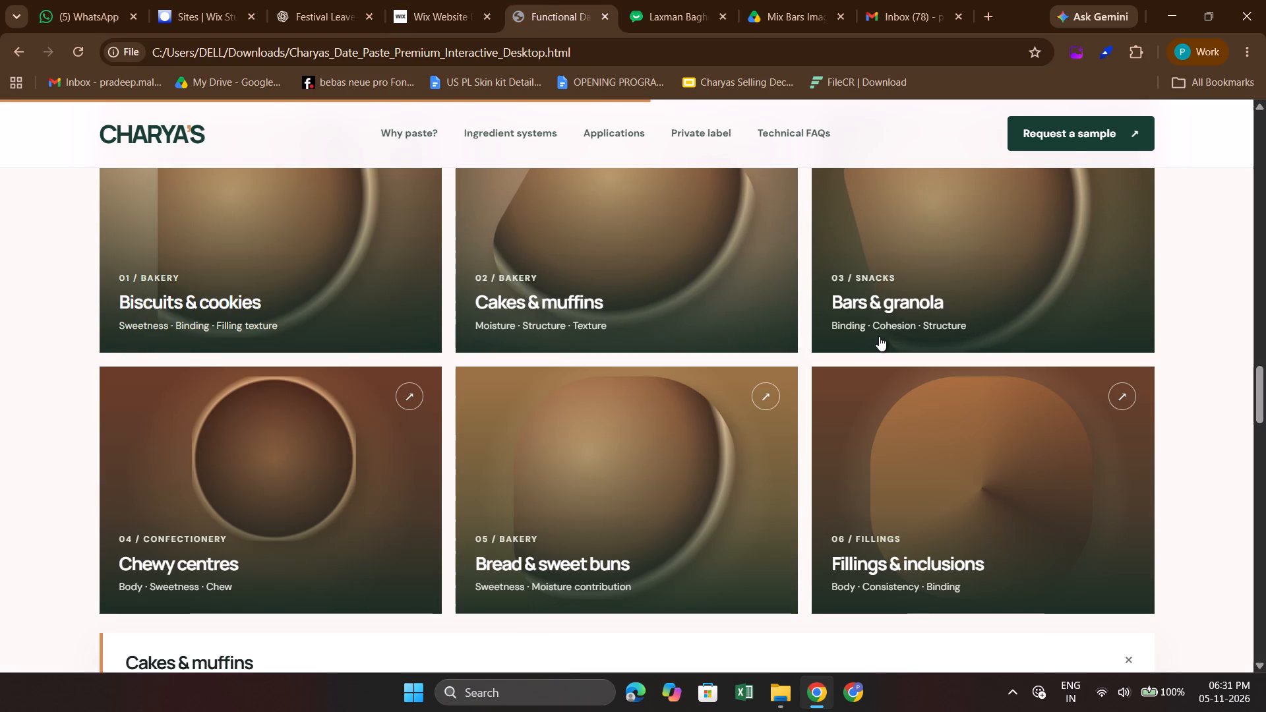
{"action": "left_click", "coordinate": [469, 0]}
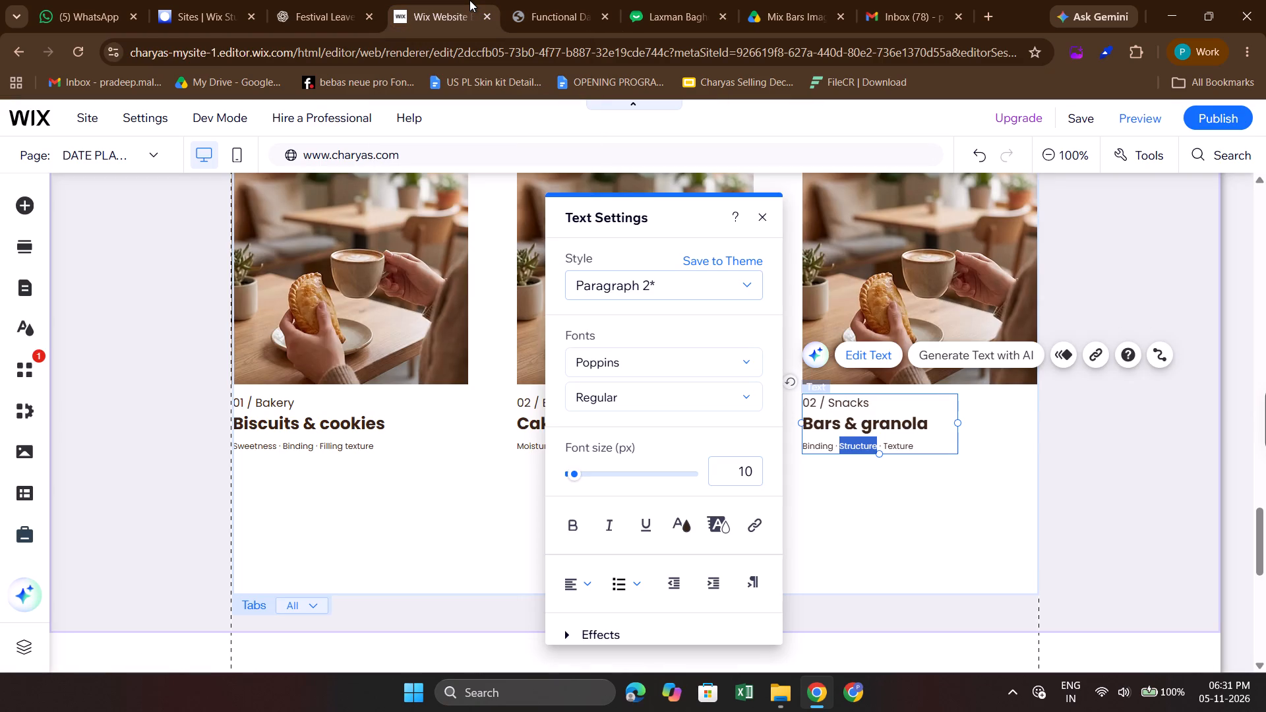
{"action": "type", "text": "Cohesion"}
Replace Texture with Structure as the last descriptor of the third card, following the HTML reference.
{"action": "key", "text": "Right"}
{"action": "key", "text": "Right"}
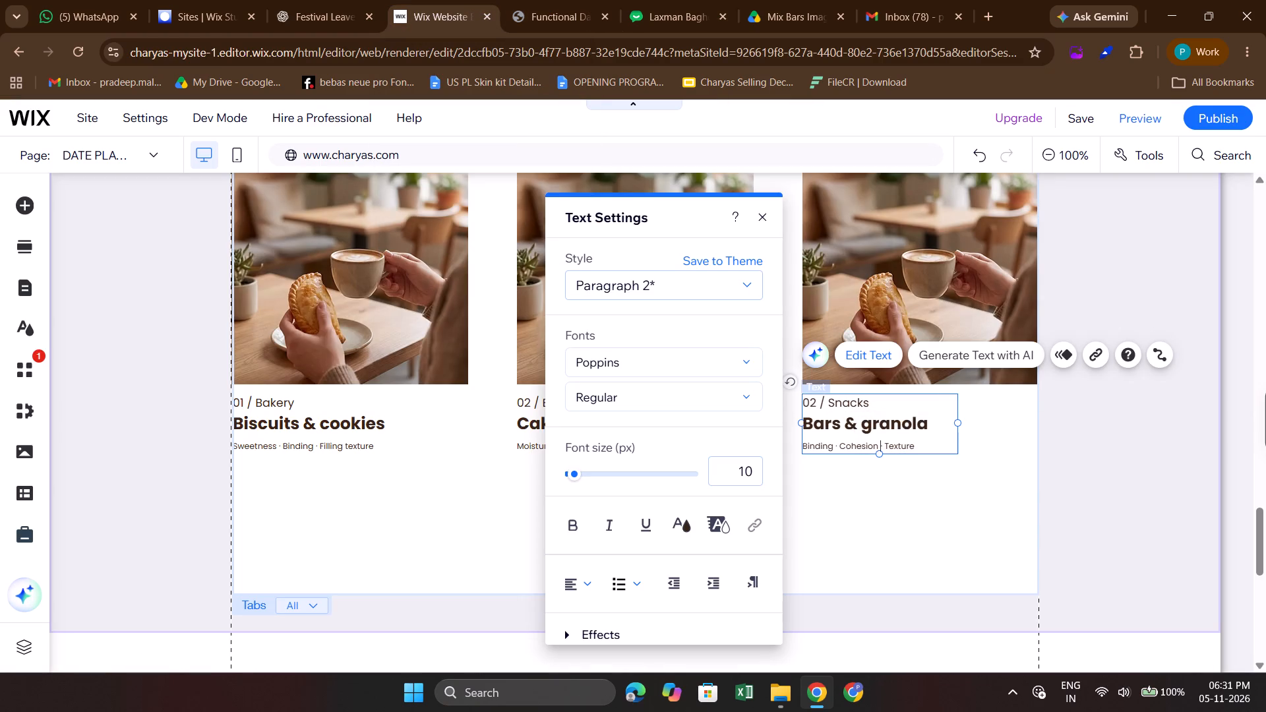
{"action": "key", "text": "Right"}
{"action": "key", "text": "shift+Right"}
{"action": "key", "text": "shift+Right"}
{"action": "key", "text": "shift+Right"}
{"action": "key", "text": "shift+Right"}
{"action": "key", "text": "shift+Right"}
{"action": "key", "text": "shift+Right"}
{"action": "key", "text": "shift+Right"}
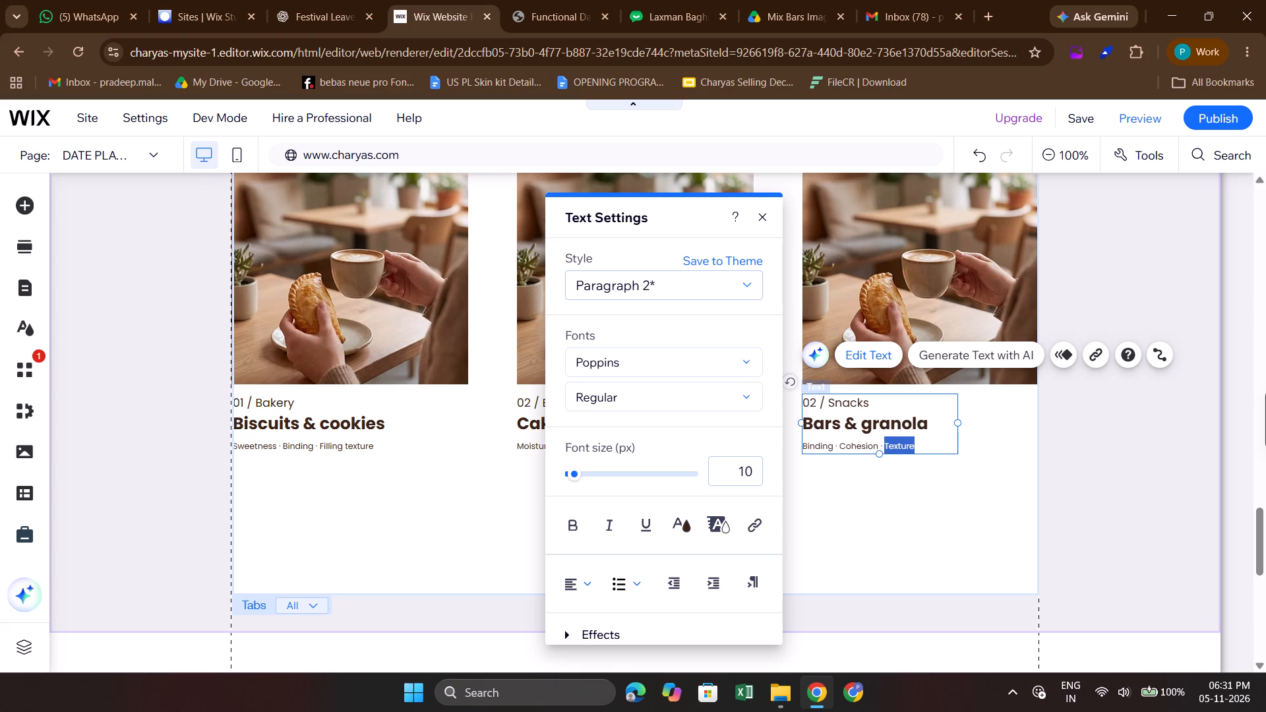
{"action": "left_click", "coordinate": [548, 0]}
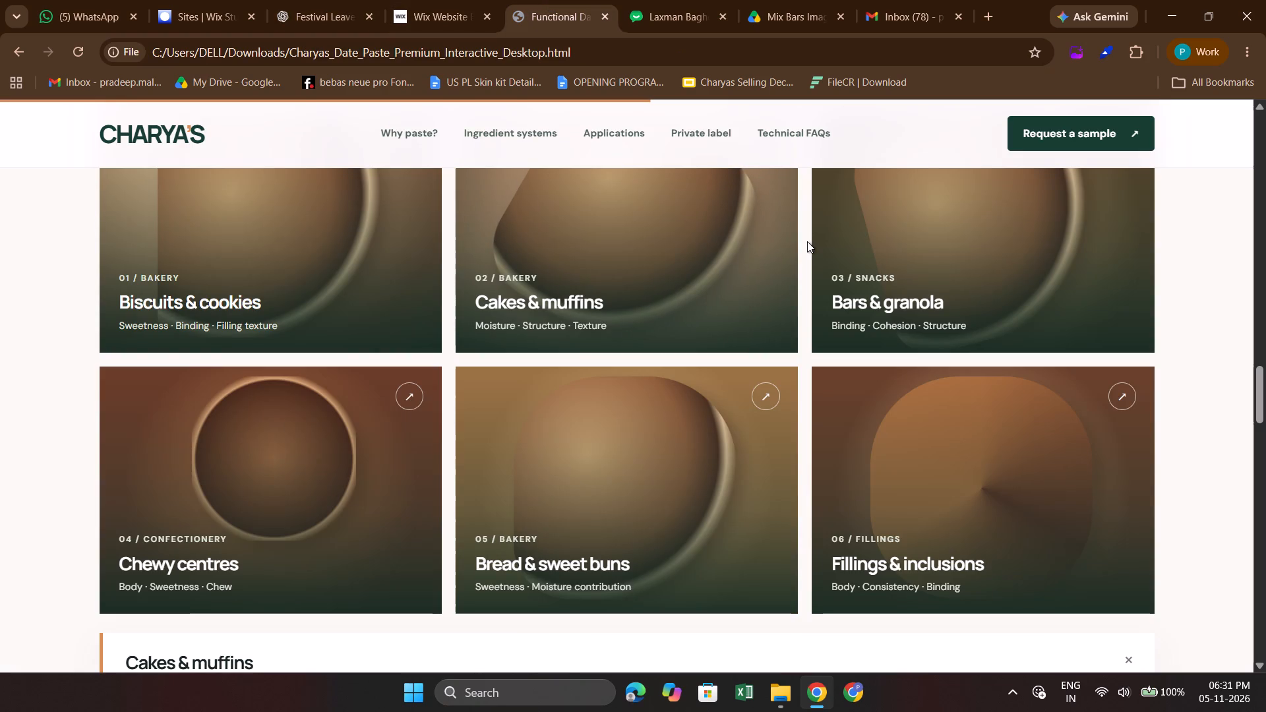
{"action": "left_click", "coordinate": [475, 0]}
{"action": "type", "text": "Structure"}
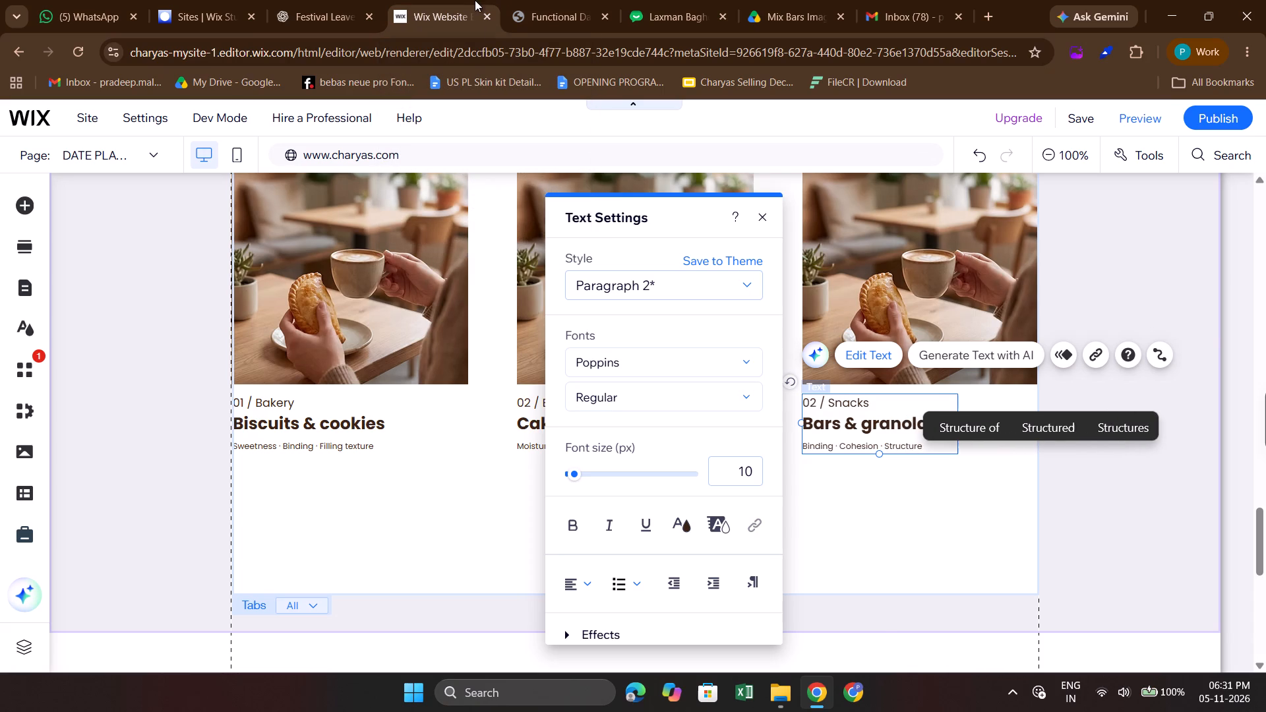
{"action": "left_click", "coordinate": [924, 518]}
Compare the first card row in the All tab with the application card grid in the HTML reference.
{"action": "scroll", "coordinate": [924, 518], "scroll_direction": "down", "scroll_amount": 1}
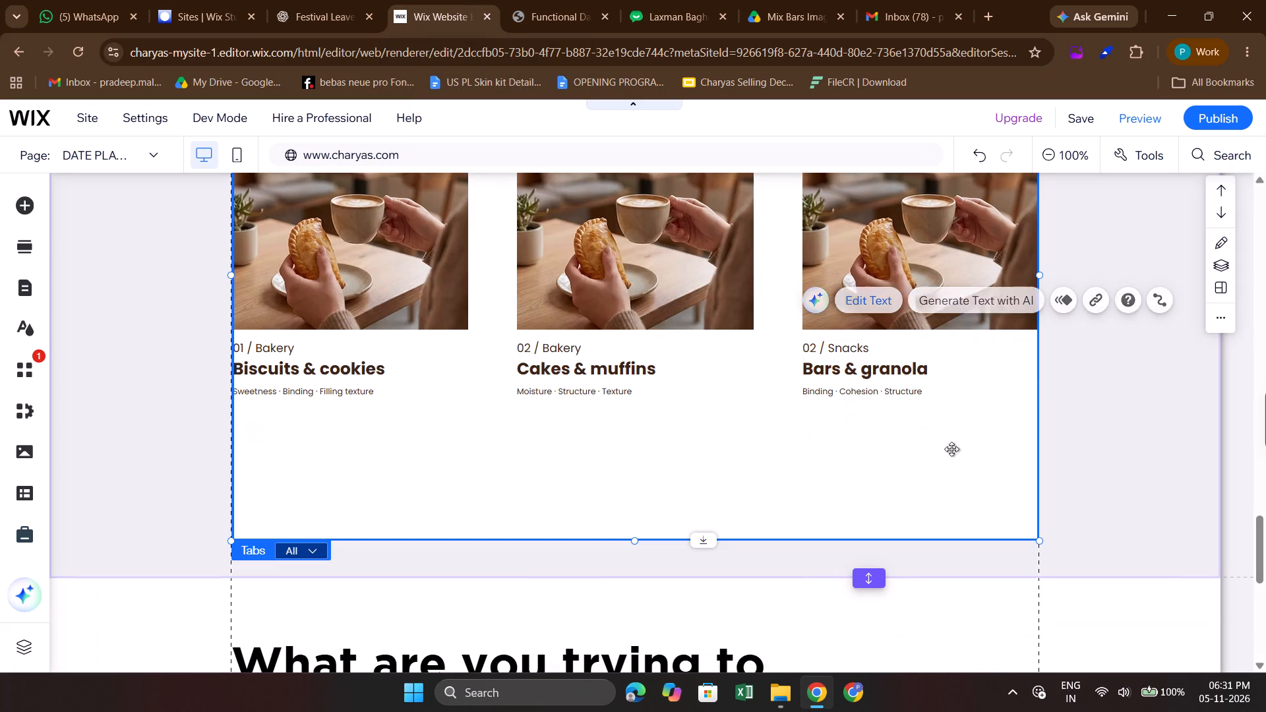
{"action": "scroll", "coordinate": [1062, 314], "scroll_direction": "down", "scroll_amount": 1}
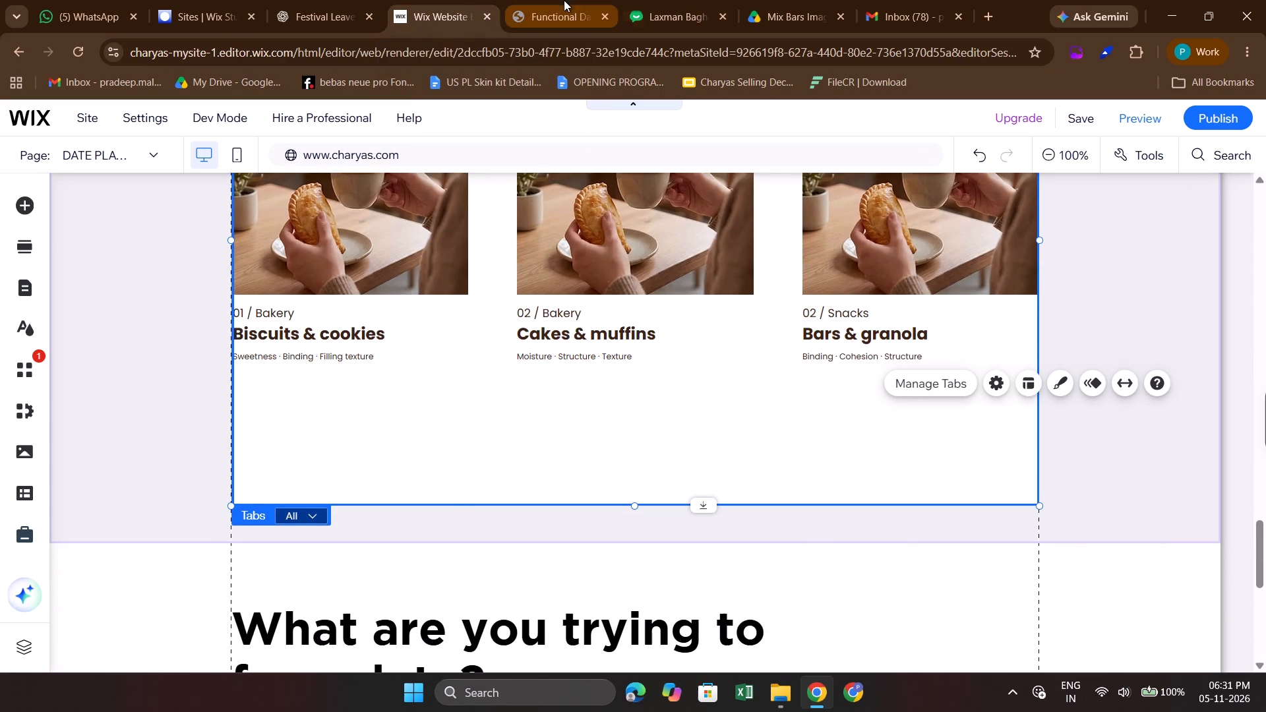
{"action": "left_click", "coordinate": [564, 0]}
{"action": "scroll", "coordinate": [617, 307], "scroll_direction": "down", "scroll_amount": 2}
{"action": "scroll", "coordinate": [617, 307], "scroll_direction": "up", "scroll_amount": 1}
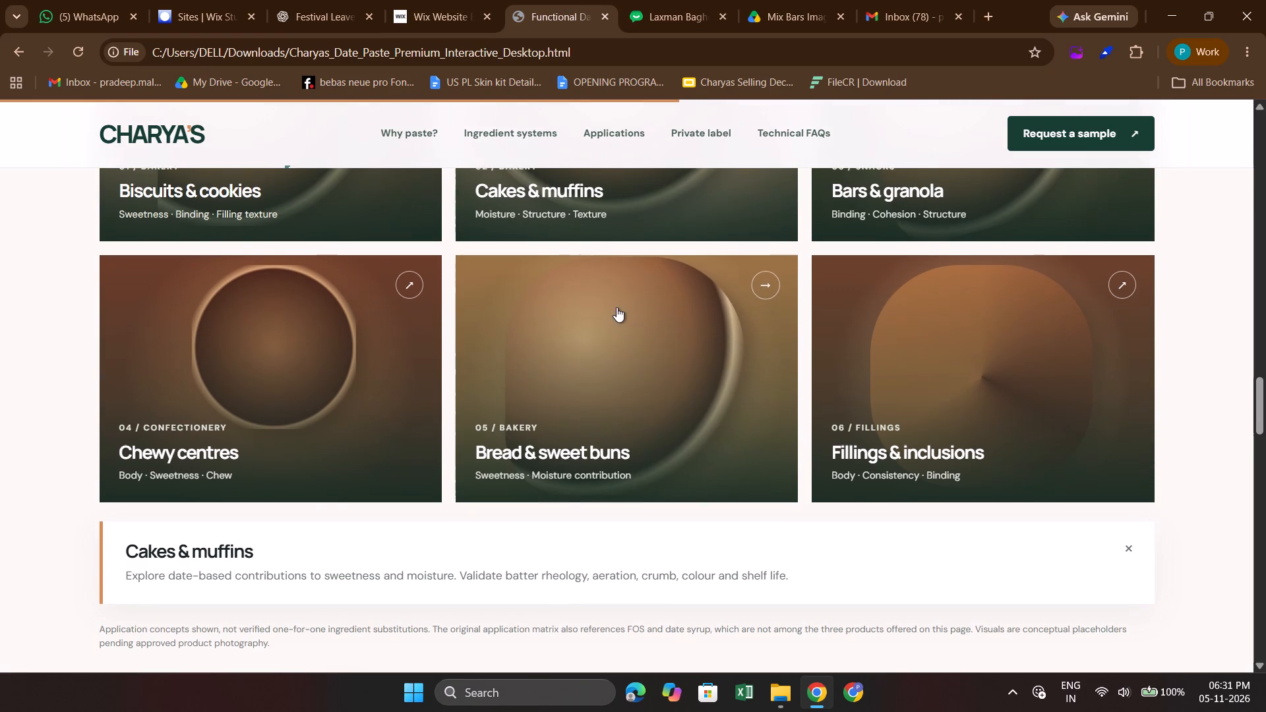
{"action": "scroll", "coordinate": [617, 307], "scroll_direction": "up", "scroll_amount": 1}
{"action": "left_click", "coordinate": [450, 1]}
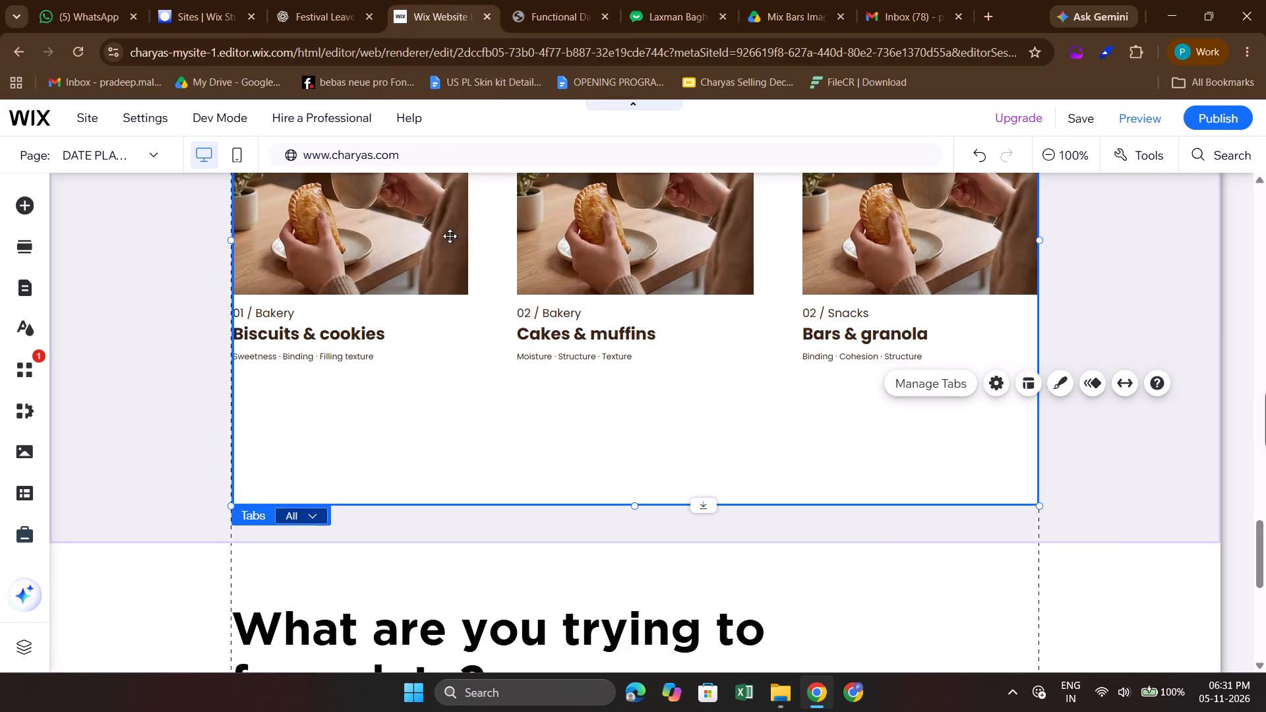
{"action": "scroll", "coordinate": [450, 236], "scroll_direction": "up", "scroll_amount": 3}
{"action": "scroll", "coordinate": [405, 379], "scroll_direction": "down", "scroll_amount": 1}
{"action": "scroll", "coordinate": [372, 469], "scroll_direction": "down", "scroll_amount": 2}
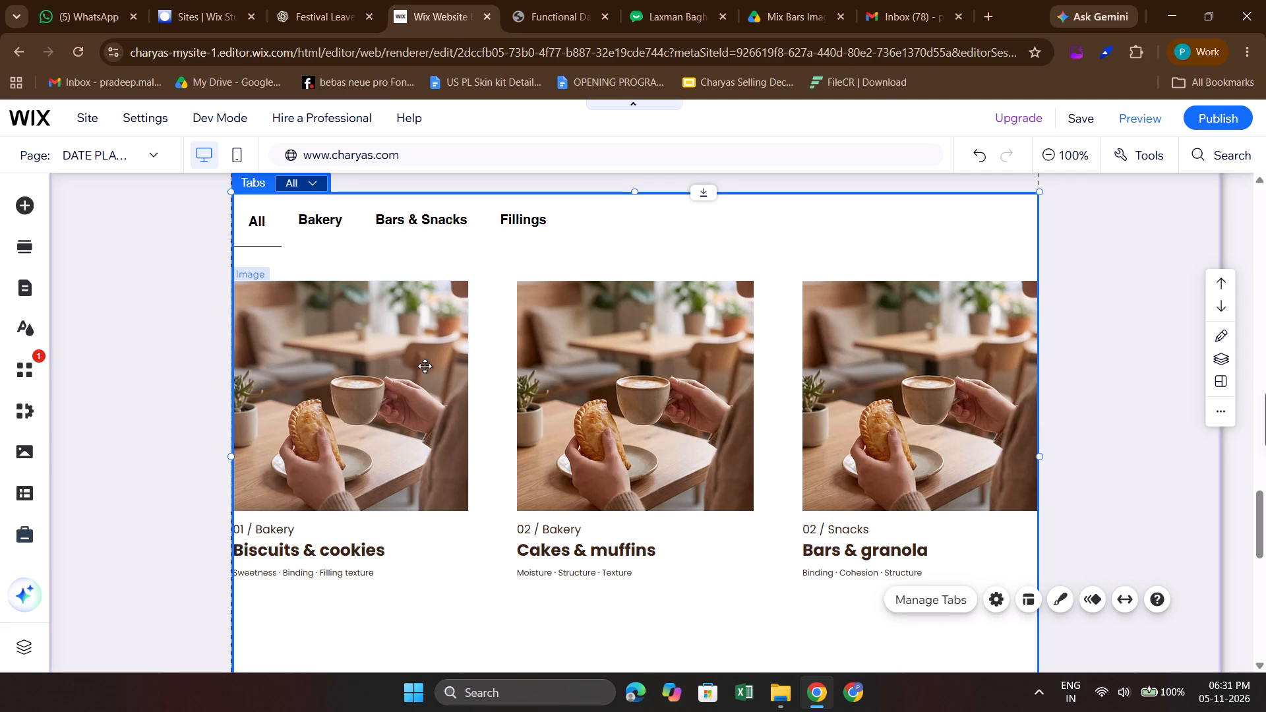
Select all three images with their caption texts and nudge them together slightly up, closer to the category tab labels.
{"action": "left_click", "coordinate": [181, 287]}
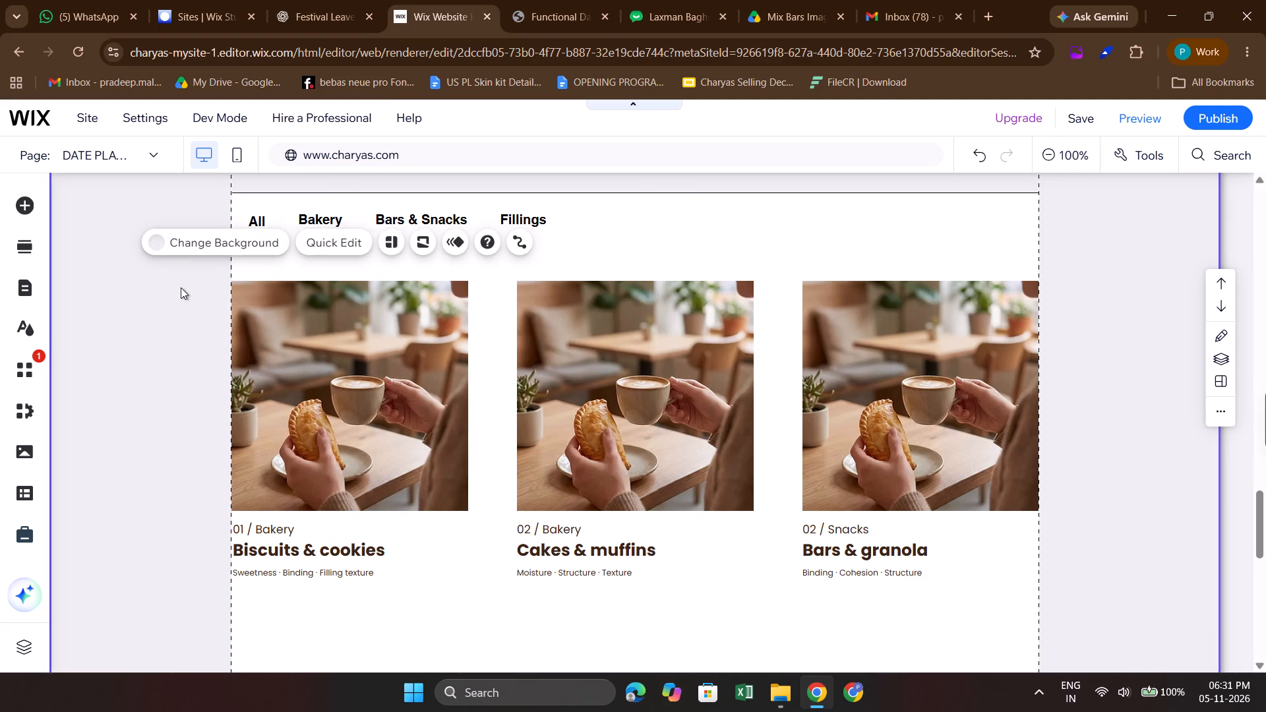
{"action": "left_click", "coordinate": [353, 355]}
{"action": "left_click", "coordinate": [353, 355]}
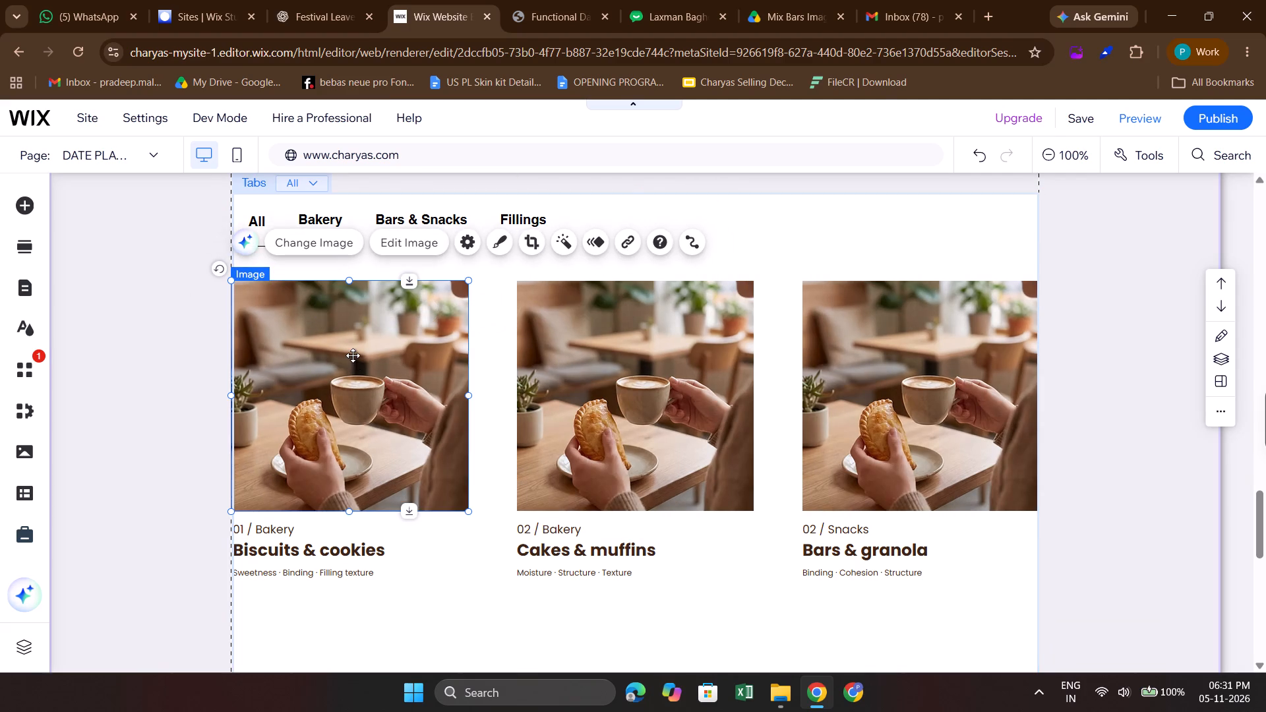
{"action": "left_click", "coordinate": [272, 531], "text": "shift"}
{"action": "left_click", "coordinate": [580, 424], "text": "shift"}
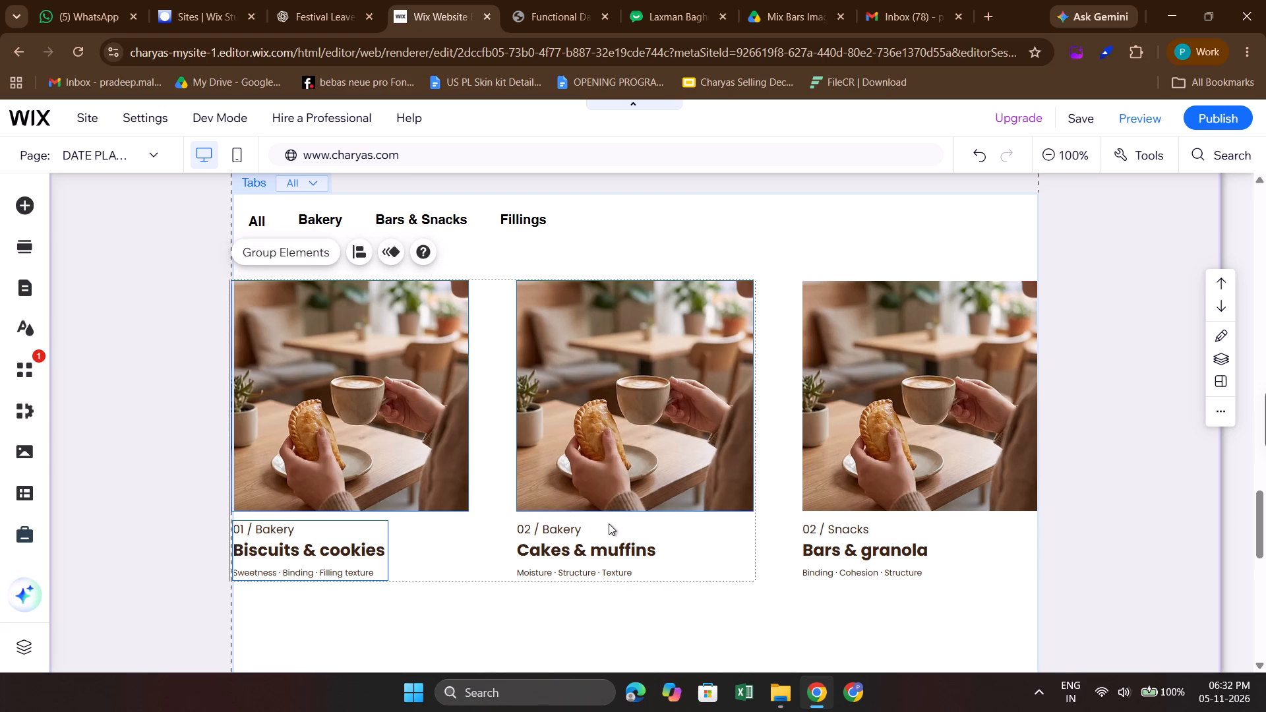
{"action": "left_click", "coordinate": [600, 542], "text": "shift"}
{"action": "left_click", "coordinate": [883, 362], "text": "shift"}
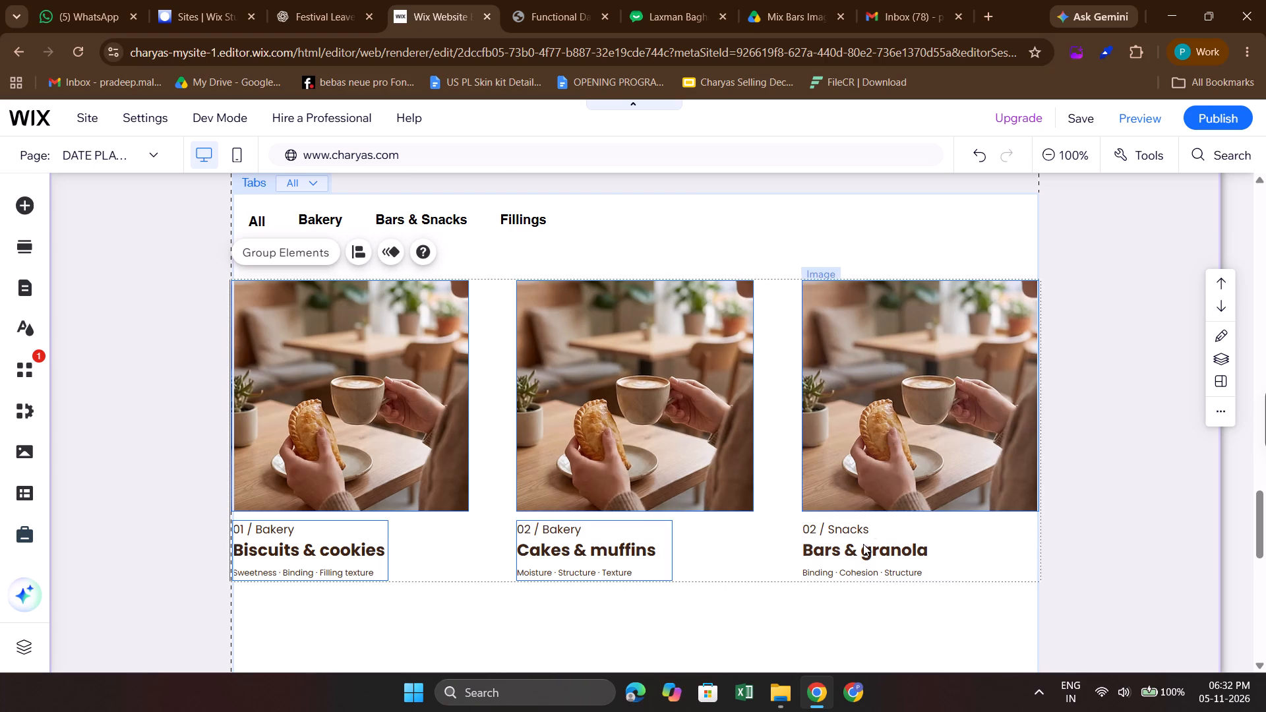
{"action": "left_click", "coordinate": [862, 545], "text": "shift"}
{"action": "scroll", "coordinate": [862, 545], "scroll_direction": "up", "scroll_amount": 1}
{"action": "key", "text": "shift+Up"}
{"action": "key", "text": "shift+Up"}
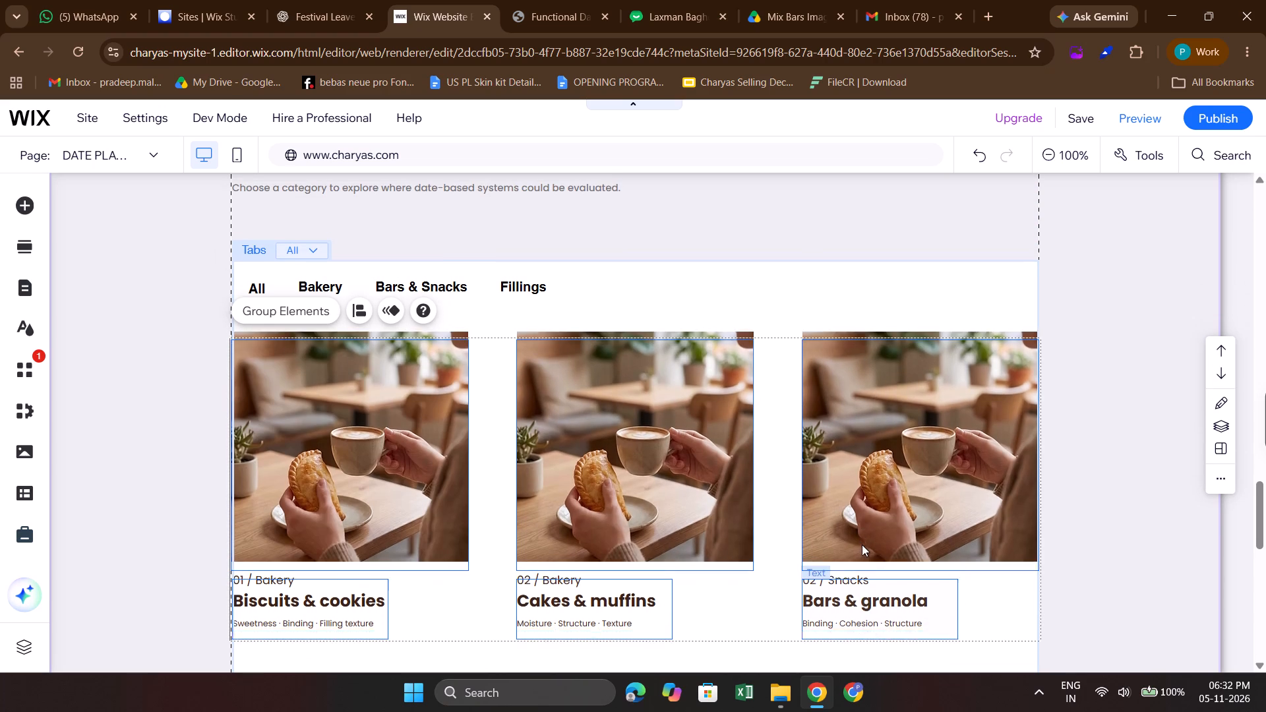
{"action": "key", "text": "shift+Up"}
{"action": "key", "text": "shift+Down"}
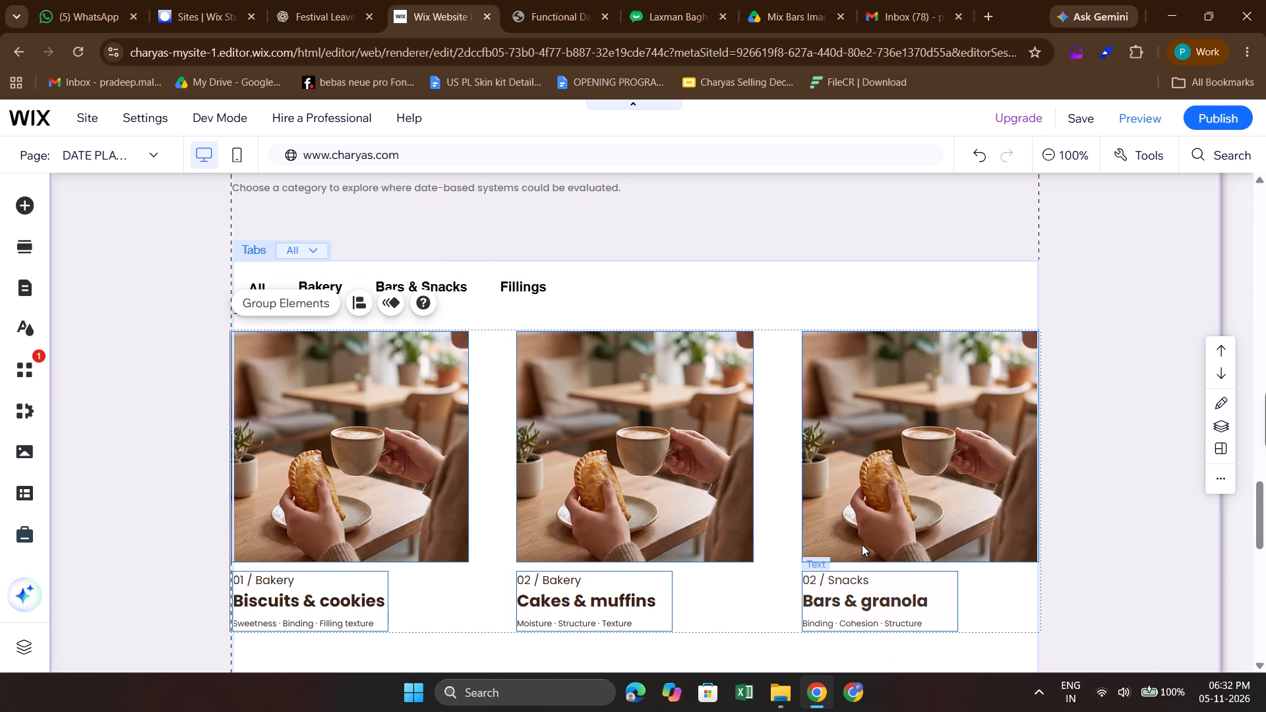
{"action": "left_click", "coordinate": [138, 393]}
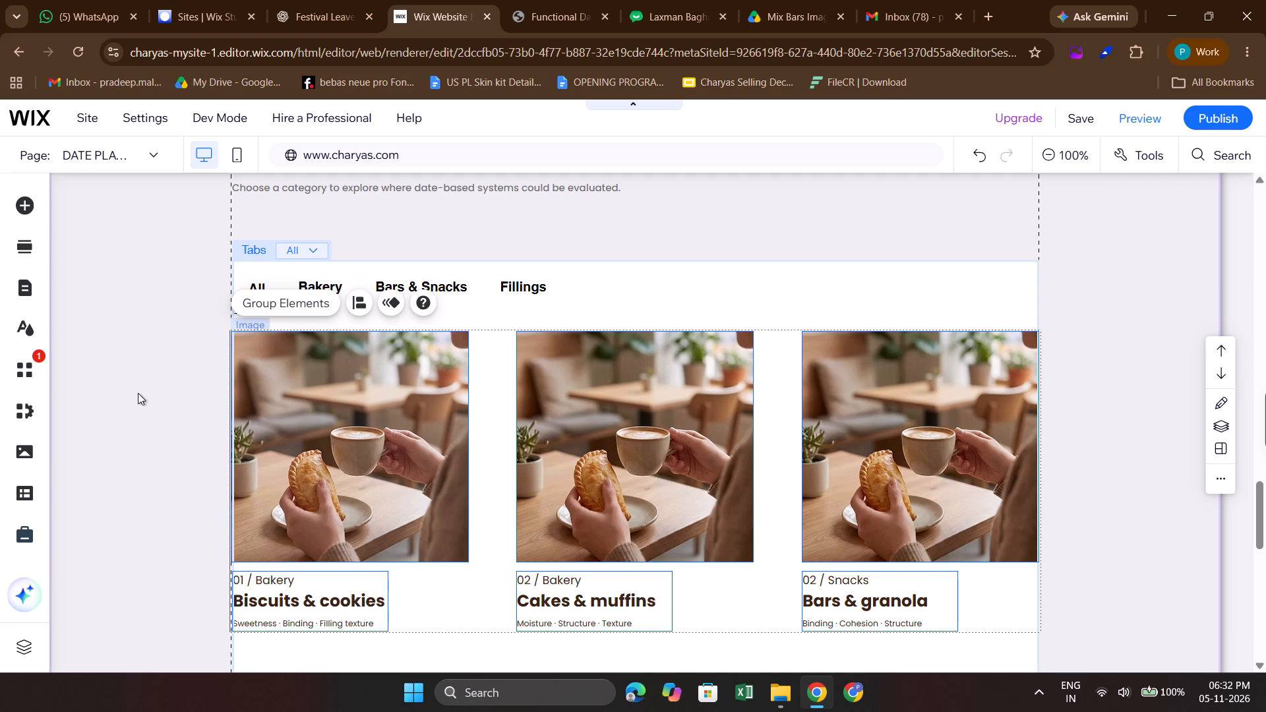
{"action": "scroll", "coordinate": [138, 393], "scroll_direction": "down", "scroll_amount": 1}
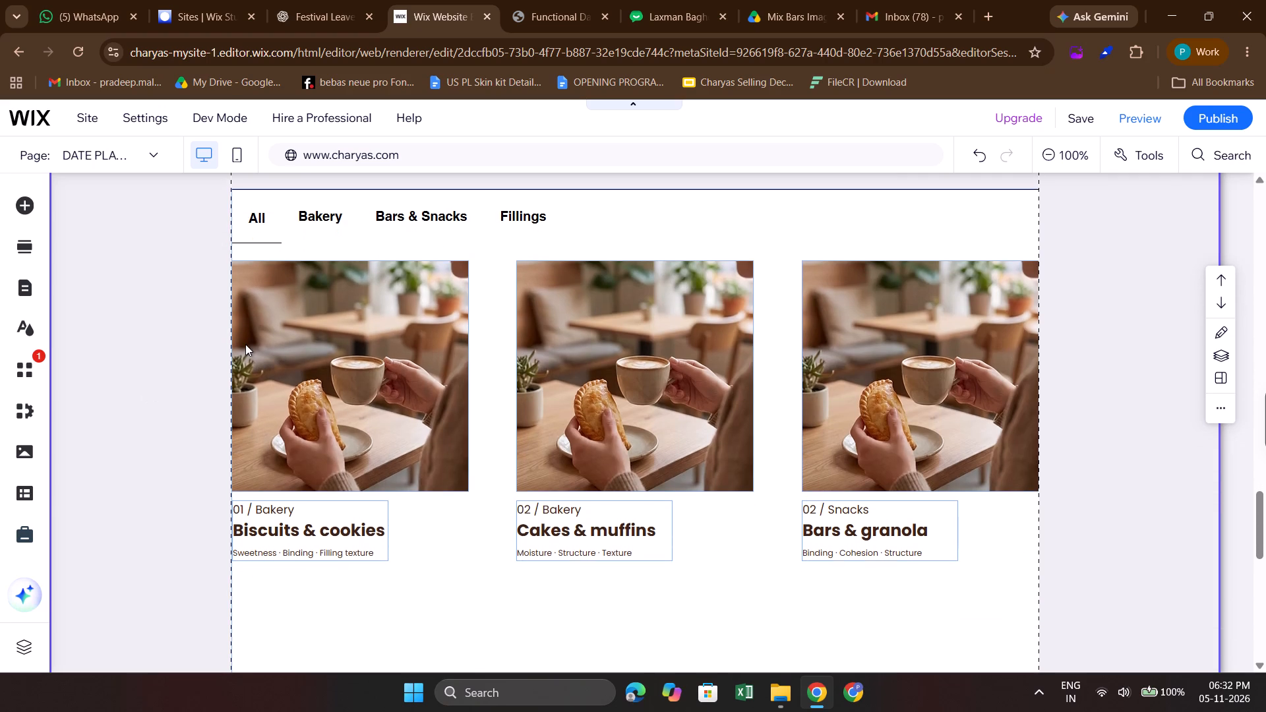
Extend the bottom edge of the Application opportunities section downward to make room for a second card row.
{"action": "left_click", "coordinate": [175, 365]}
{"action": "scroll", "coordinate": [175, 365], "scroll_direction": "down", "scroll_amount": 2}
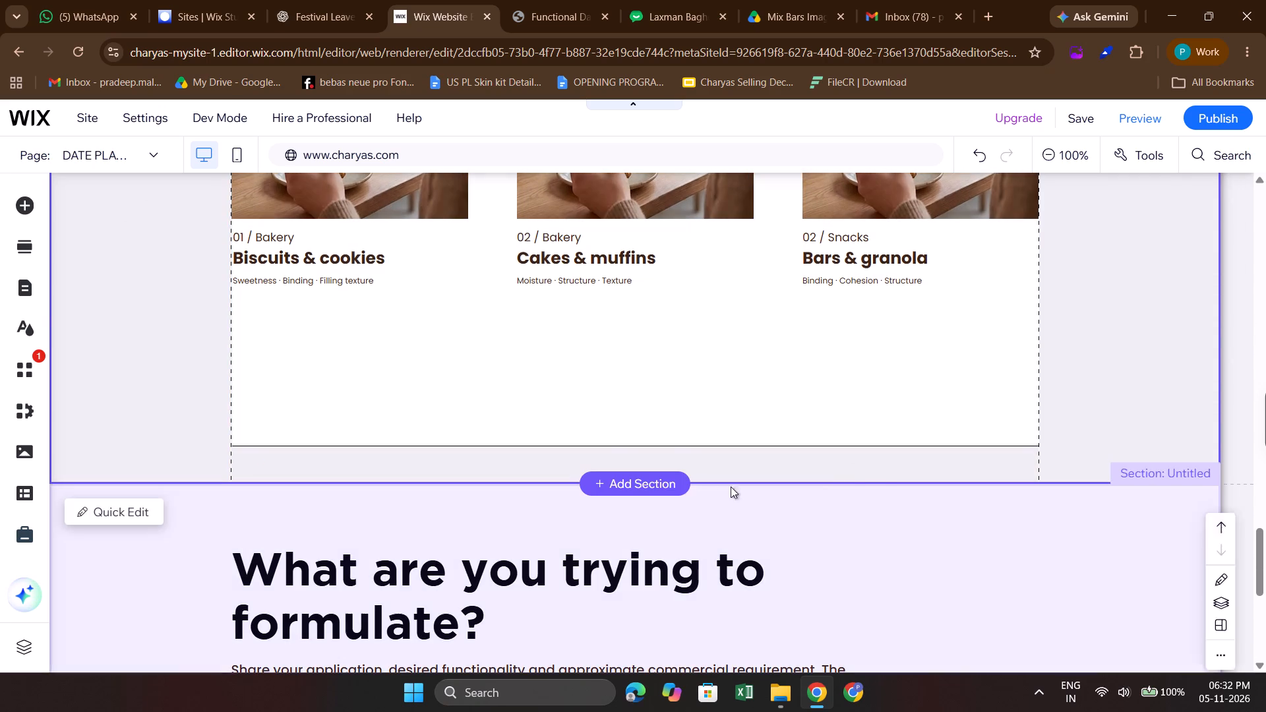
{"action": "left_click_drag", "start_coordinate": [871, 483], "coordinate": [887, 649]}
{"action": "scroll", "coordinate": [887, 649], "scroll_direction": "down", "scroll_amount": 2}
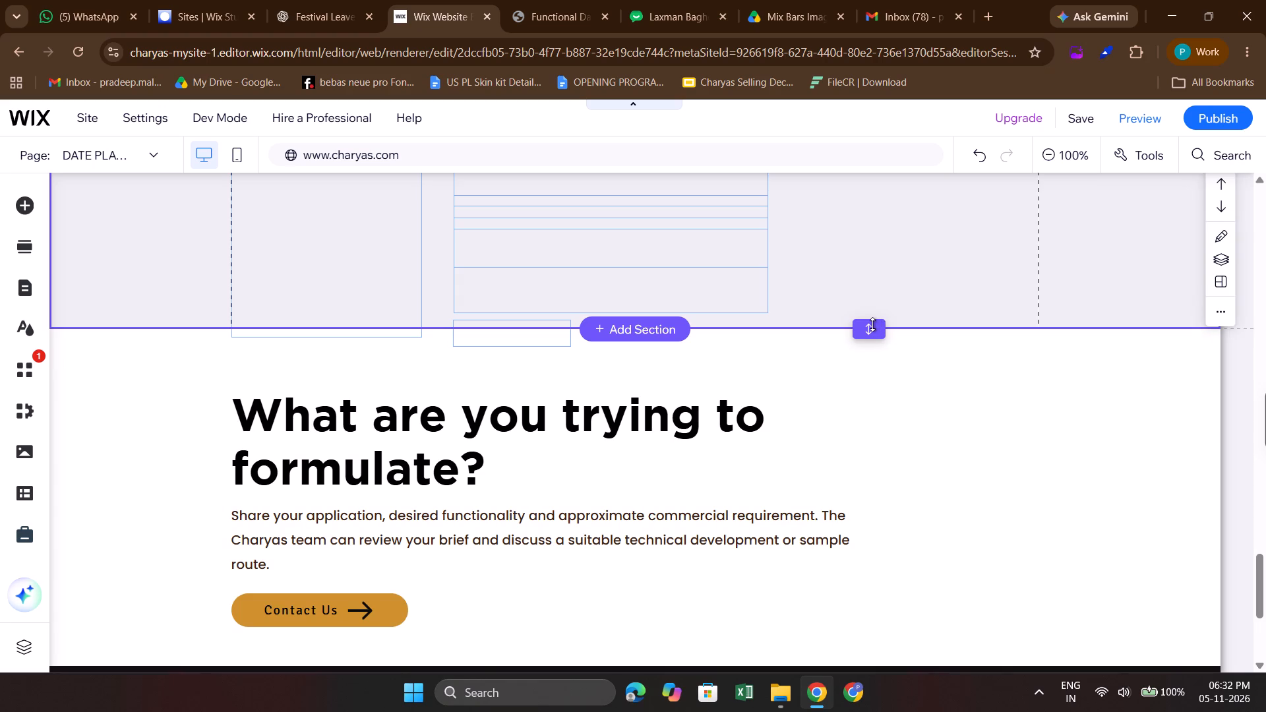
{"action": "left_click_drag", "start_coordinate": [870, 327], "coordinate": [876, 376]}
Stretch the category tabs container downward so its All tab has space below the first card row.
{"action": "scroll", "coordinate": [876, 376], "scroll_direction": "up", "scroll_amount": 2}
{"action": "scroll", "coordinate": [720, 244], "scroll_direction": "up", "scroll_amount": 1}
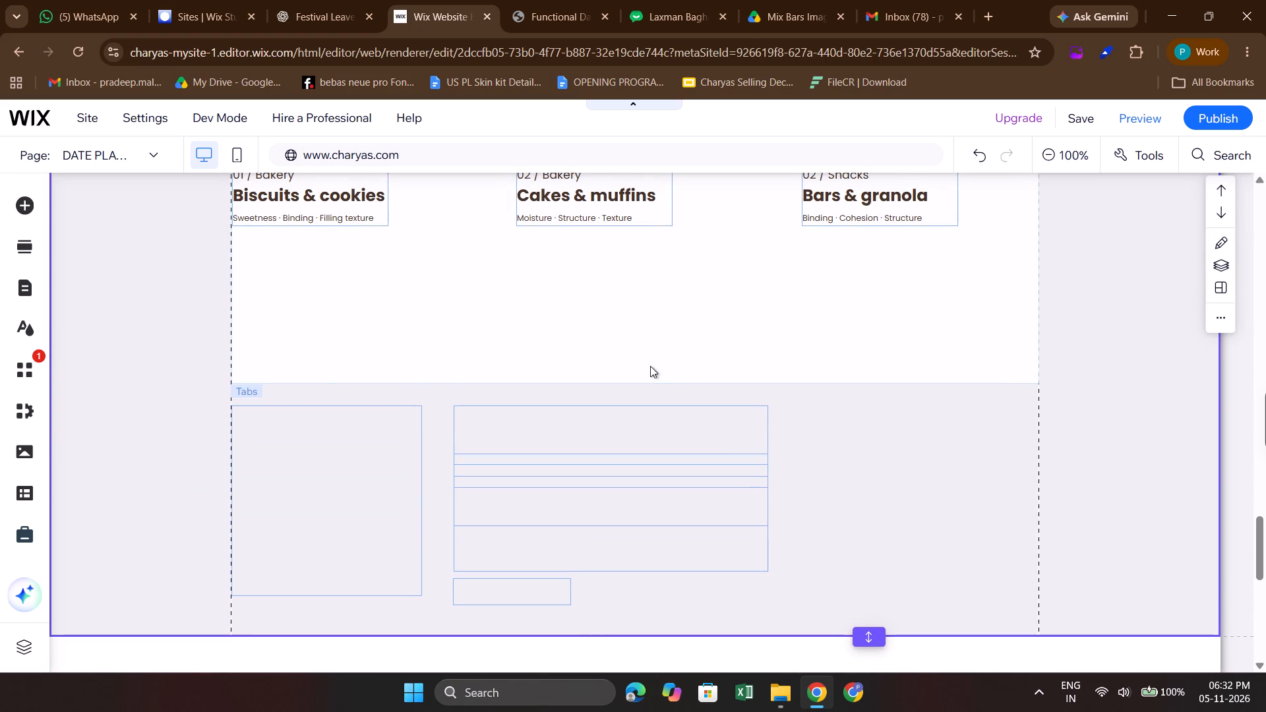
{"action": "left_click", "coordinate": [650, 366]}
{"action": "left_click_drag", "start_coordinate": [635, 384], "coordinate": [648, 581]}
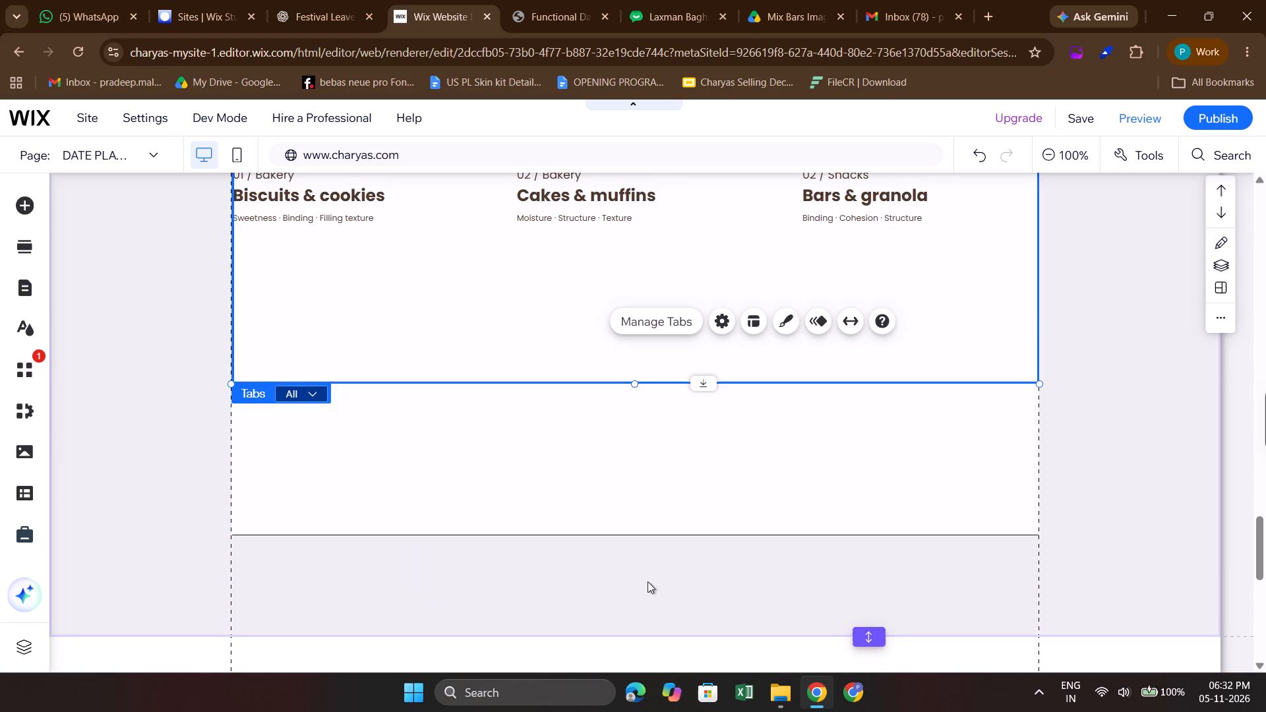
{"action": "left_click_drag", "start_coordinate": [648, 581], "coordinate": [644, 603]}
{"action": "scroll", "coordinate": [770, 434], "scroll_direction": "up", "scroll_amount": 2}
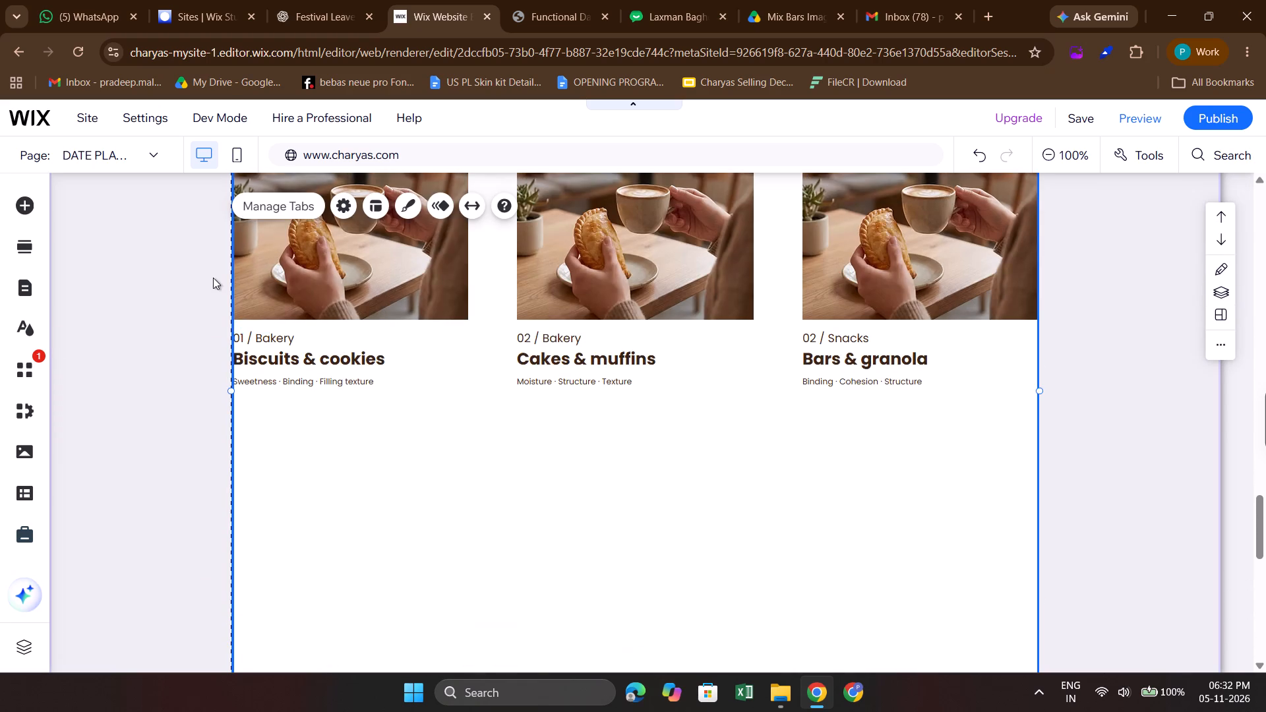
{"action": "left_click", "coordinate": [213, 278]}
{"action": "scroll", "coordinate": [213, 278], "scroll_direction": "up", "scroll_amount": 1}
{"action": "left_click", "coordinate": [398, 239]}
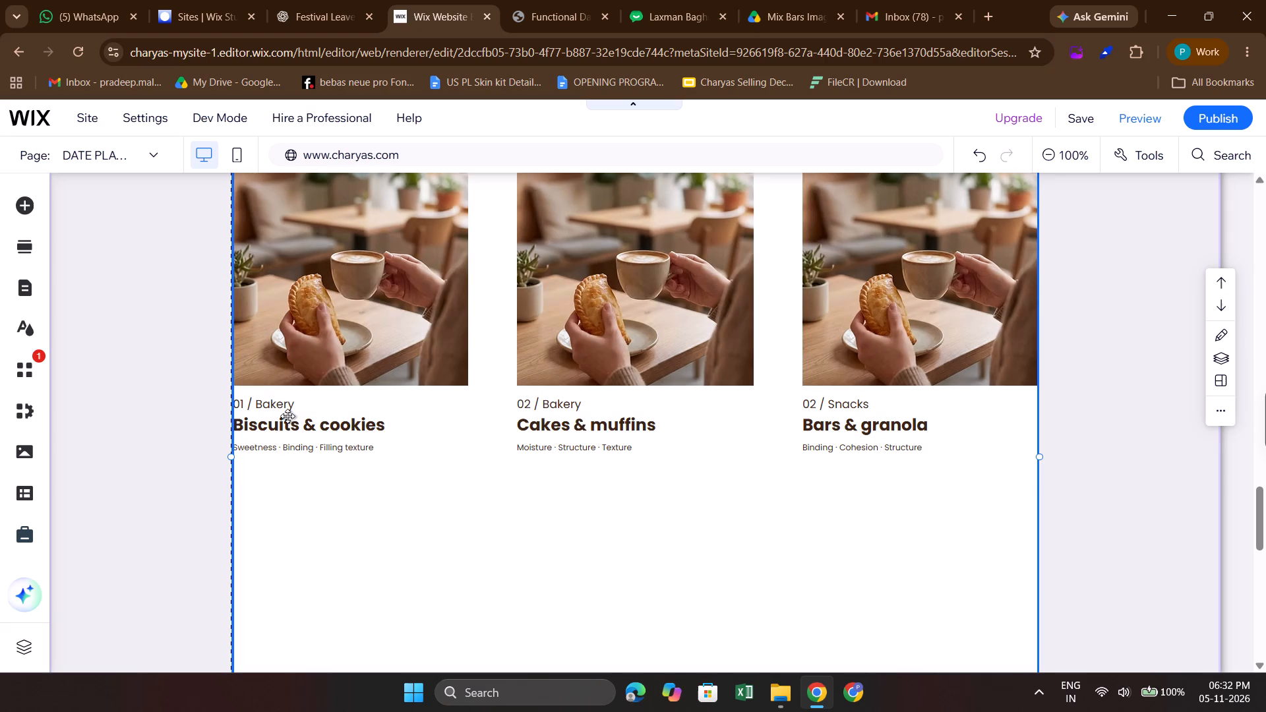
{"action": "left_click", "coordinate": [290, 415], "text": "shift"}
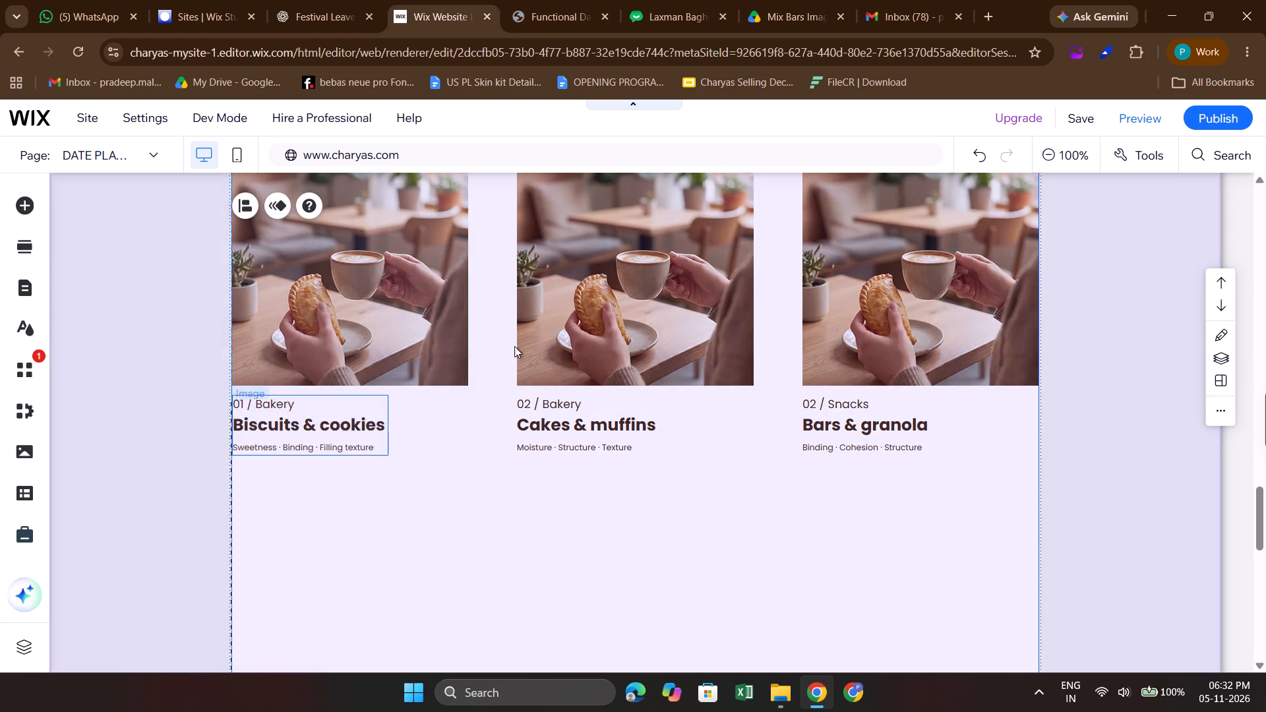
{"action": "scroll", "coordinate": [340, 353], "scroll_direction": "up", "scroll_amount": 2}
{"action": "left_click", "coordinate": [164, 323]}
Duplicate the three images with their caption texts and place the copies as a second row below the first.
{"action": "left_click", "coordinate": [379, 335]}
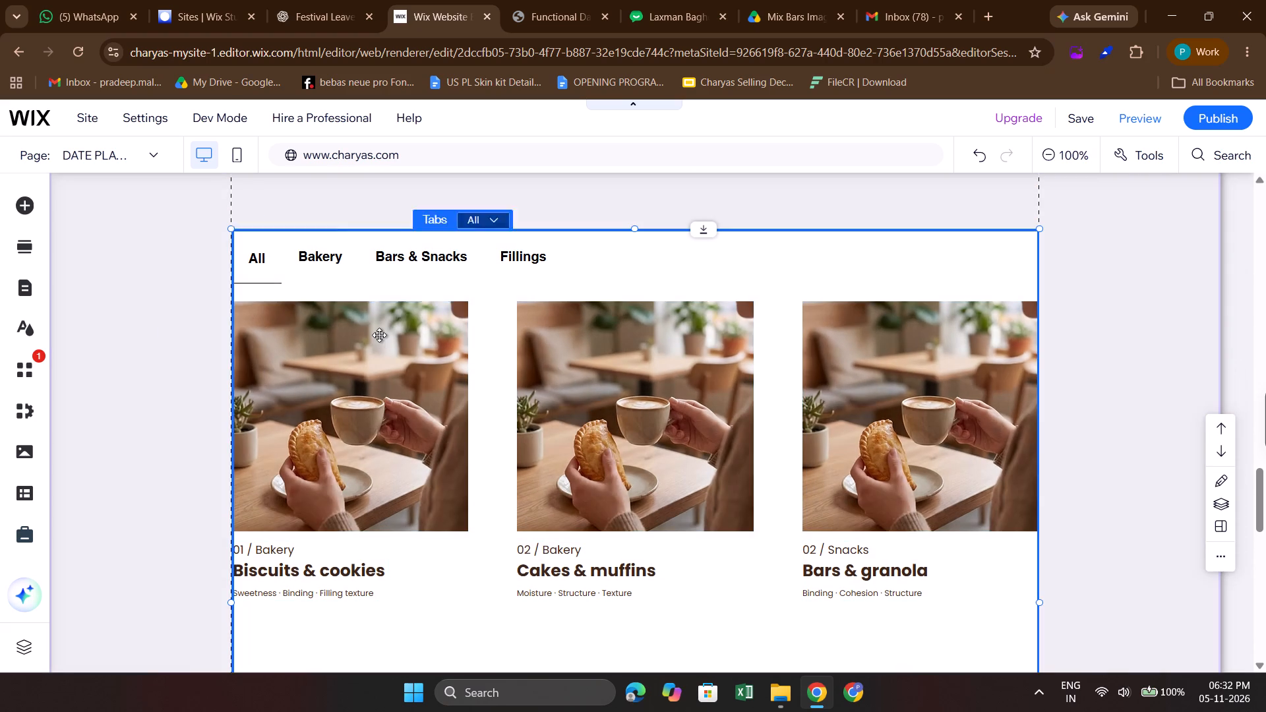
{"action": "left_click", "coordinate": [421, 392]}
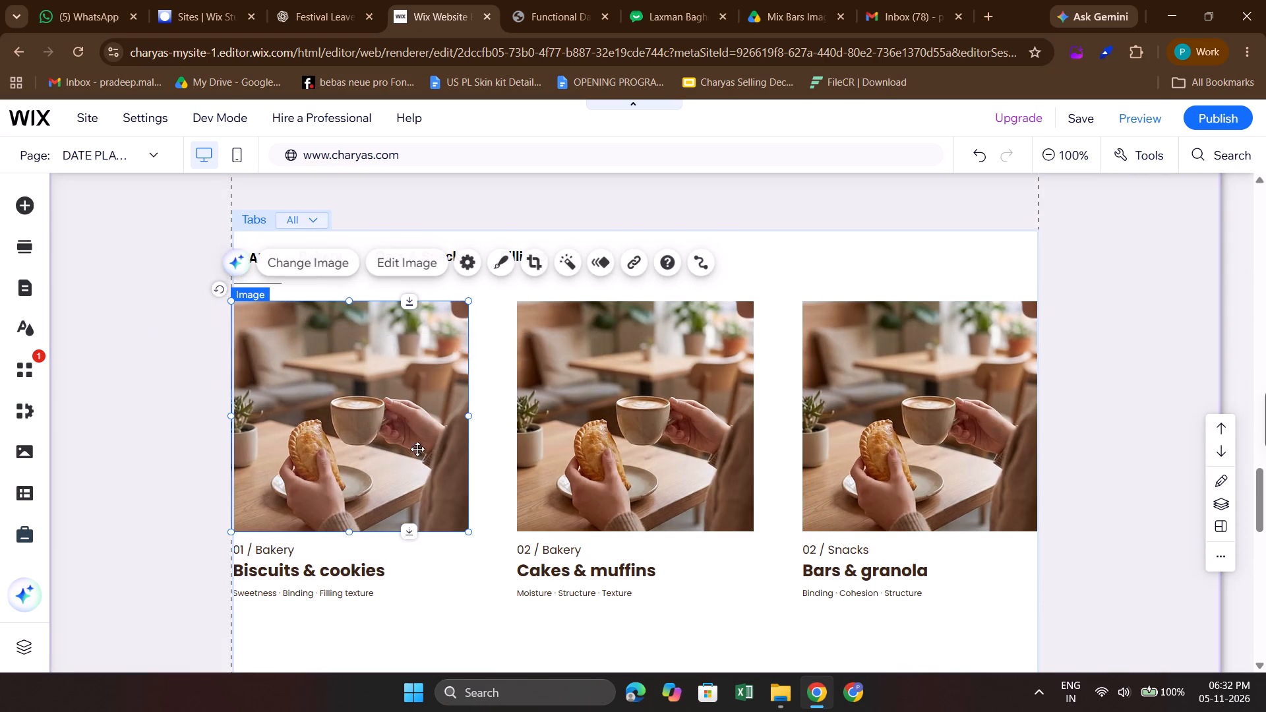
{"action": "left_click", "coordinate": [319, 575], "text": "shift"}
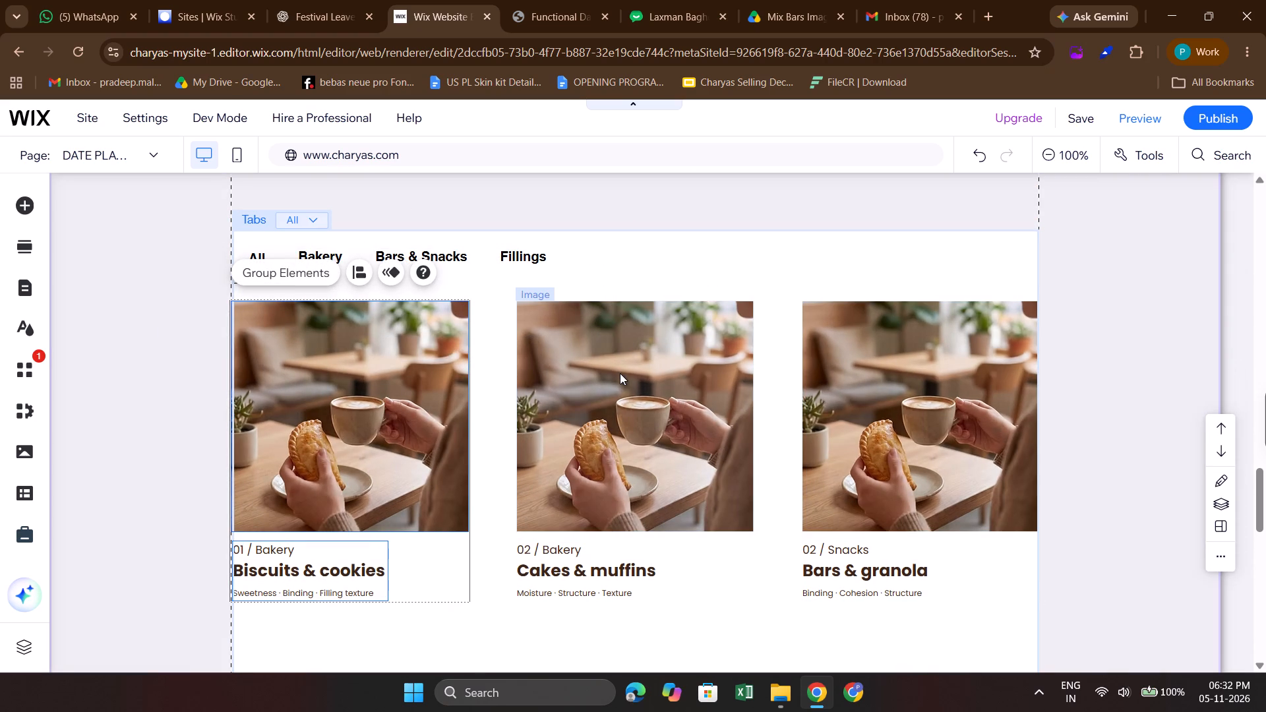
{"action": "left_click", "coordinate": [620, 373], "text": "shift"}
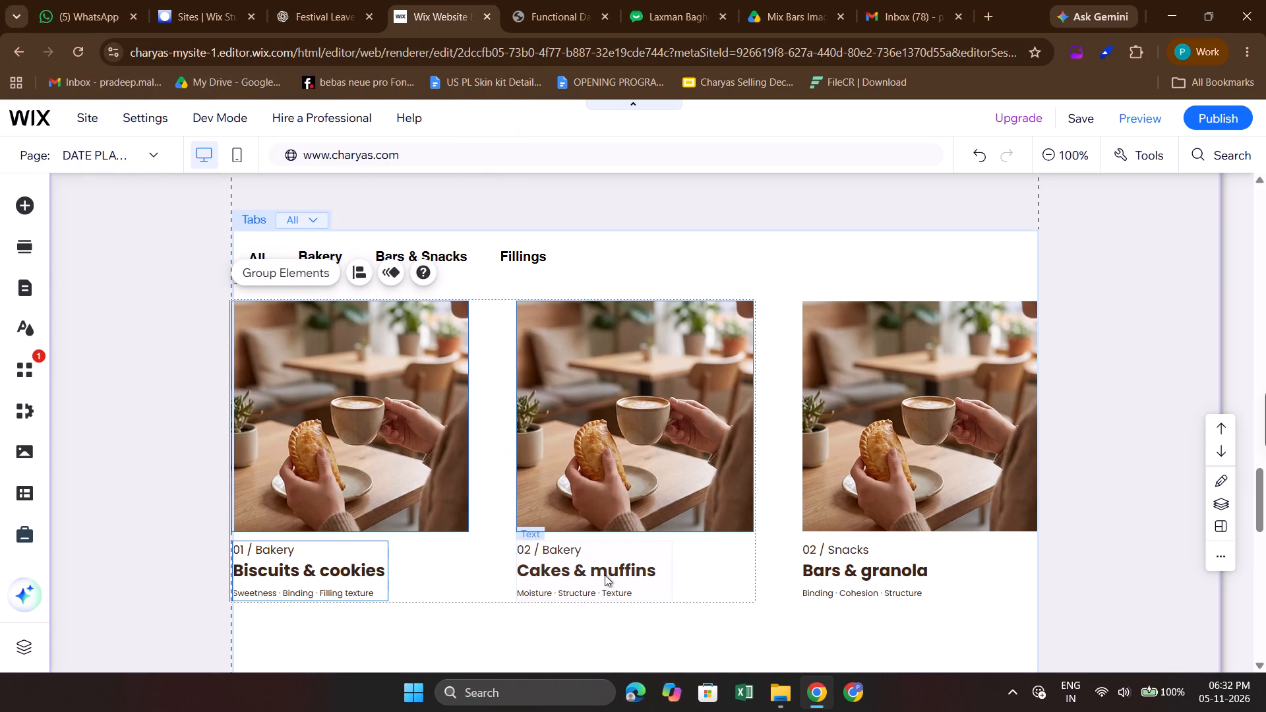
{"action": "left_click", "coordinate": [603, 575], "text": "shift"}
{"action": "left_click", "coordinate": [897, 369], "text": "shift"}
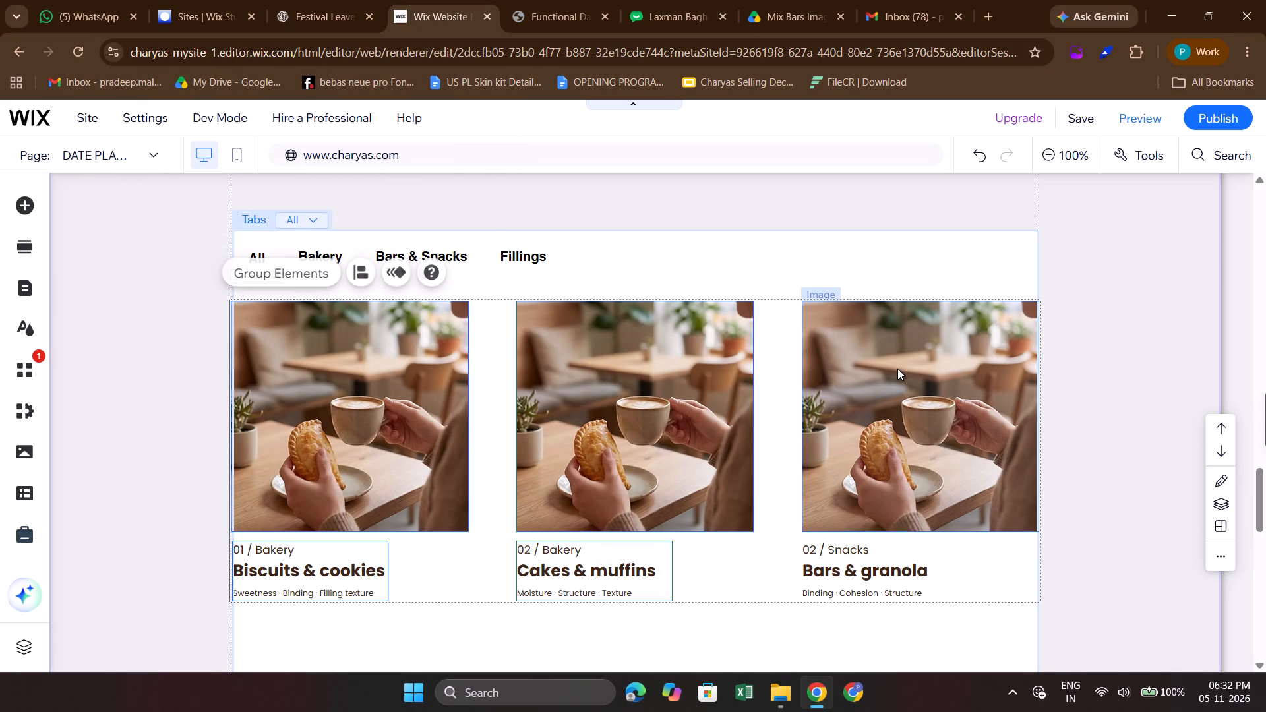
{"action": "left_click", "coordinate": [853, 576], "text": "shift"}
{"action": "scroll", "coordinate": [853, 576], "scroll_direction": "down", "scroll_amount": 3}
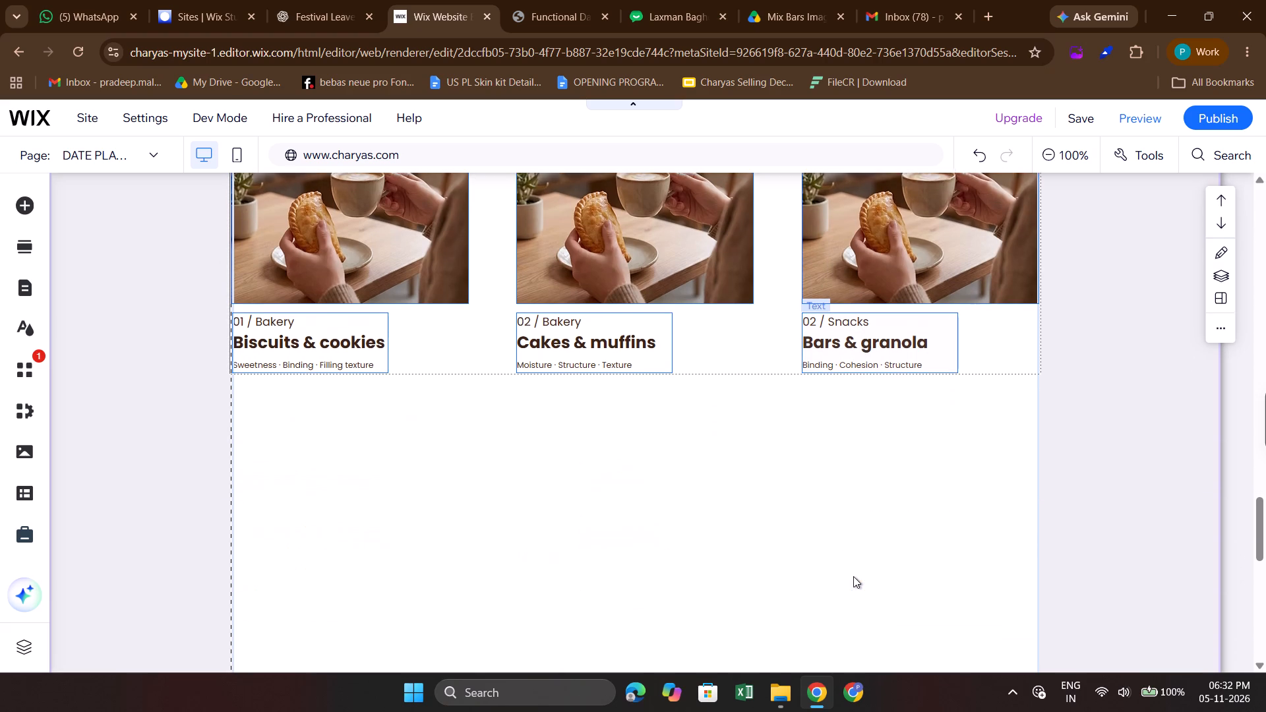
{"action": "key", "text": "ctrl+d"}
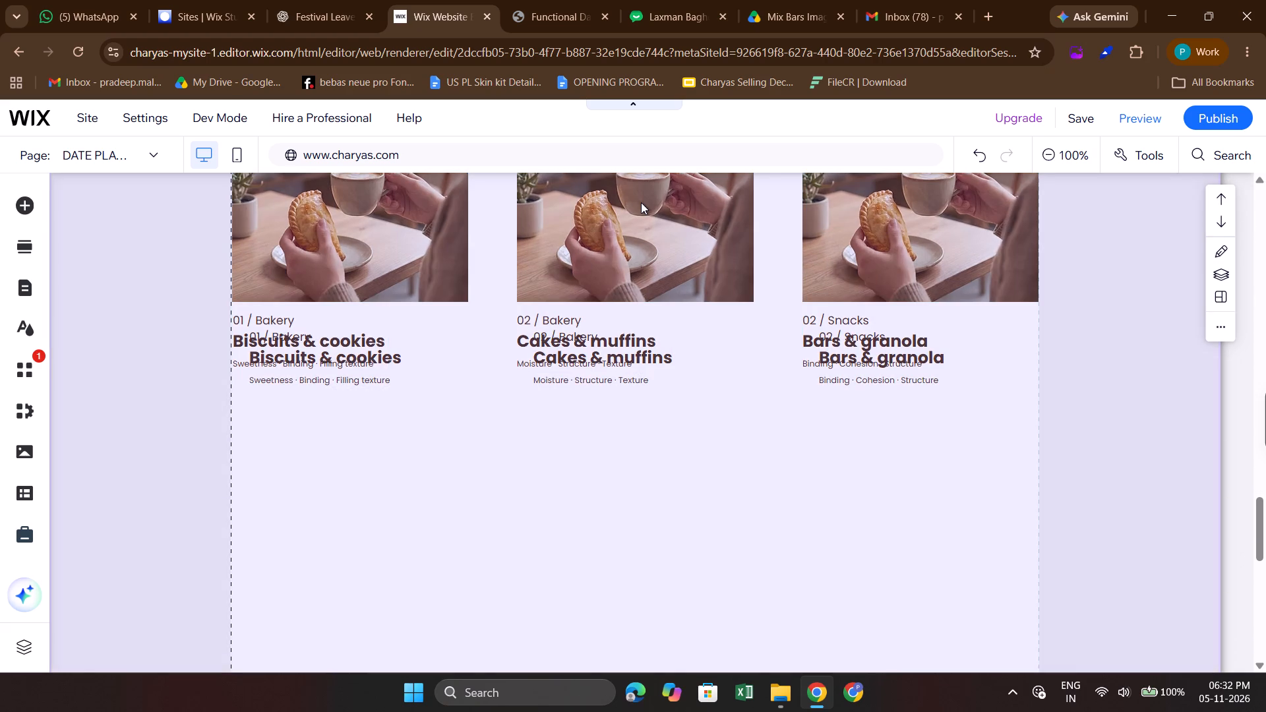
{"action": "left_click_drag", "start_coordinate": [608, 281], "coordinate": [613, 596]}
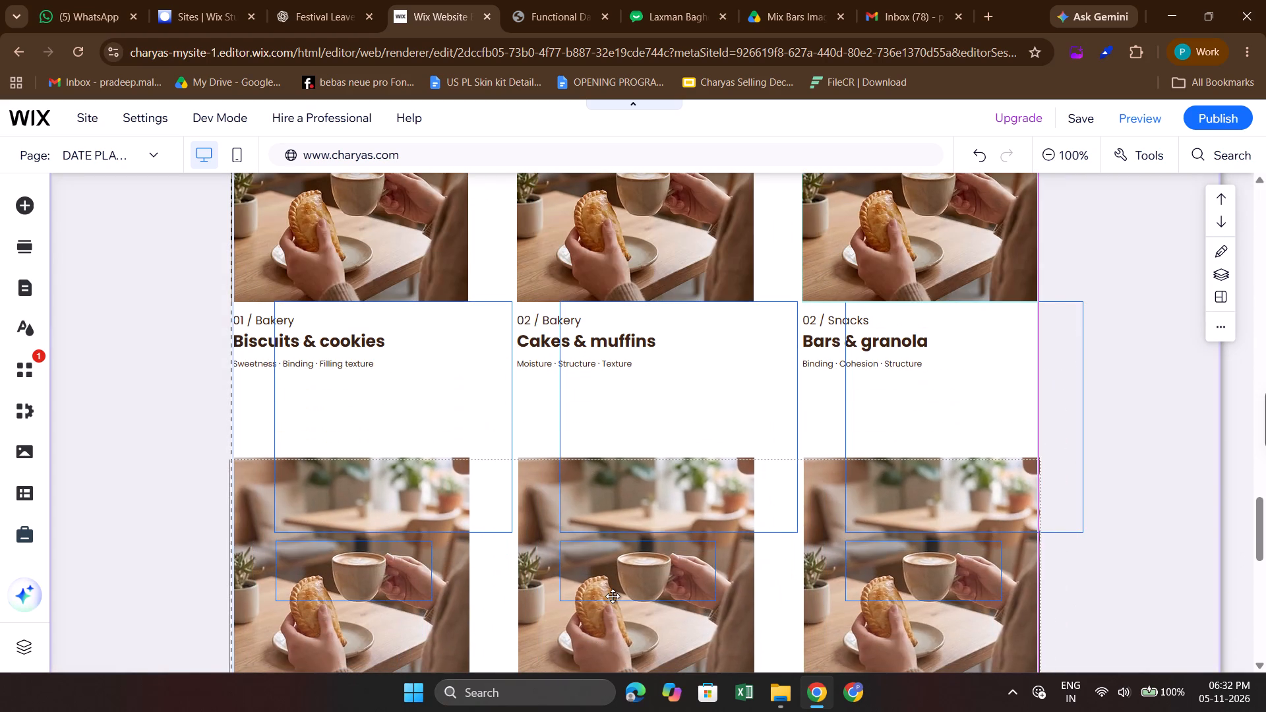
{"action": "left_click_drag", "start_coordinate": [613, 596], "coordinate": [596, 599]}
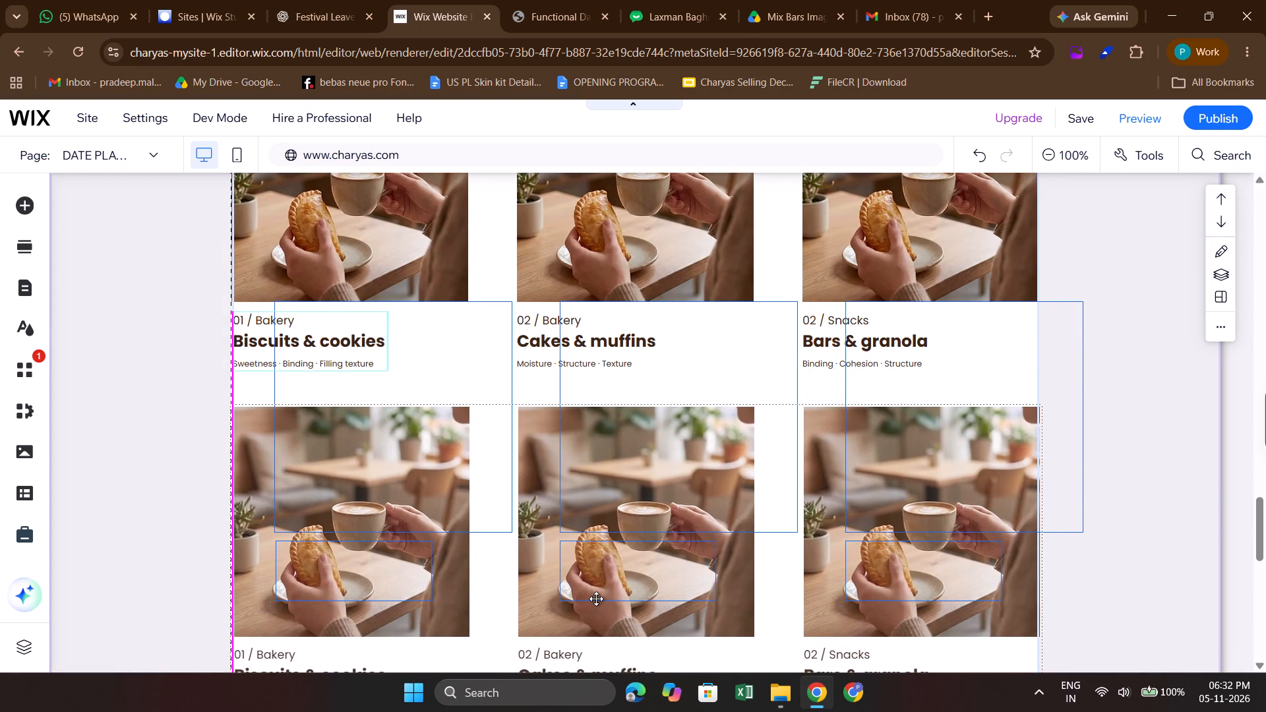
Nudge the duplicated card row slightly sideways so its images and captions line up with the first row.
{"action": "scroll", "coordinate": [596, 599], "scroll_direction": "up", "scroll_amount": 1}
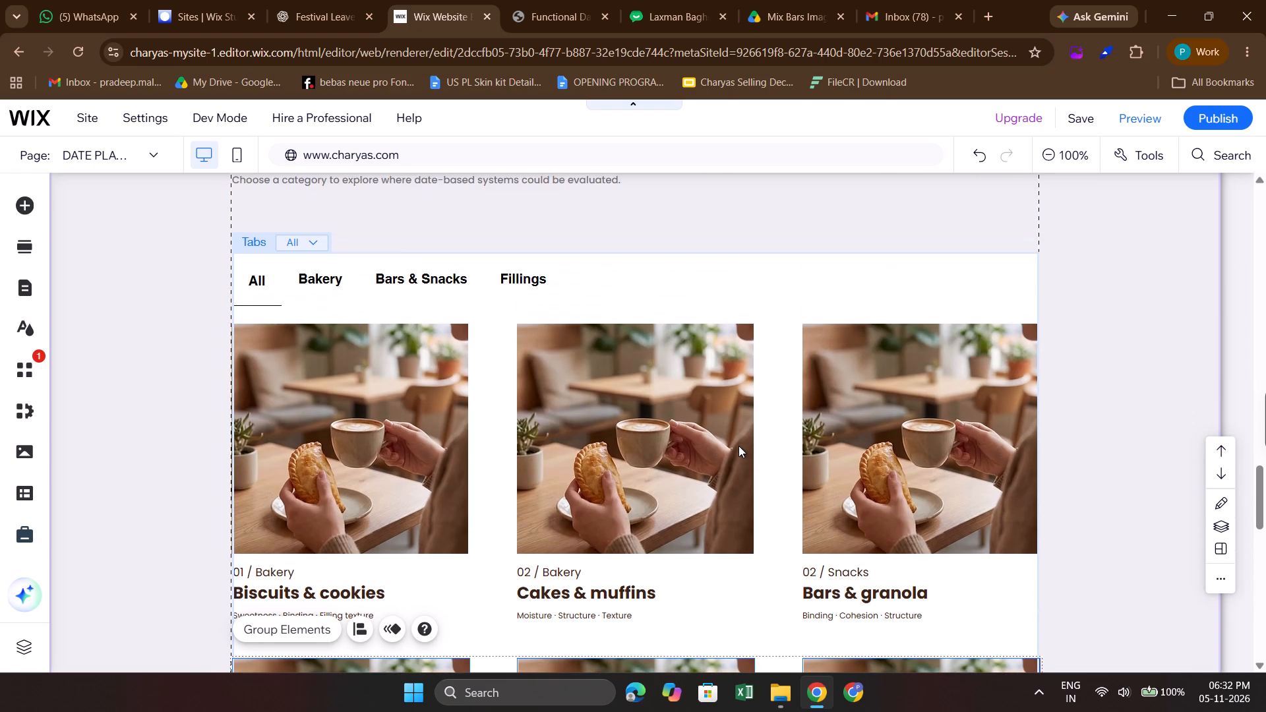
{"action": "scroll", "coordinate": [738, 446], "scroll_direction": "down", "scroll_amount": 1}
{"action": "scroll", "coordinate": [628, 500], "scroll_direction": "down", "scroll_amount": 1}
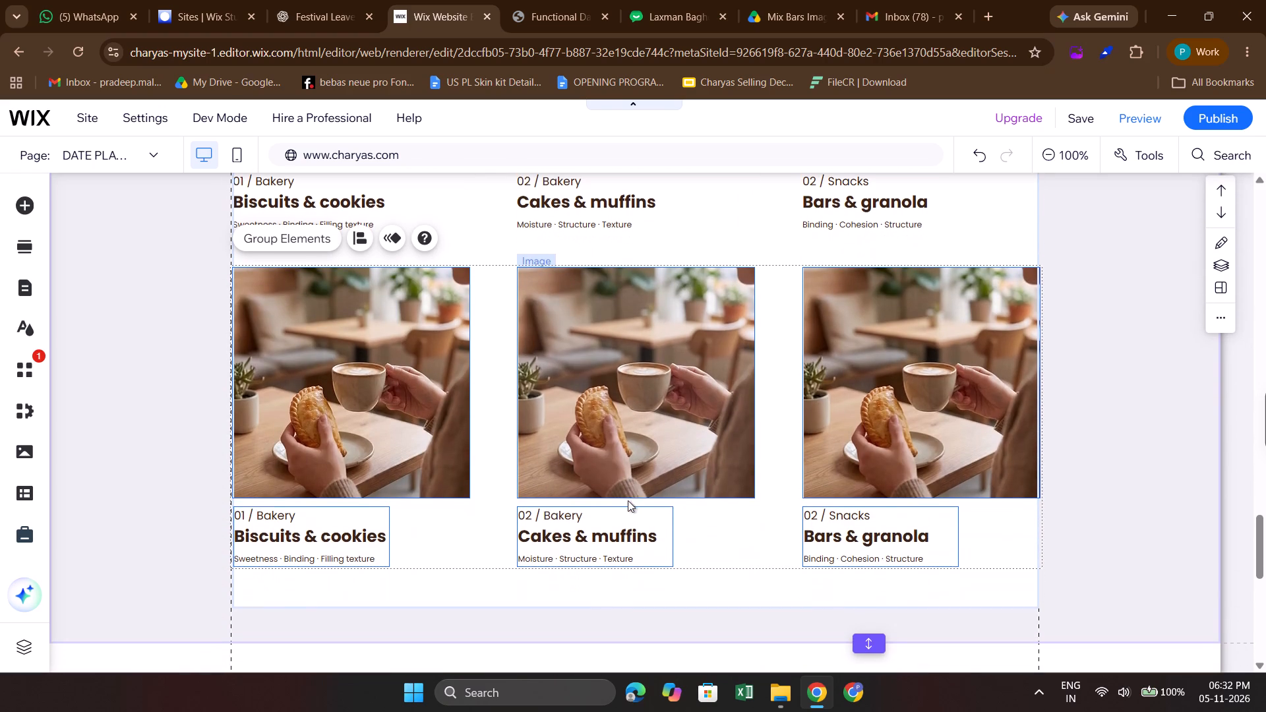
{"action": "key", "text": "Left"}
{"action": "key", "text": "Left"}
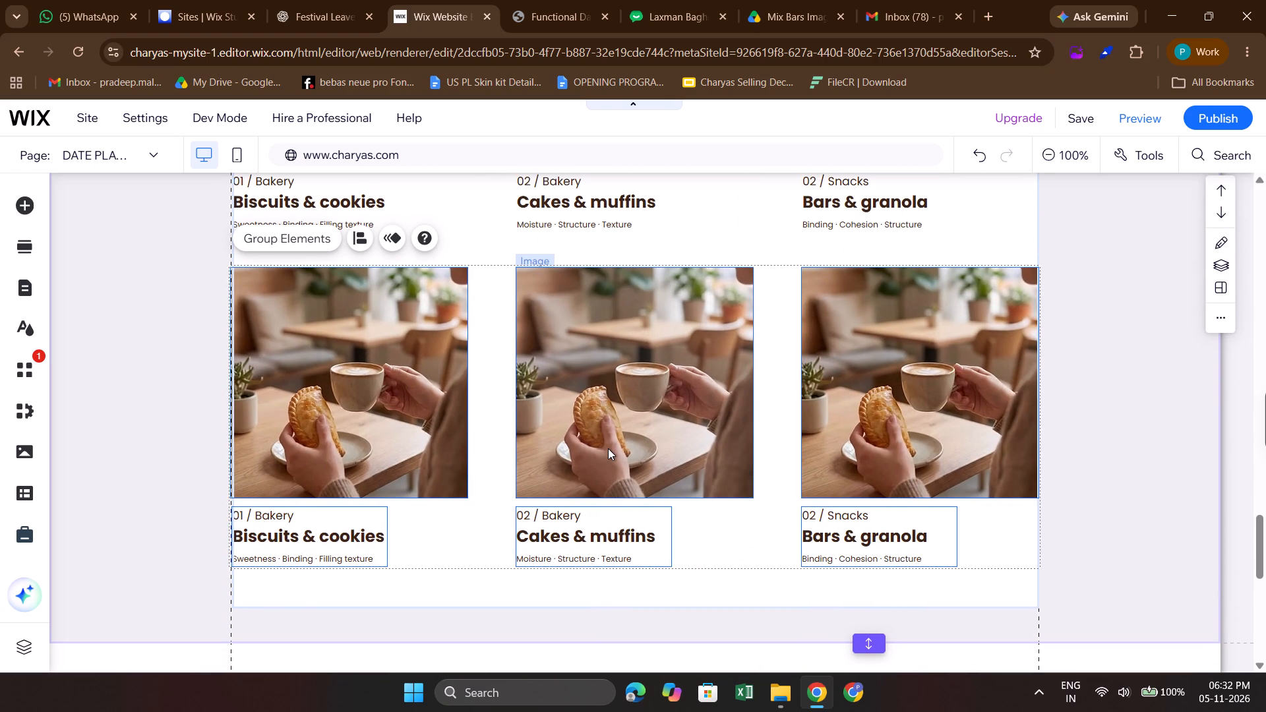
{"action": "key", "text": "Right"}
{"action": "left_click", "coordinate": [205, 357]}
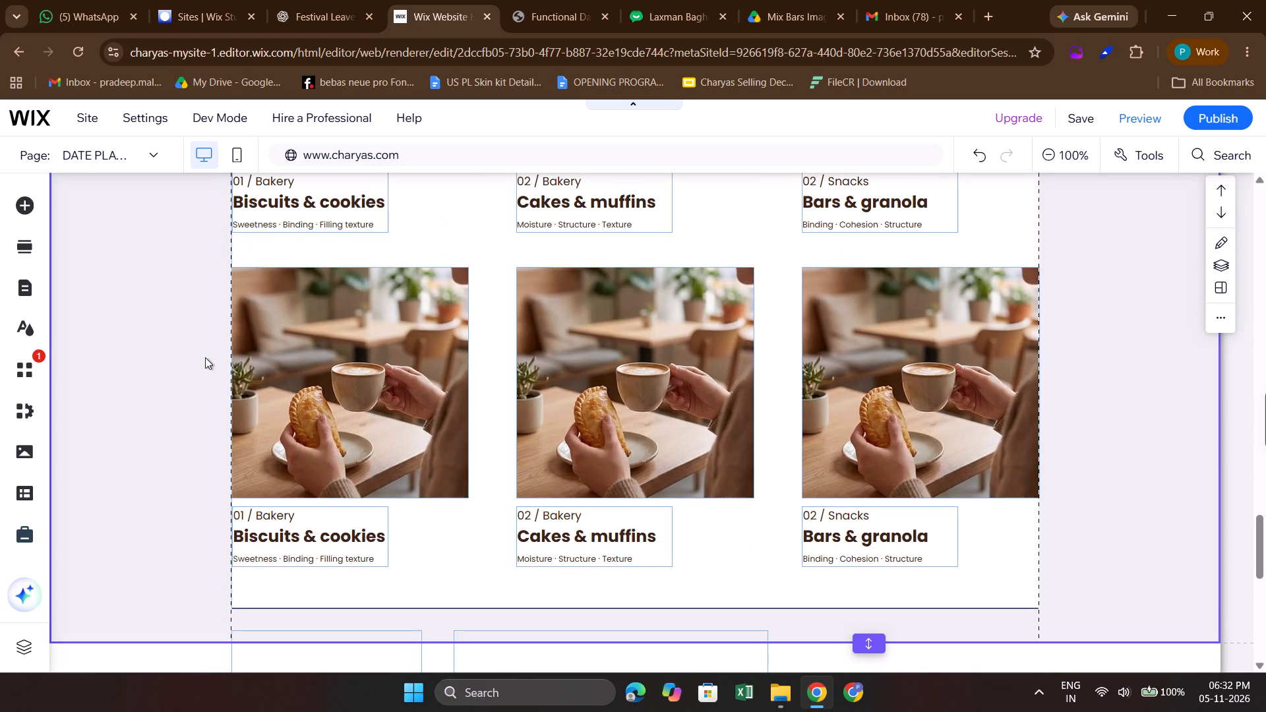
Compare the two card rows in the All tab with the six application cards in the HTML reference.
{"action": "scroll", "coordinate": [205, 357], "scroll_direction": "up", "scroll_amount": 2}
{"action": "left_click", "coordinate": [178, 367]}
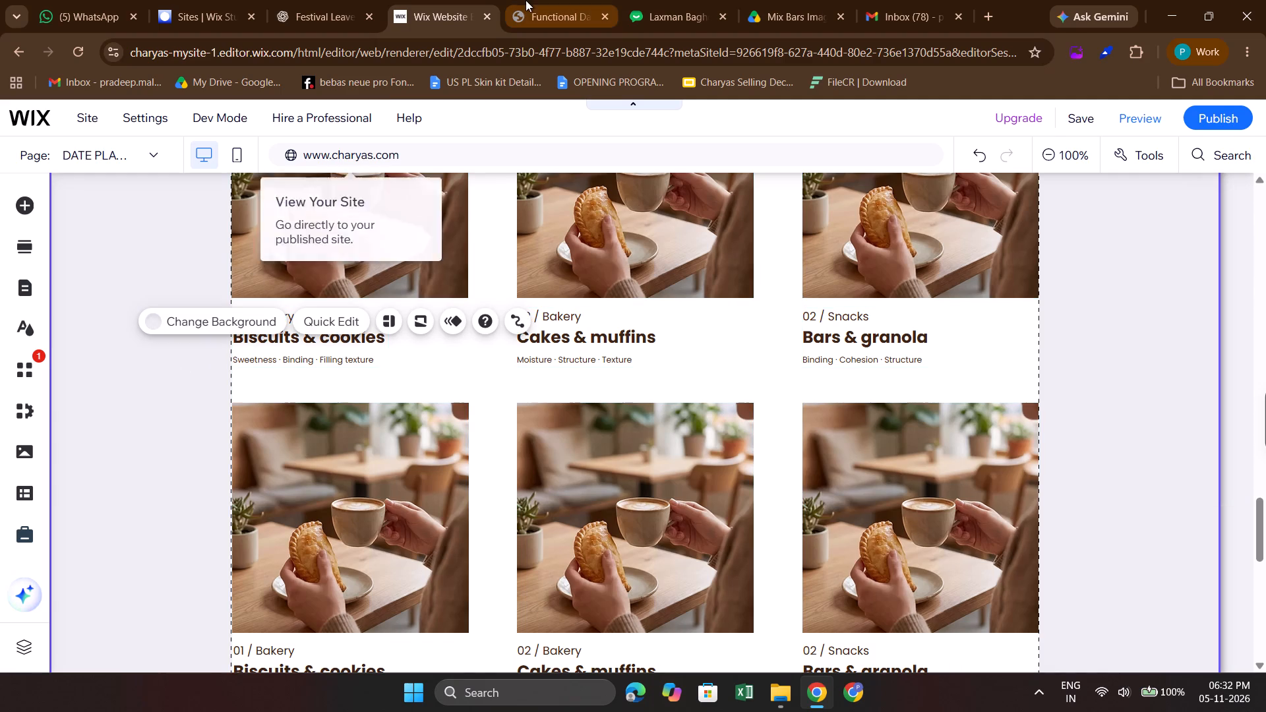
{"action": "left_click", "coordinate": [533, 0]}
{"action": "scroll", "coordinate": [497, 207], "scroll_direction": "up", "scroll_amount": 1}
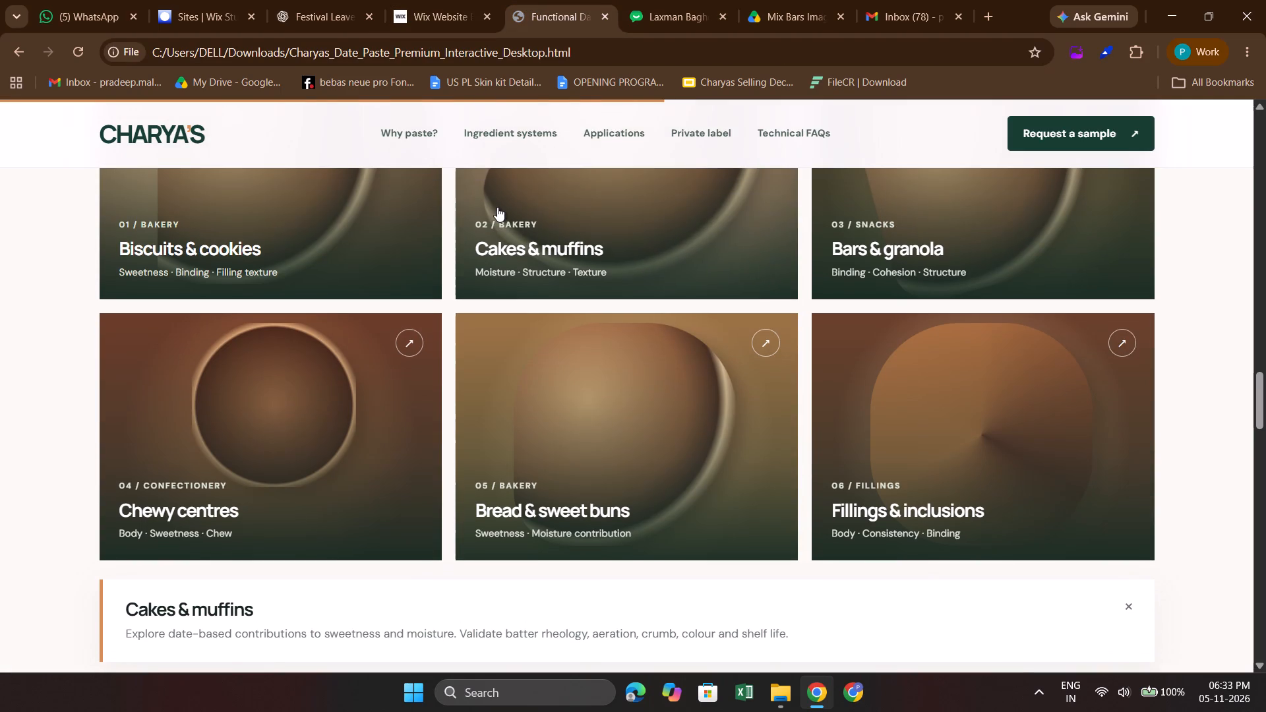
{"action": "left_click", "coordinate": [460, 1]}
{"action": "scroll", "coordinate": [515, 378], "scroll_direction": "down", "scroll_amount": 1}
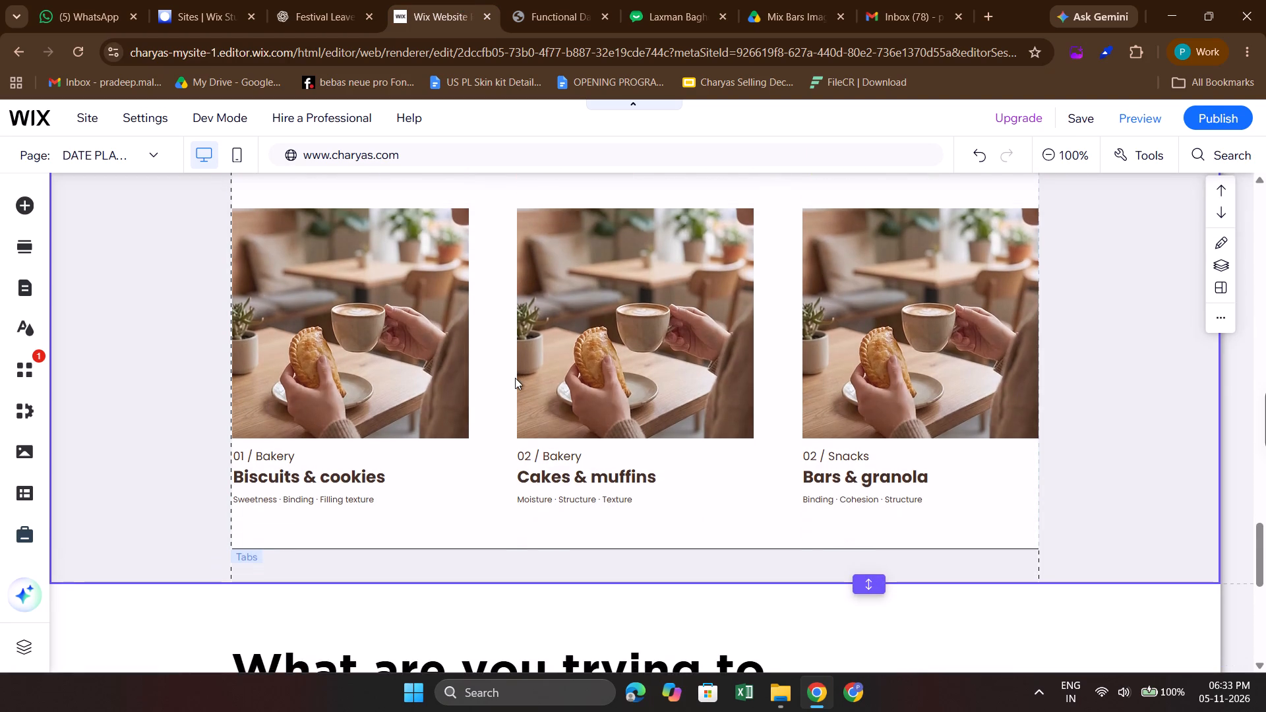
{"action": "scroll", "coordinate": [515, 378], "scroll_direction": "down", "scroll_amount": 1}
{"action": "left_click", "coordinate": [244, 309]}
{"action": "left_click", "coordinate": [171, 296]}
{"action": "scroll", "coordinate": [171, 296], "scroll_direction": "up", "scroll_amount": 1}
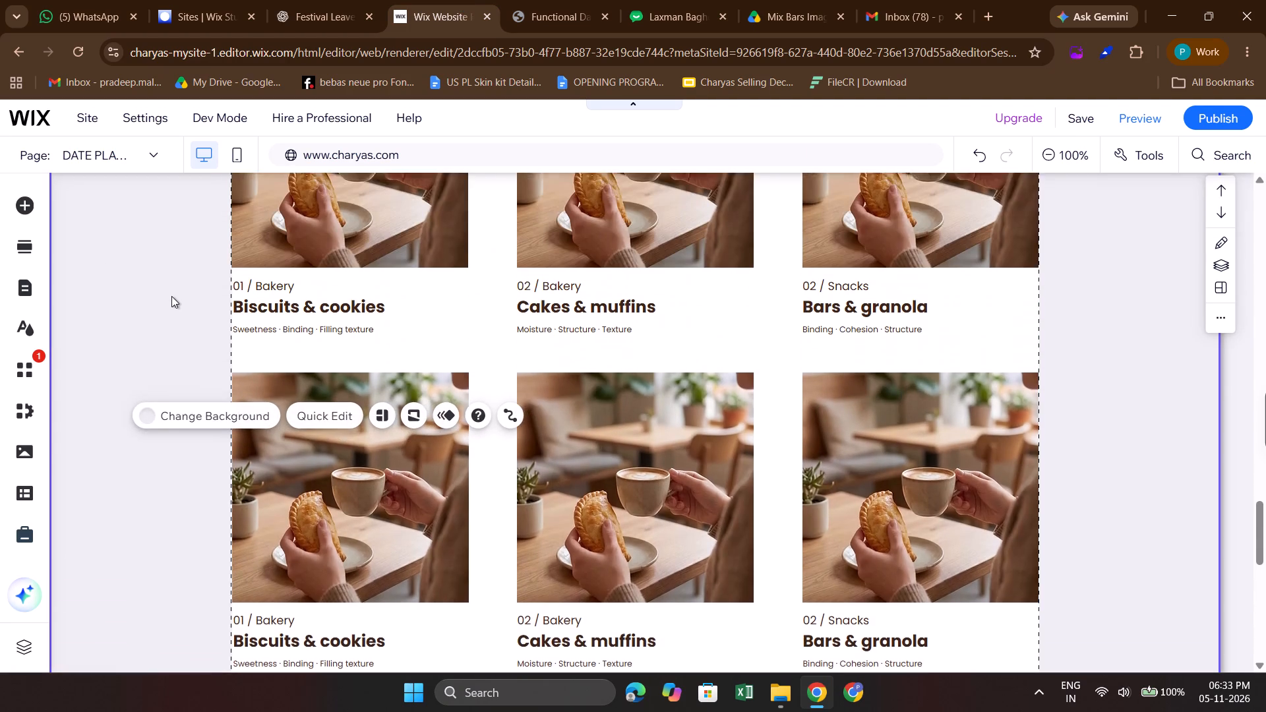
{"action": "scroll", "coordinate": [171, 296], "scroll_direction": "up", "scroll_amount": 2}
{"action": "left_click", "coordinate": [273, 282]}
{"action": "left_click", "coordinate": [358, 299]}
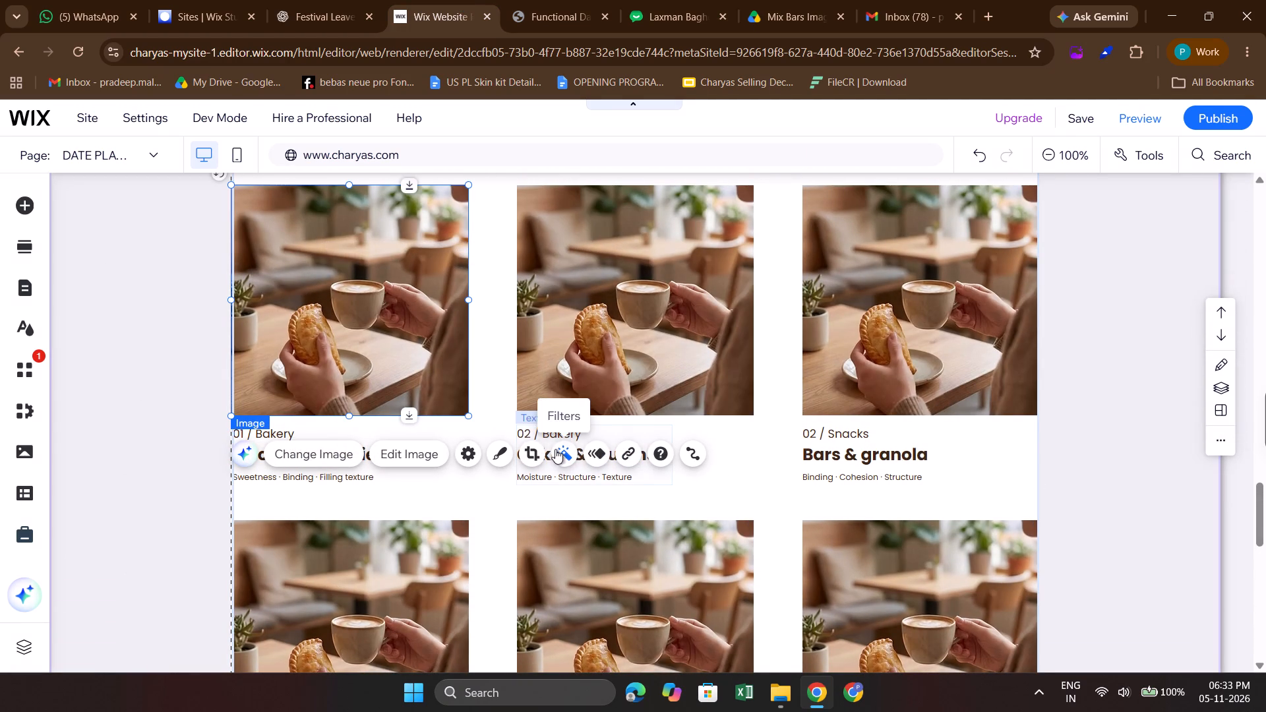
{"action": "left_click", "coordinate": [191, 305]}
{"action": "scroll", "coordinate": [191, 305], "scroll_direction": "up", "scroll_amount": 1}
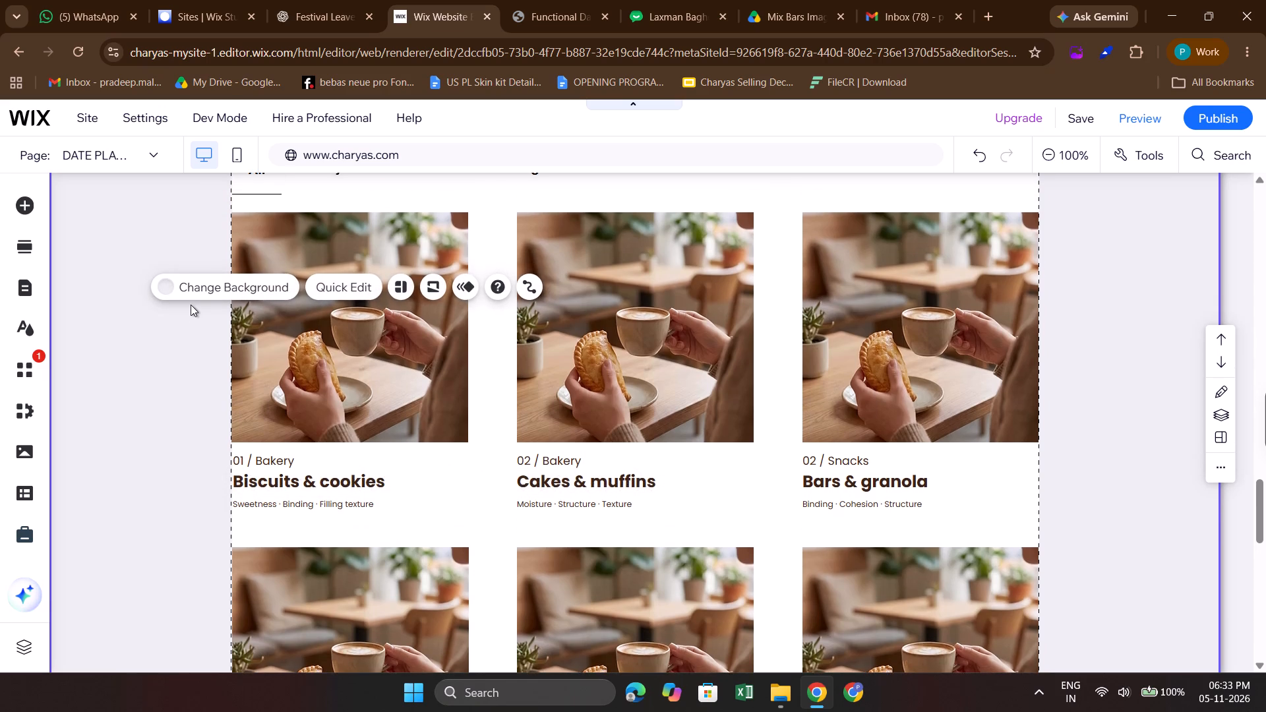
{"action": "scroll", "coordinate": [291, 338], "scroll_direction": "down", "scroll_amount": 2}
{"action": "scroll", "coordinate": [445, 338], "scroll_direction": "down", "scroll_amount": 1}
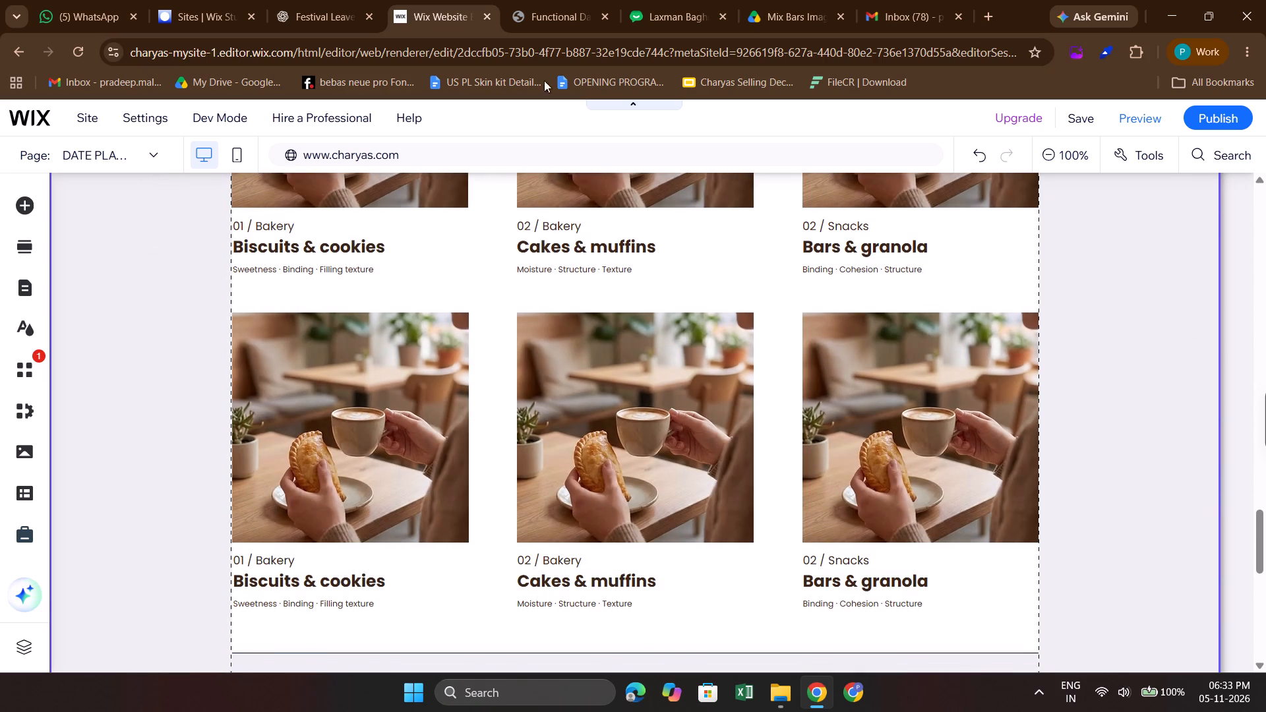
{"action": "left_click", "coordinate": [555, 1]}
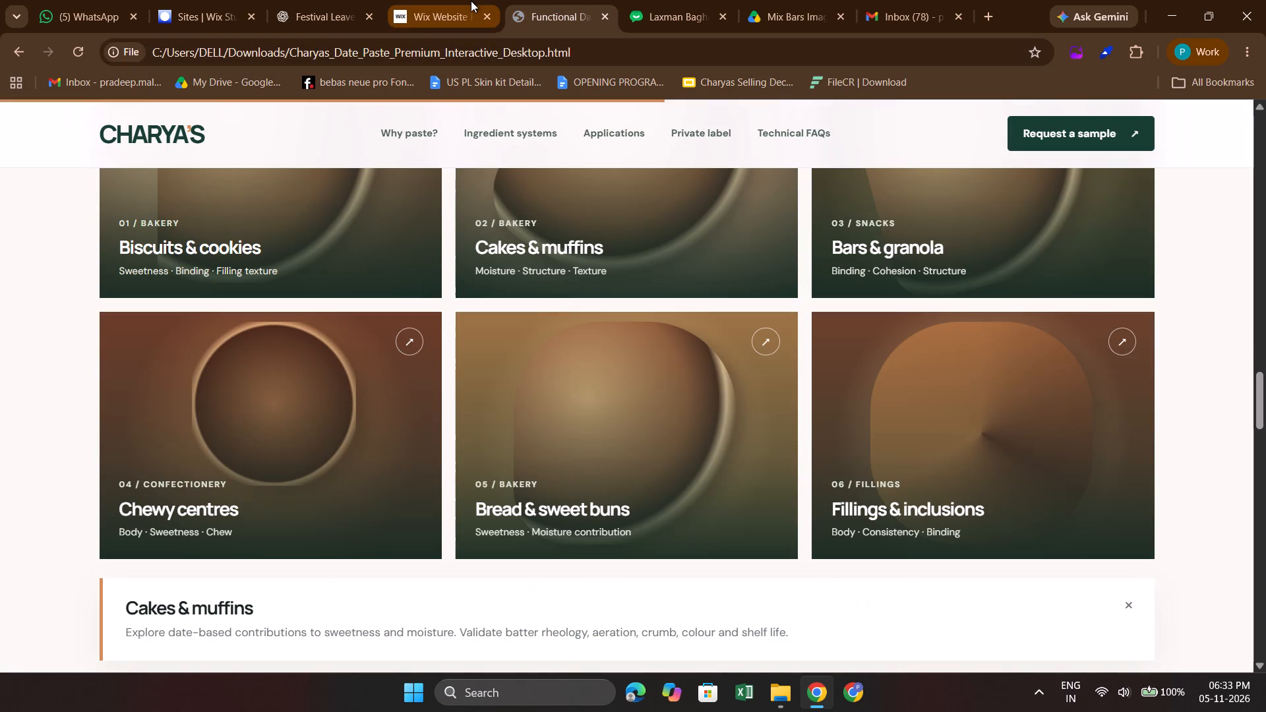
{"action": "left_click", "coordinate": [471, 1]}
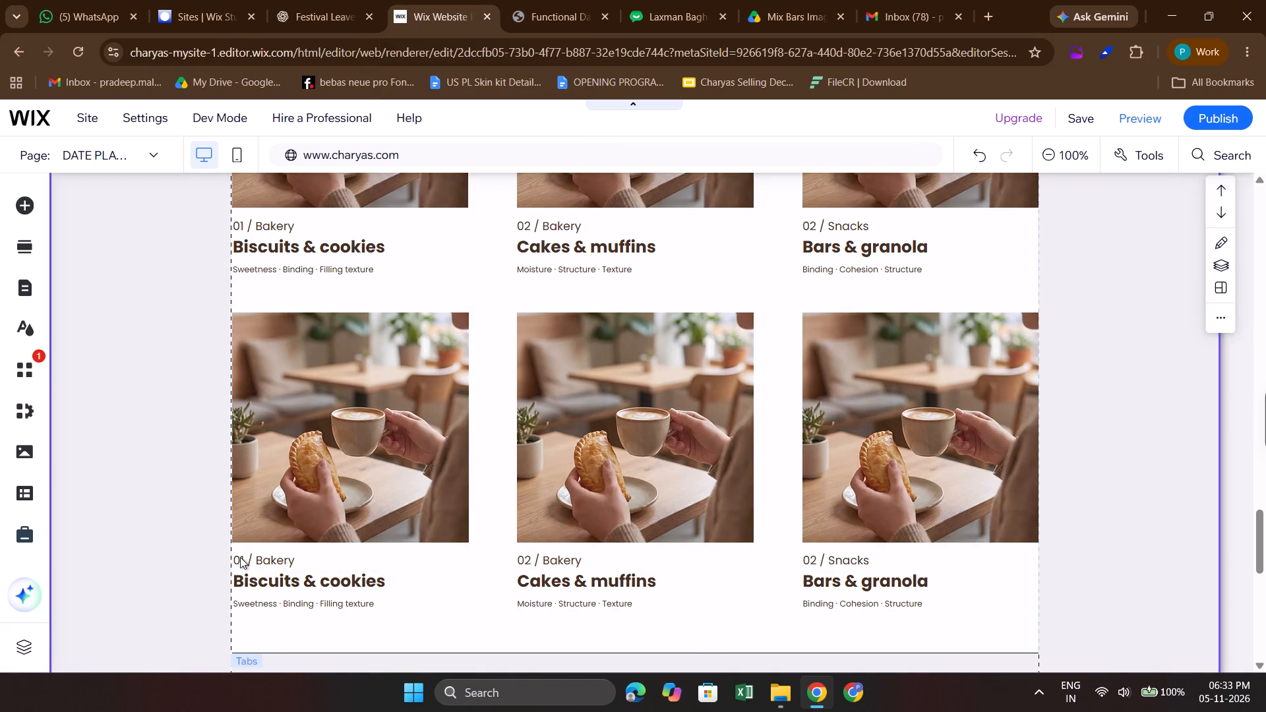
Following the HTML reference, change the number in the second row's first card caption to 04.
{"action": "left_click", "coordinate": [240, 557]}
{"action": "left_click", "coordinate": [532, 0]}
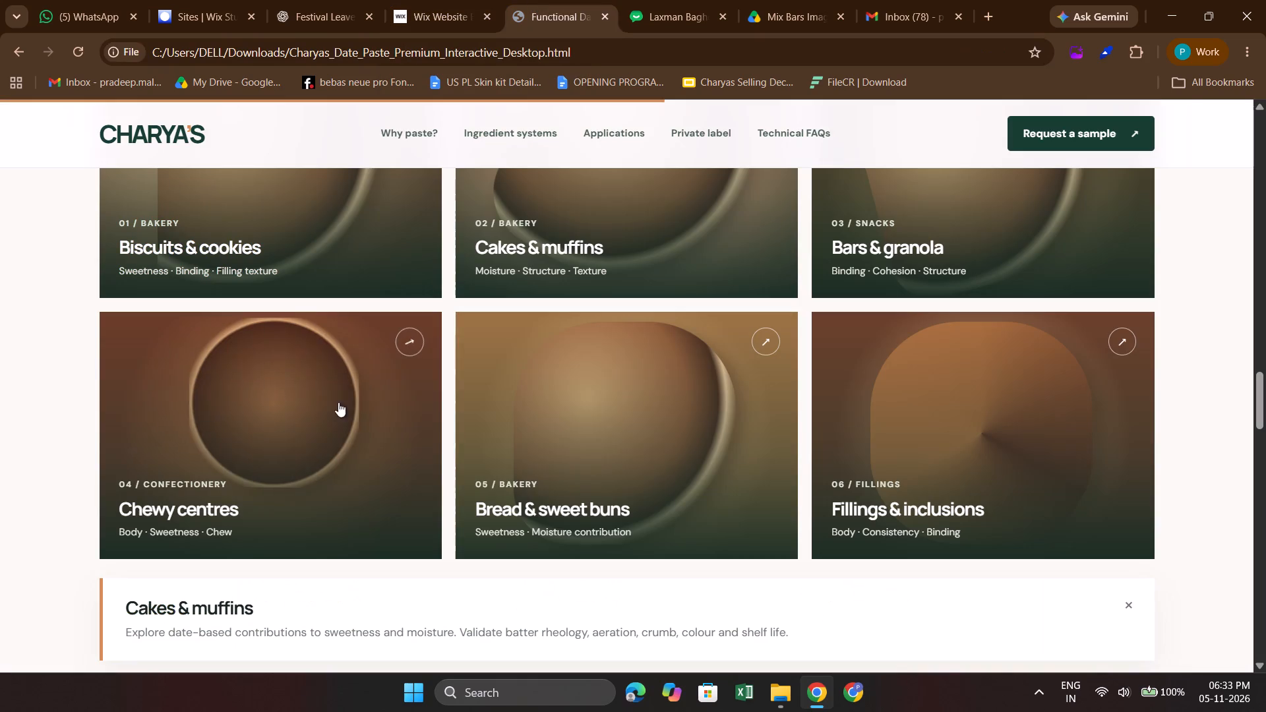
{"action": "left_click_drag", "start_coordinate": [78, 448], "coordinate": [237, 524]}
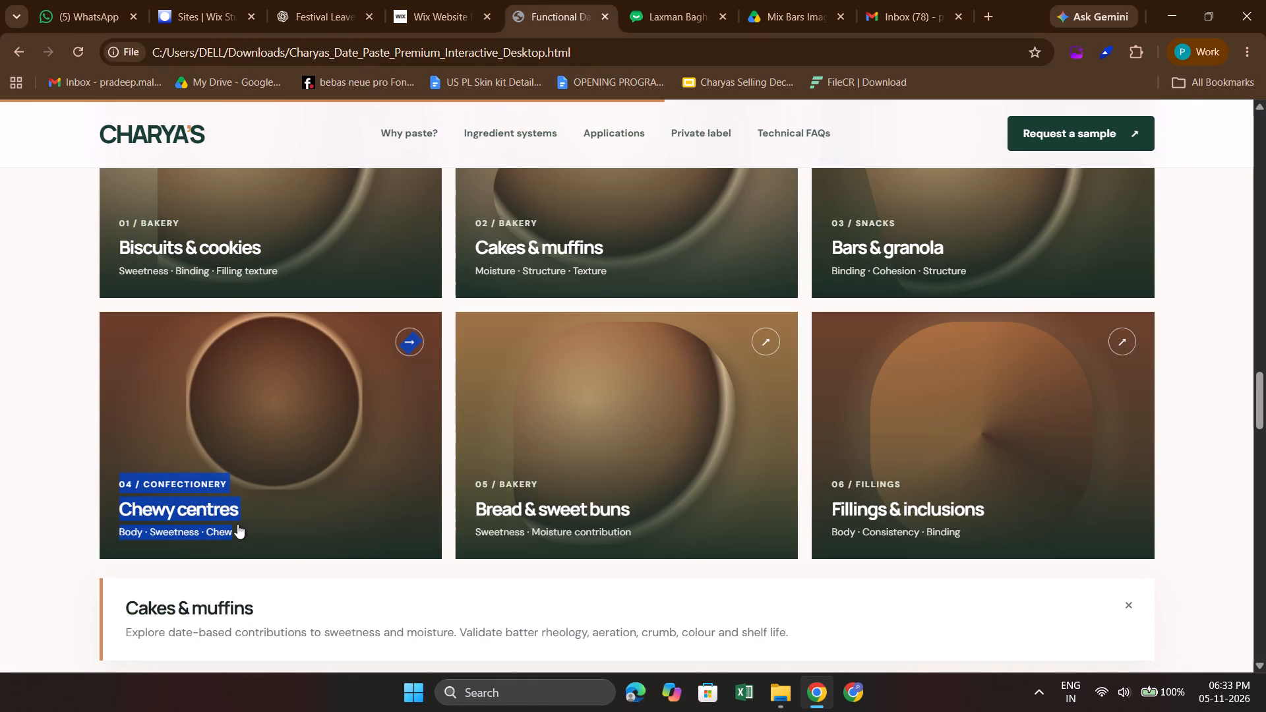
{"action": "left_click_drag", "start_coordinate": [237, 524], "coordinate": [0, 409]}
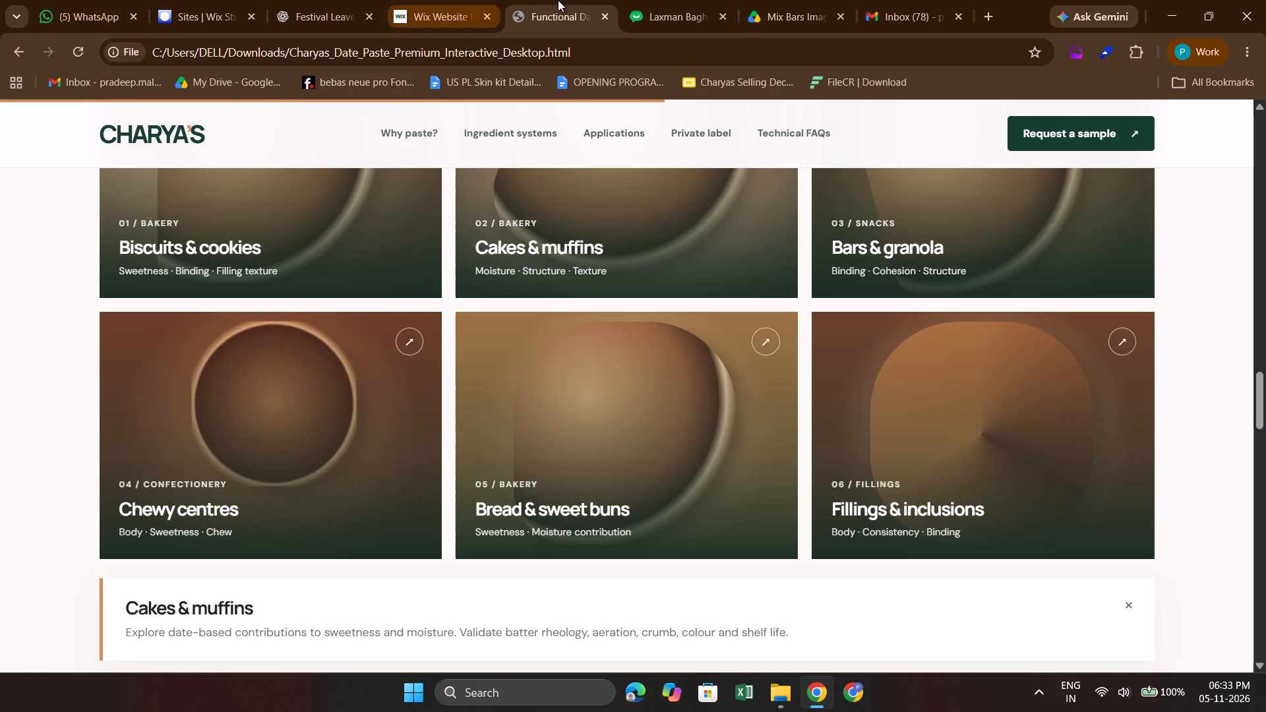
{"action": "left_click", "coordinate": [454, 1]}
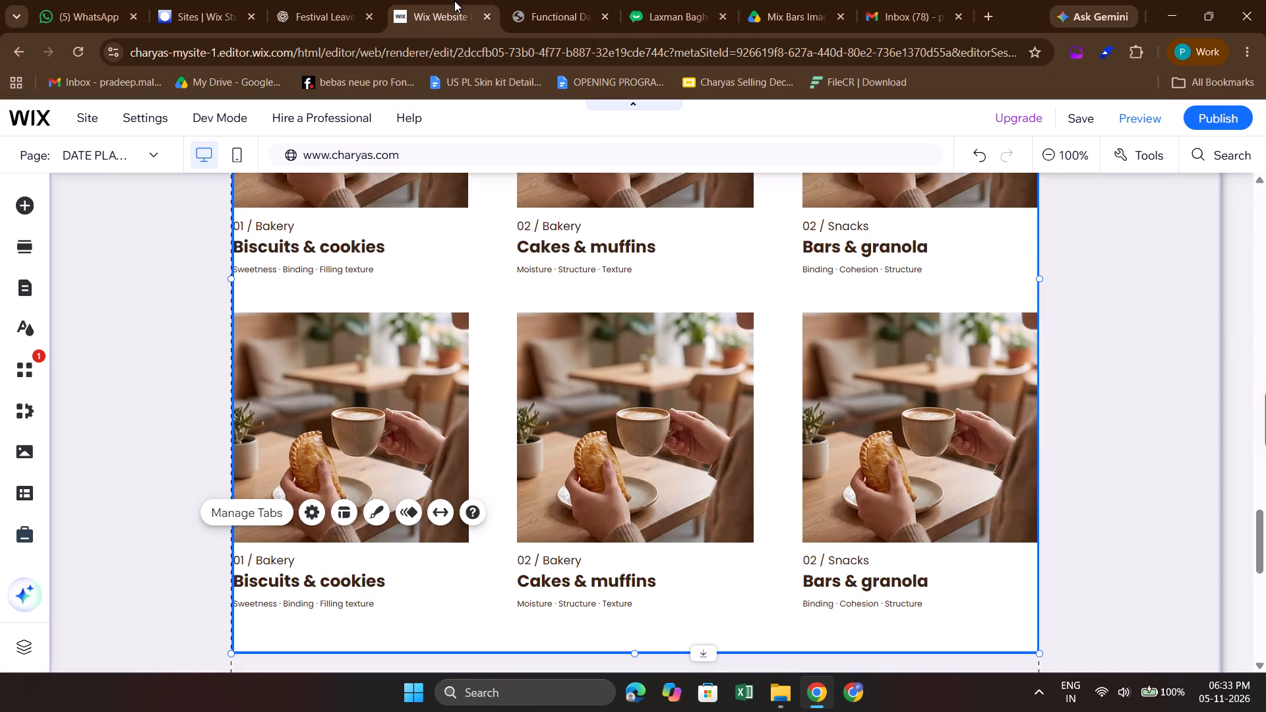
{"action": "double_click", "coordinate": [279, 564]}
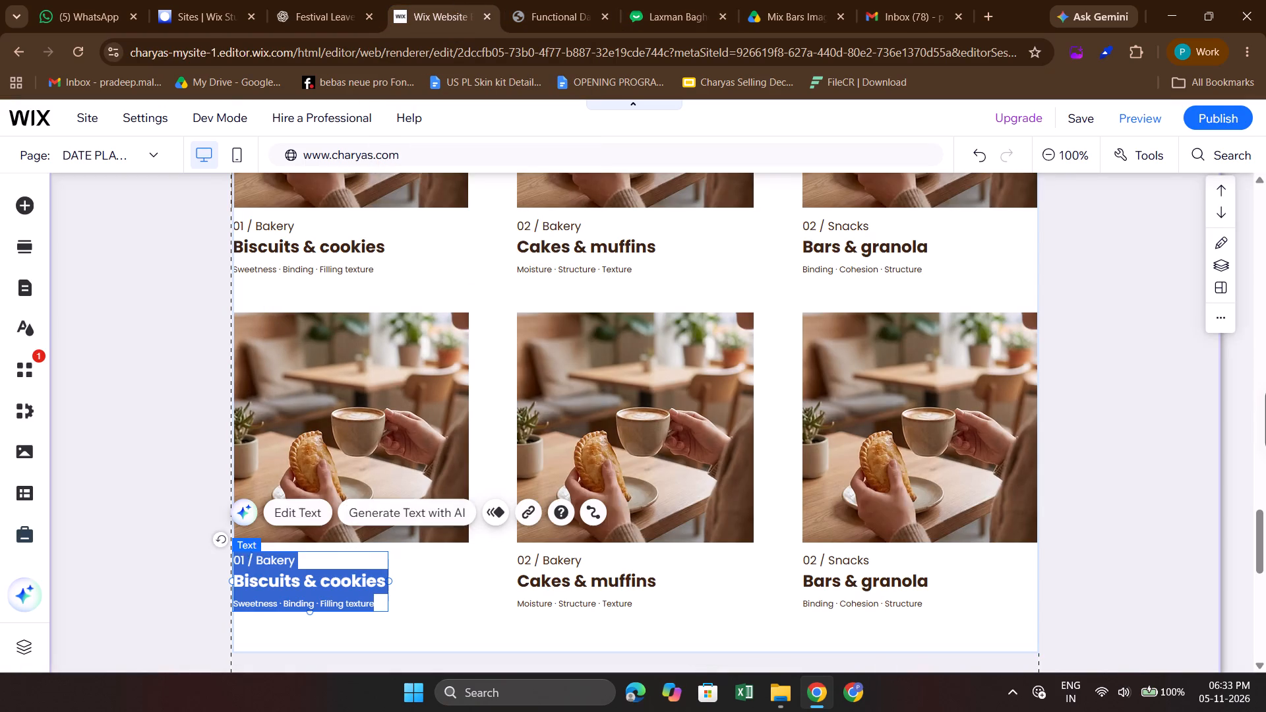
{"action": "left_click", "coordinate": [245, 564]}
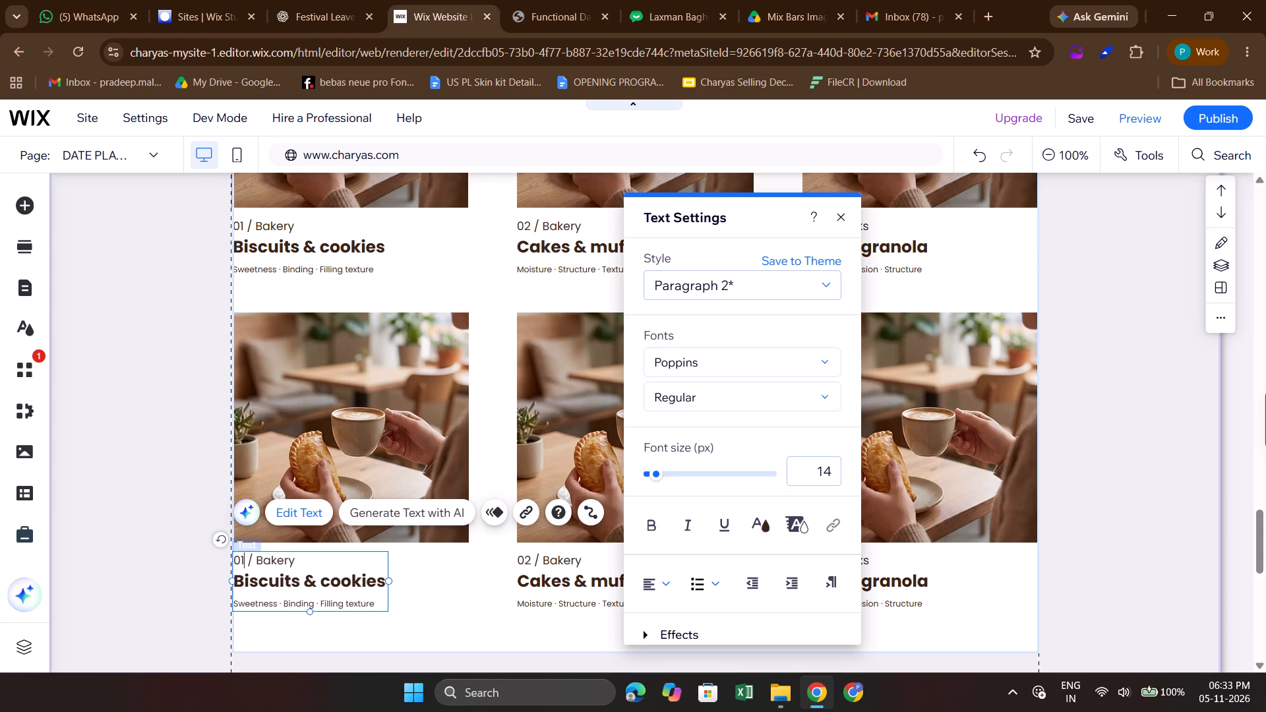
{"action": "key", "text": "BackSpace"}
{"action": "key", "text": "4"}
Replace the category word Bakery in the second row's first card caption with Confectionery, checking the spelling in the HTML reference.
{"action": "key", "text": "Right"}
{"action": "key", "text": "Right"}
{"action": "key", "text": "Right"}
{"action": "key", "text": "Right"}
{"action": "key", "text": "Right"}
{"action": "key", "text": "Right"}
{"action": "key", "text": "Right"}
{"action": "key", "text": "Right"}
{"action": "key", "text": "Right"}
{"action": "key", "text": "BackSpace"}
{"action": "key", "text": "BackSpace"}
{"action": "key", "text": "BackSpace"}
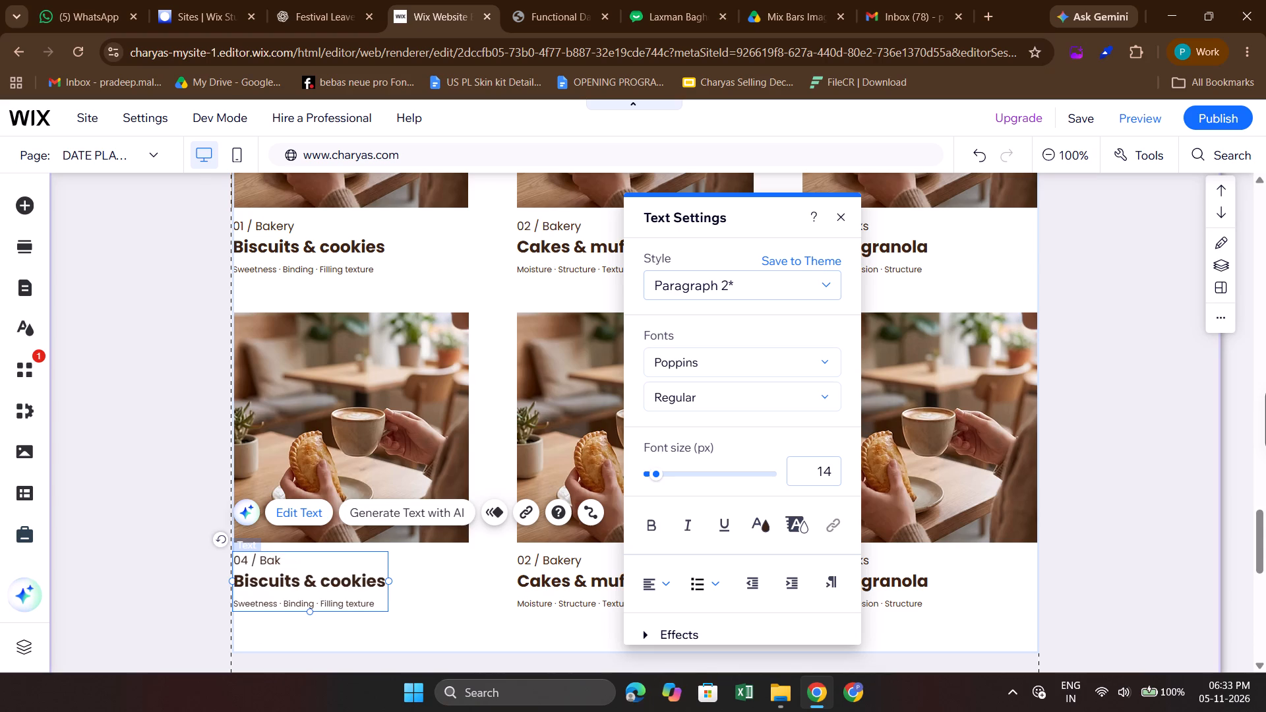
{"action": "key", "text": "BackSpace"}
{"action": "key", "text": "BackSpace"}
{"action": "key", "text": "BackSpace"}
{"action": "type", "text": "Co"}
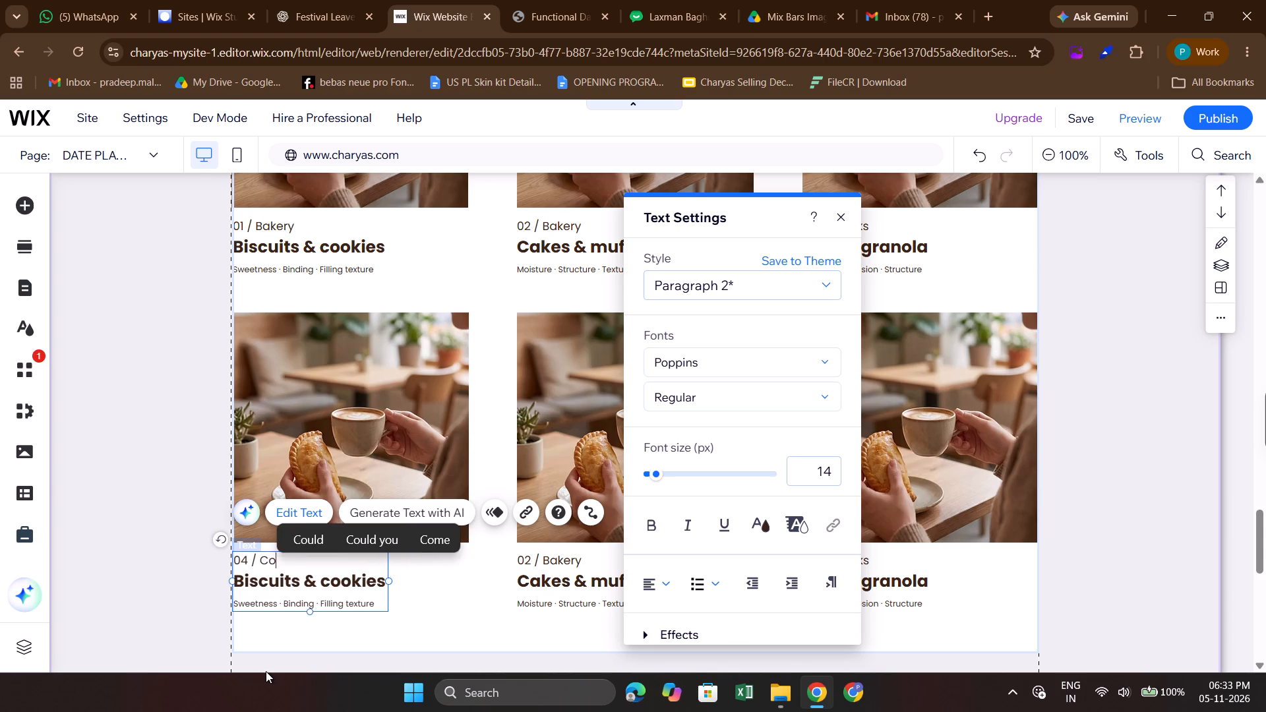
{"action": "key", "text": "n"}
{"action": "type", "text": "fec"}
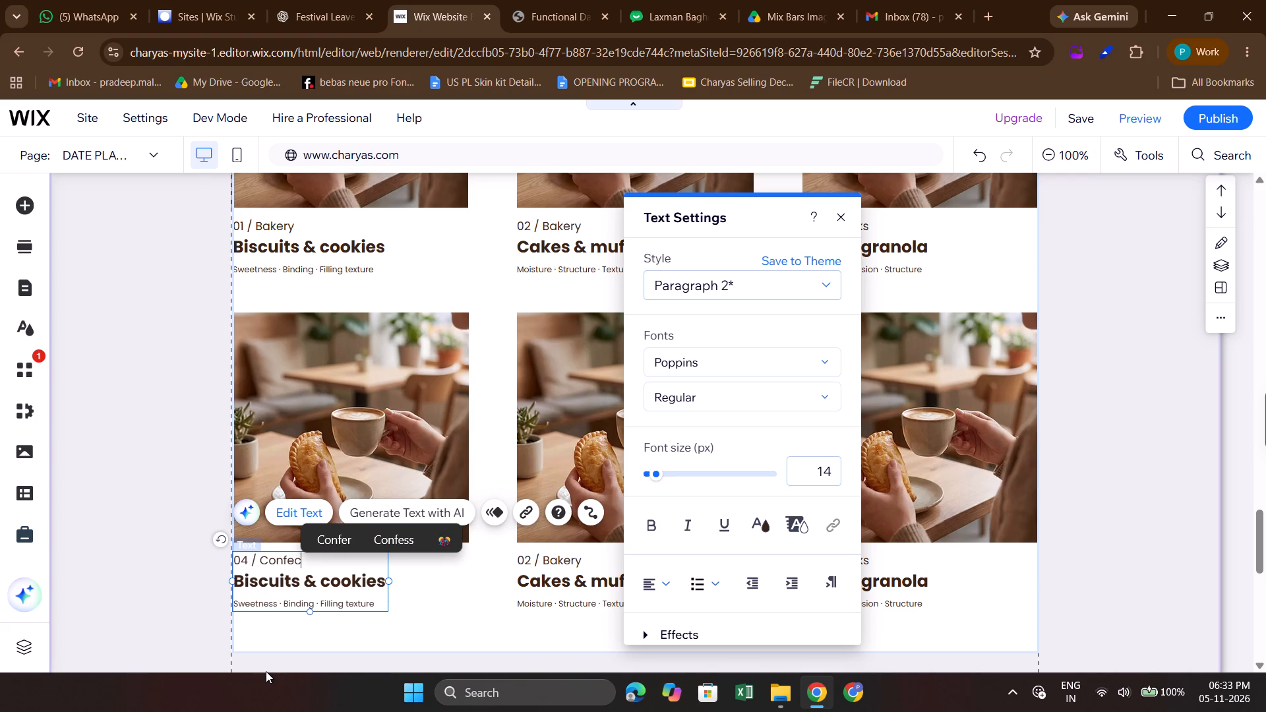
{"action": "left_click", "coordinate": [320, 0]}
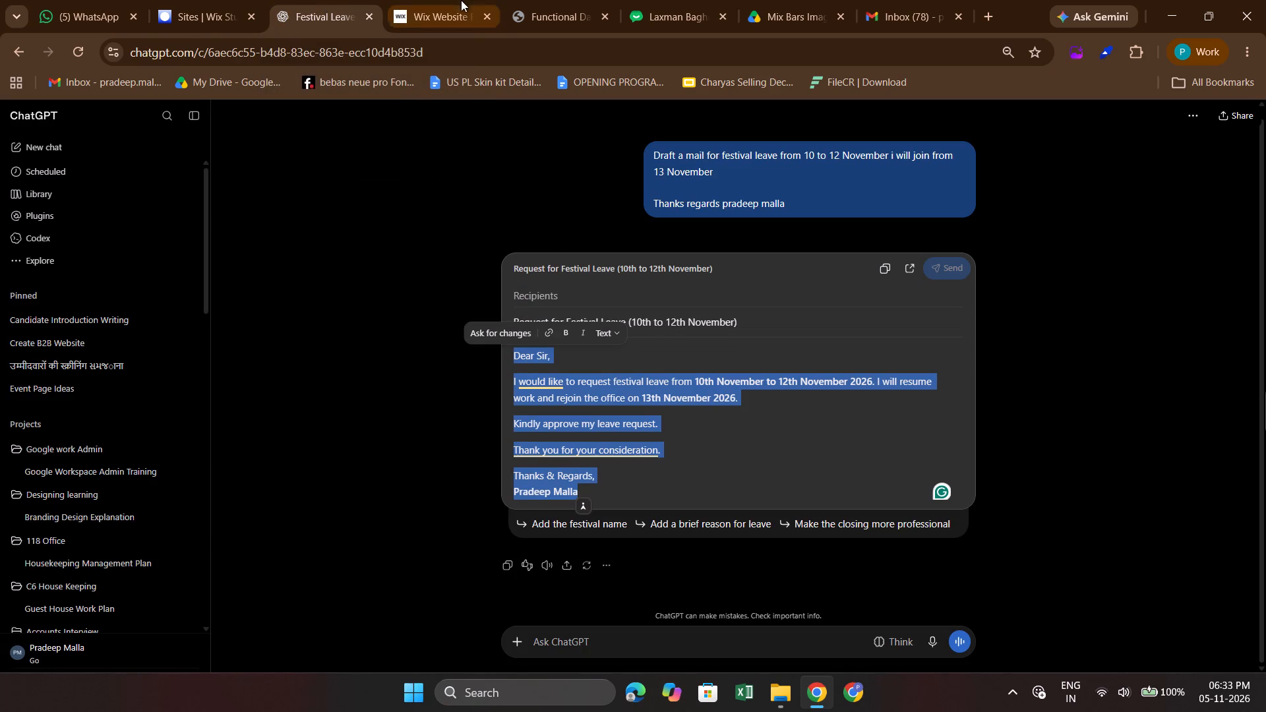
{"action": "left_click", "coordinate": [461, 0]}
{"action": "left_click", "coordinate": [543, 0]}
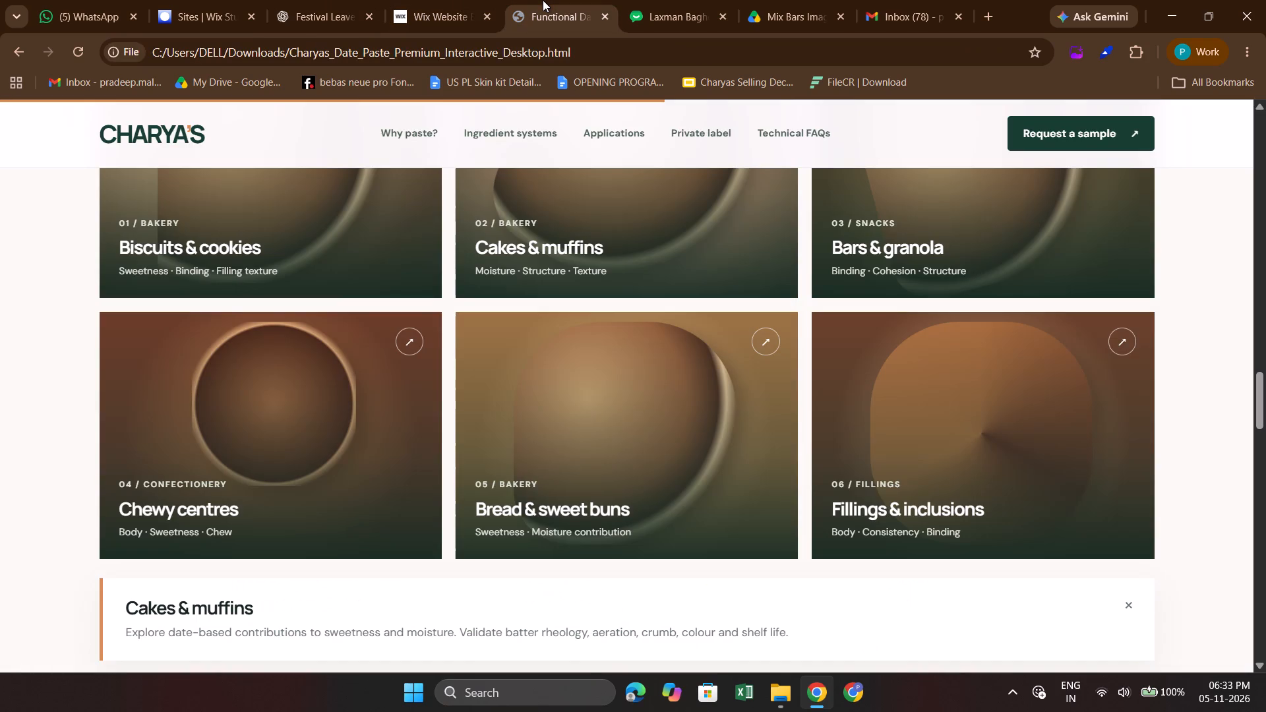
{"action": "left_click", "coordinate": [448, 0]}
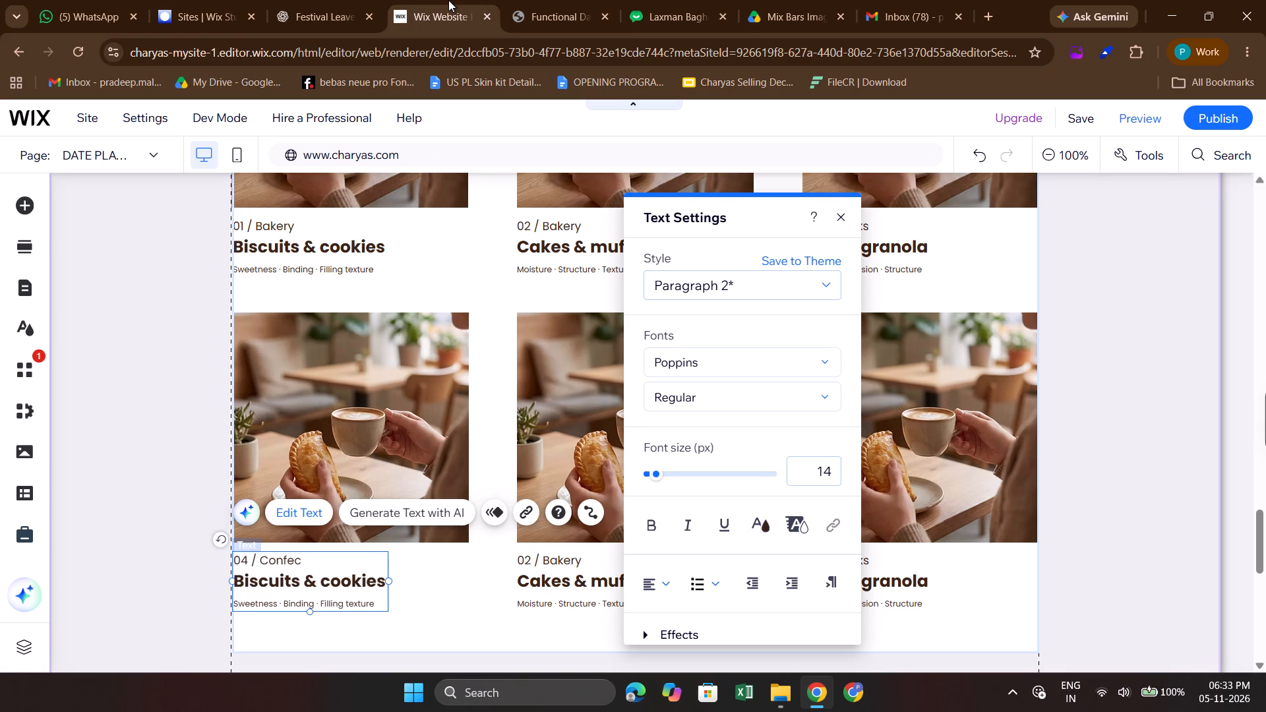
{"action": "type", "text": "ti"}
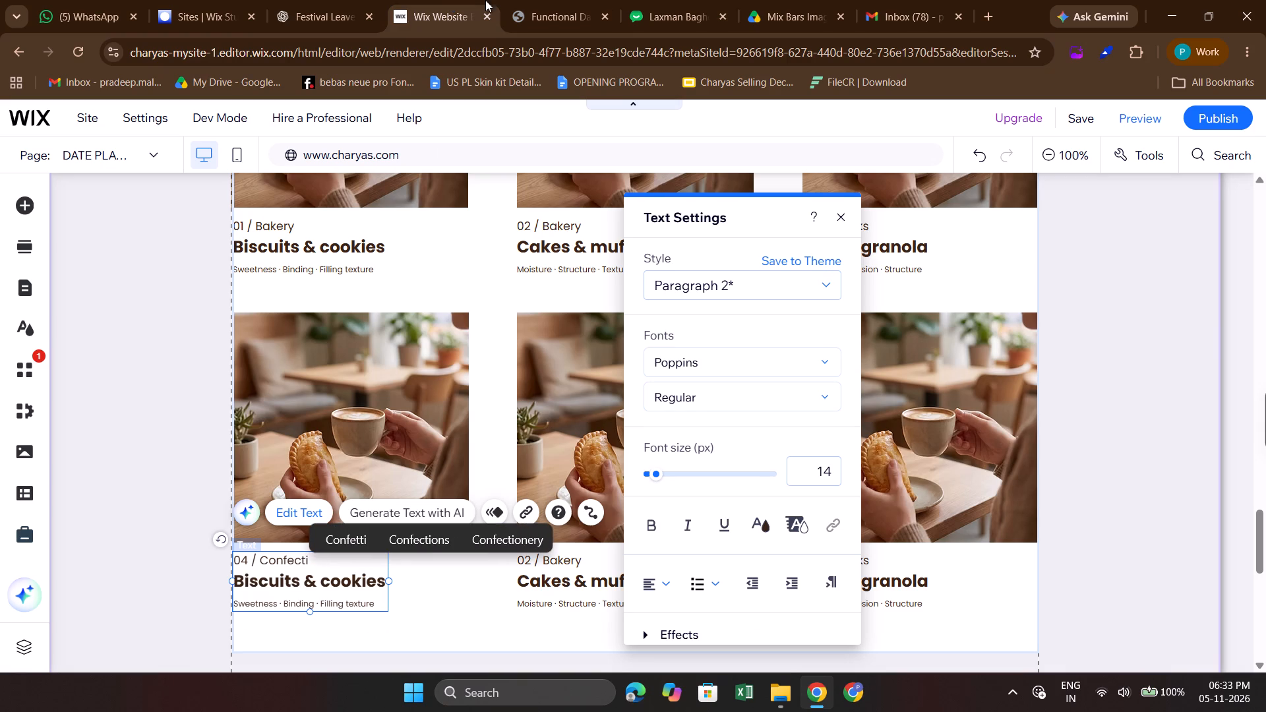
{"action": "left_click", "coordinate": [559, 0]}
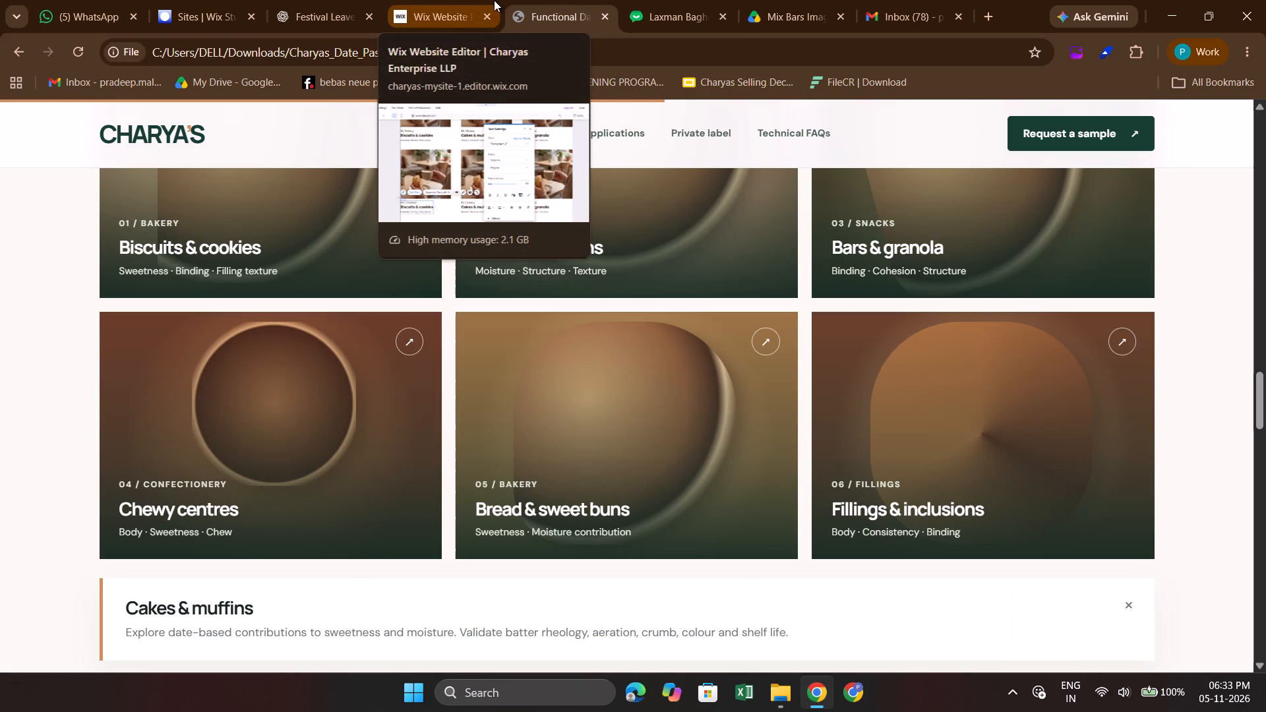
{"action": "left_click", "coordinate": [460, 3]}
{"action": "type", "text": "on"}
{"action": "type", "text": "ery"}
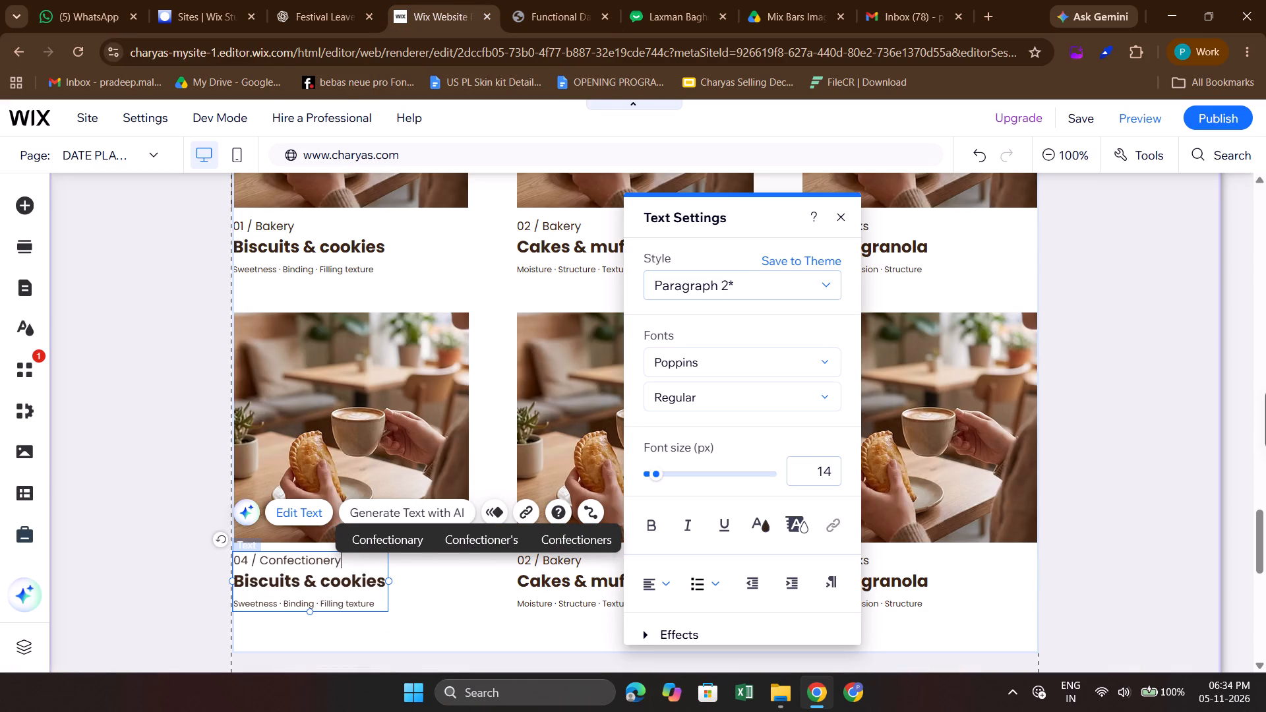
{"action": "left_click", "coordinate": [185, 372]}
Change the number in the second row's middle card caption to 05, matching the HTML reference.
{"action": "scroll", "coordinate": [185, 372], "scroll_direction": "down", "scroll_amount": 1}
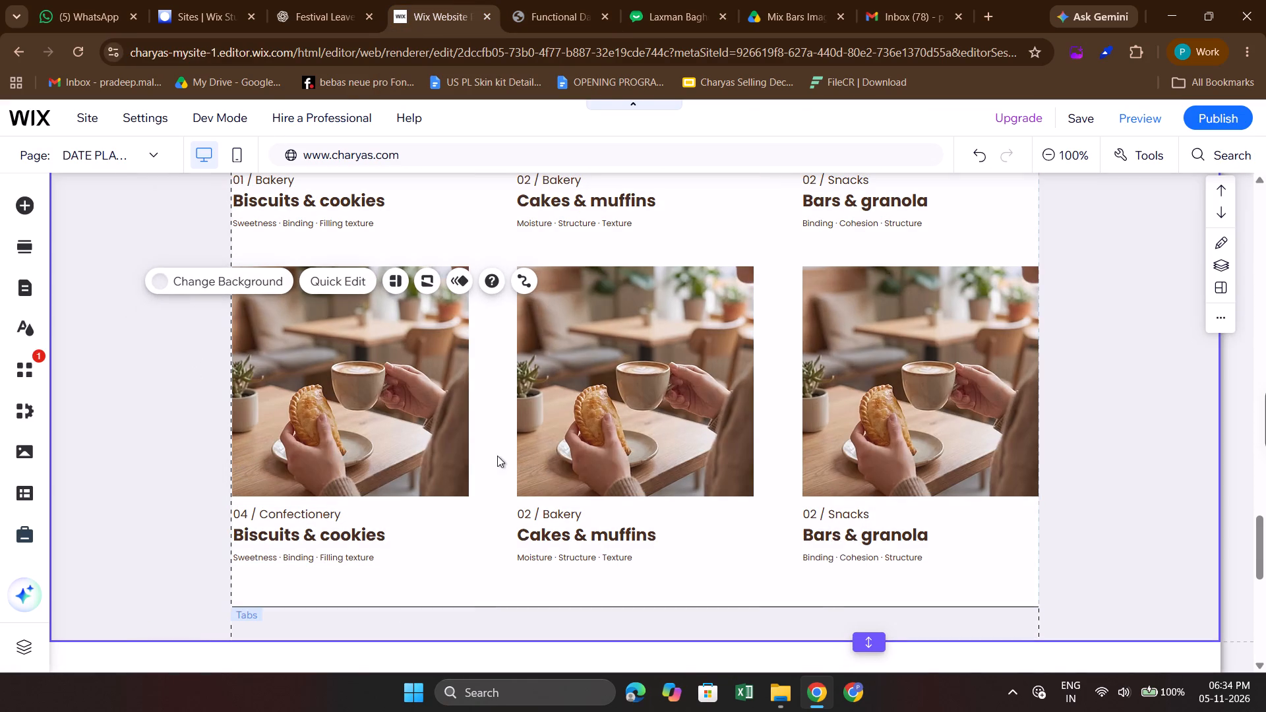
{"action": "left_click", "coordinate": [579, 530]}
{"action": "scroll", "coordinate": [579, 530], "scroll_direction": "down", "scroll_amount": 1}
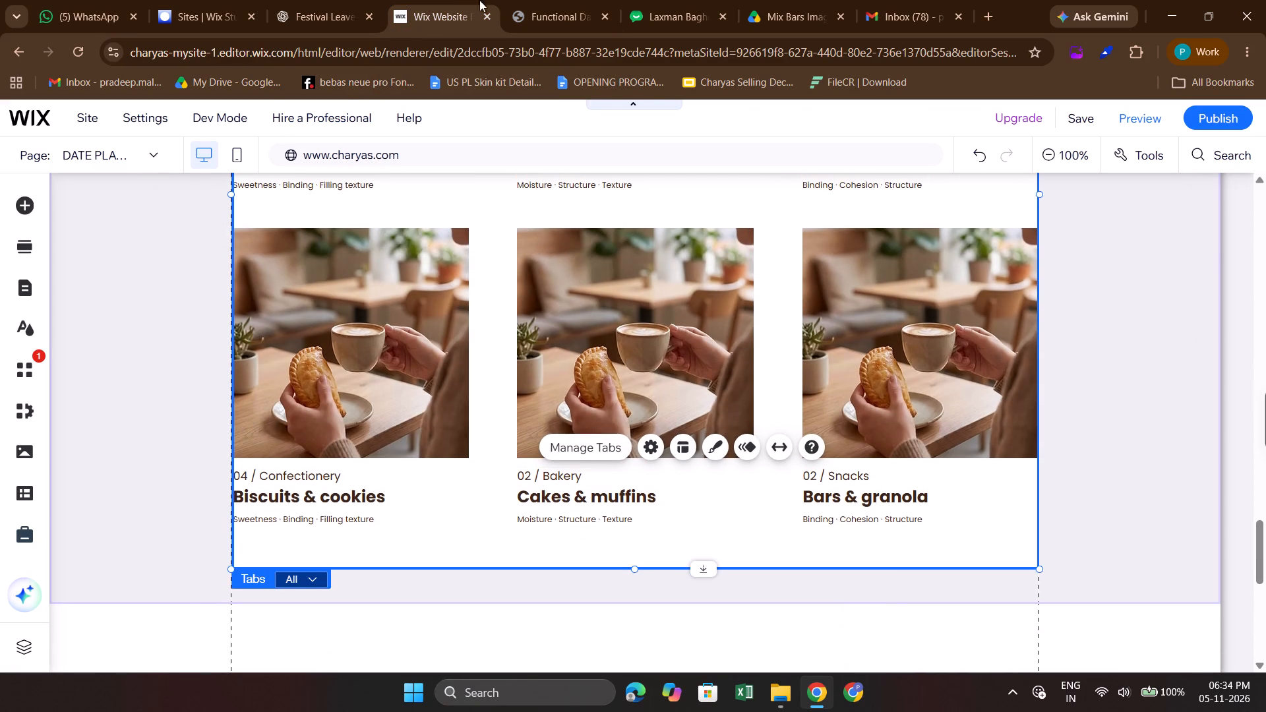
{"action": "left_click", "coordinate": [505, 2]}
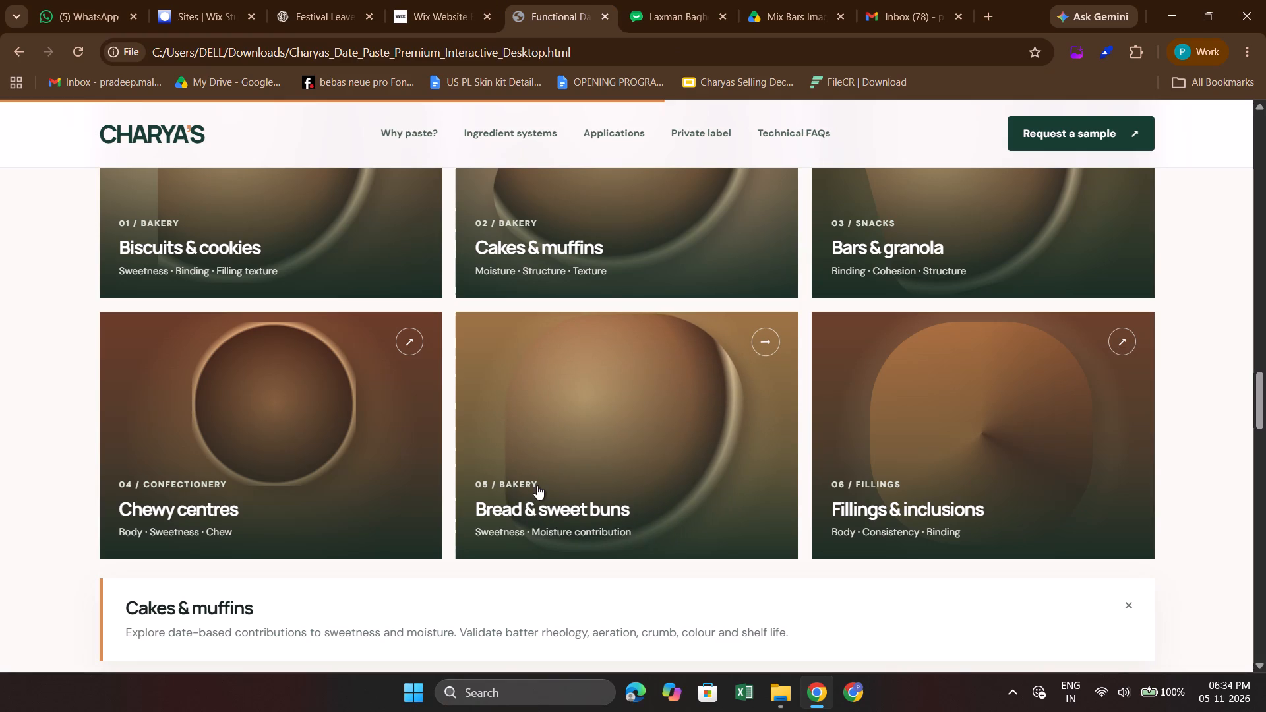
{"action": "left_click", "coordinate": [440, 1]}
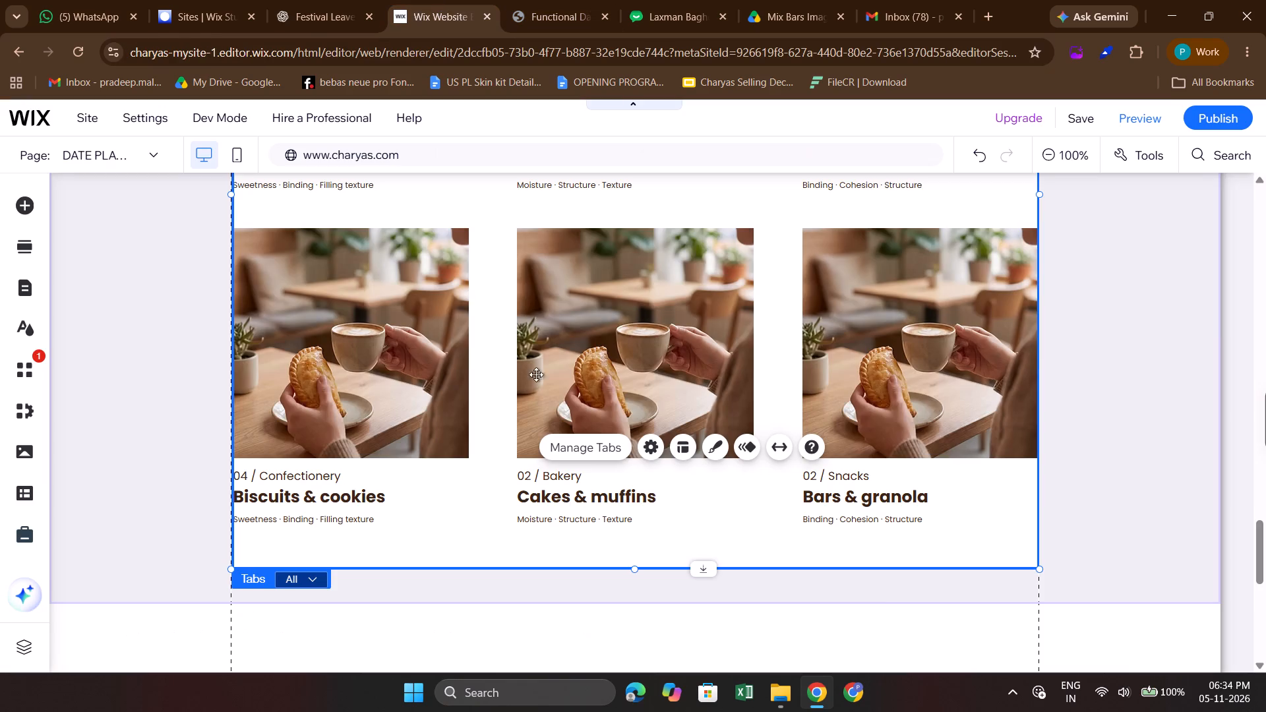
{"action": "double_click", "coordinate": [558, 480]}
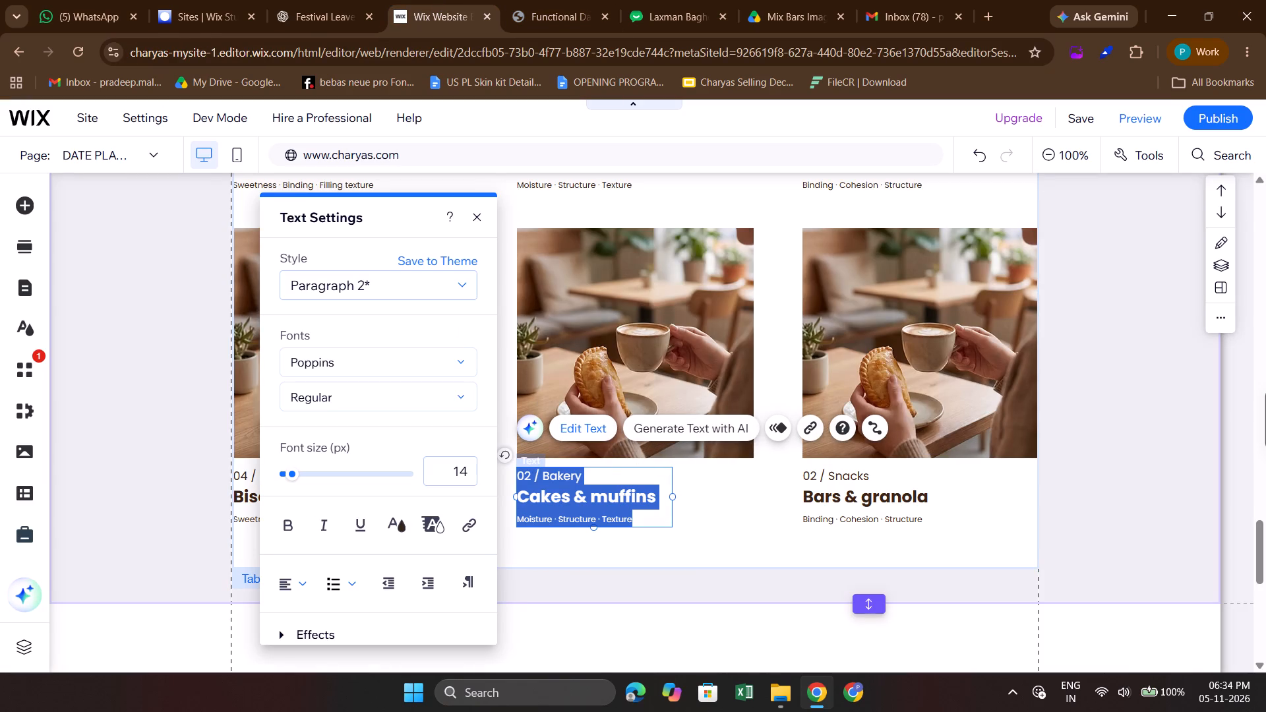
{"action": "left_click", "coordinate": [532, 476]}
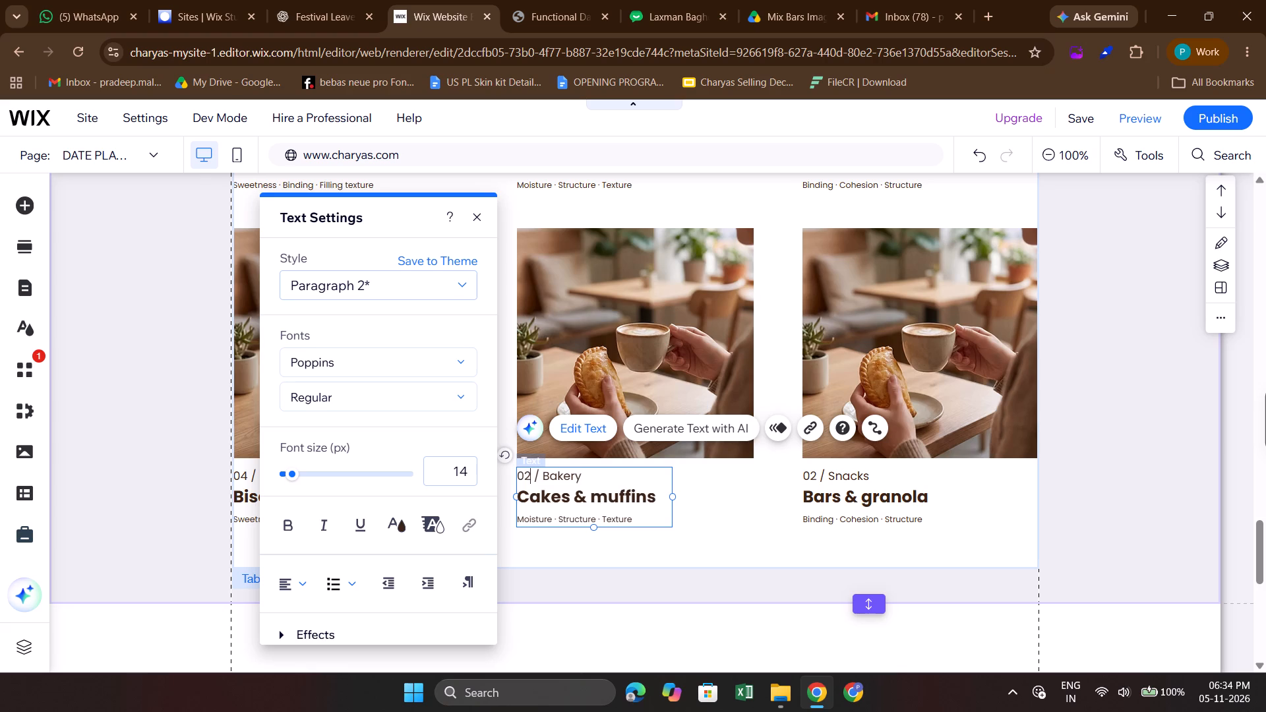
{"action": "key", "text": "BackSpace"}
{"action": "key", "text": "5"}
Replace the Cakes & muffins title of the second row's middle card with the HTML reference's title, Bread & sweet buns.
{"action": "left_click", "coordinate": [581, 1]}
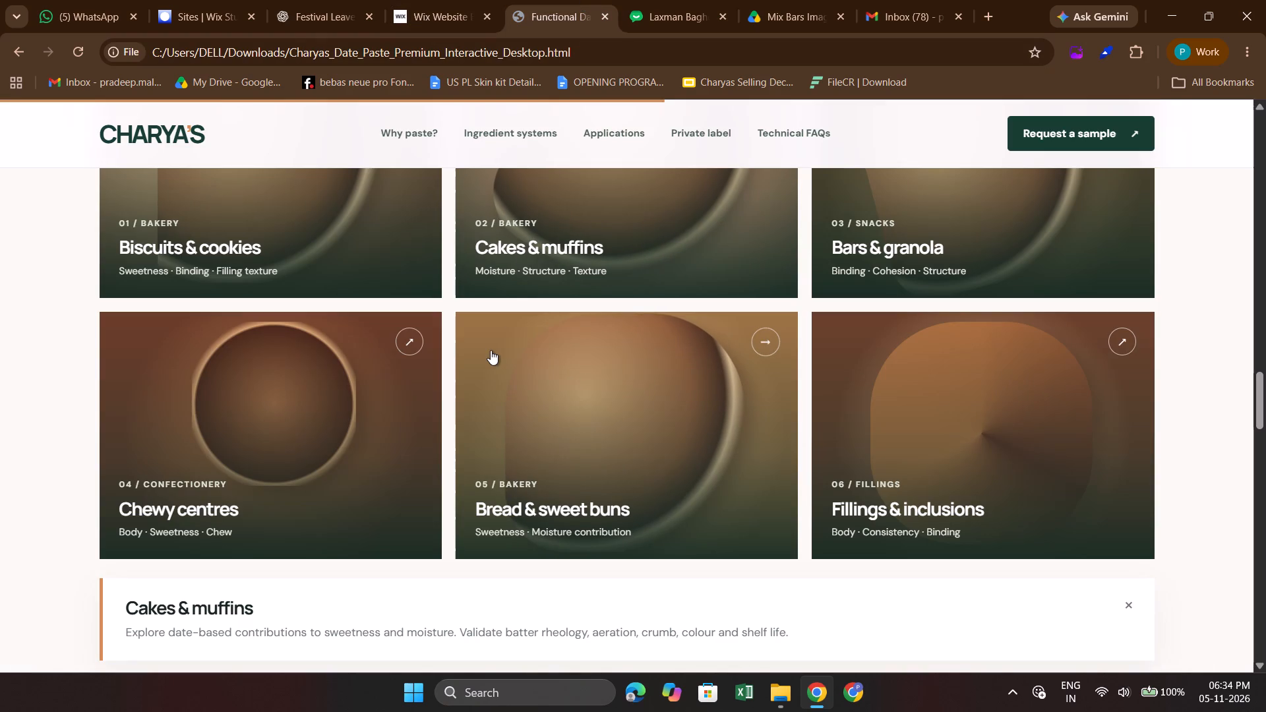
{"action": "left_click", "coordinate": [425, 5]}
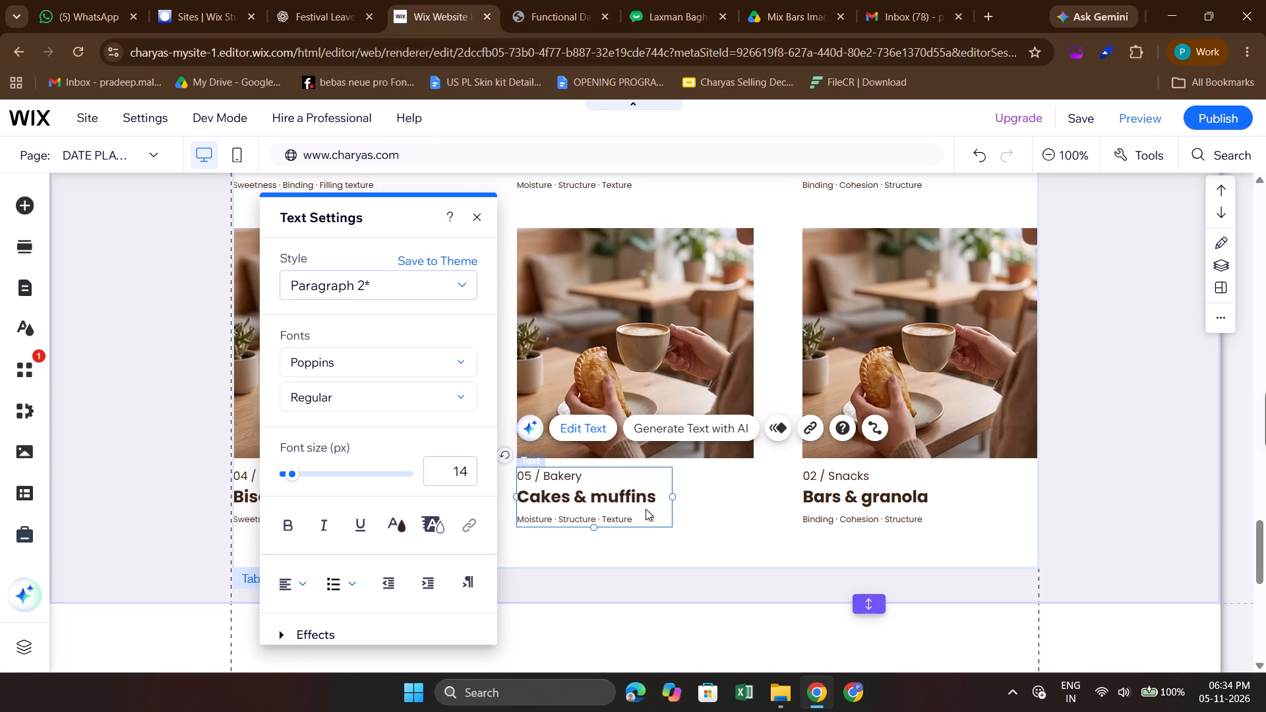
{"action": "left_click", "coordinate": [661, 499]}
{"action": "key", "text": "BackSpace"}
{"action": "key", "text": "BackSpace"}
{"action": "key", "text": "BackSpace"}
{"action": "key", "text": "BackSpace"}
{"action": "key", "text": "BackSpace"}
{"action": "key", "text": "BackSpace"}
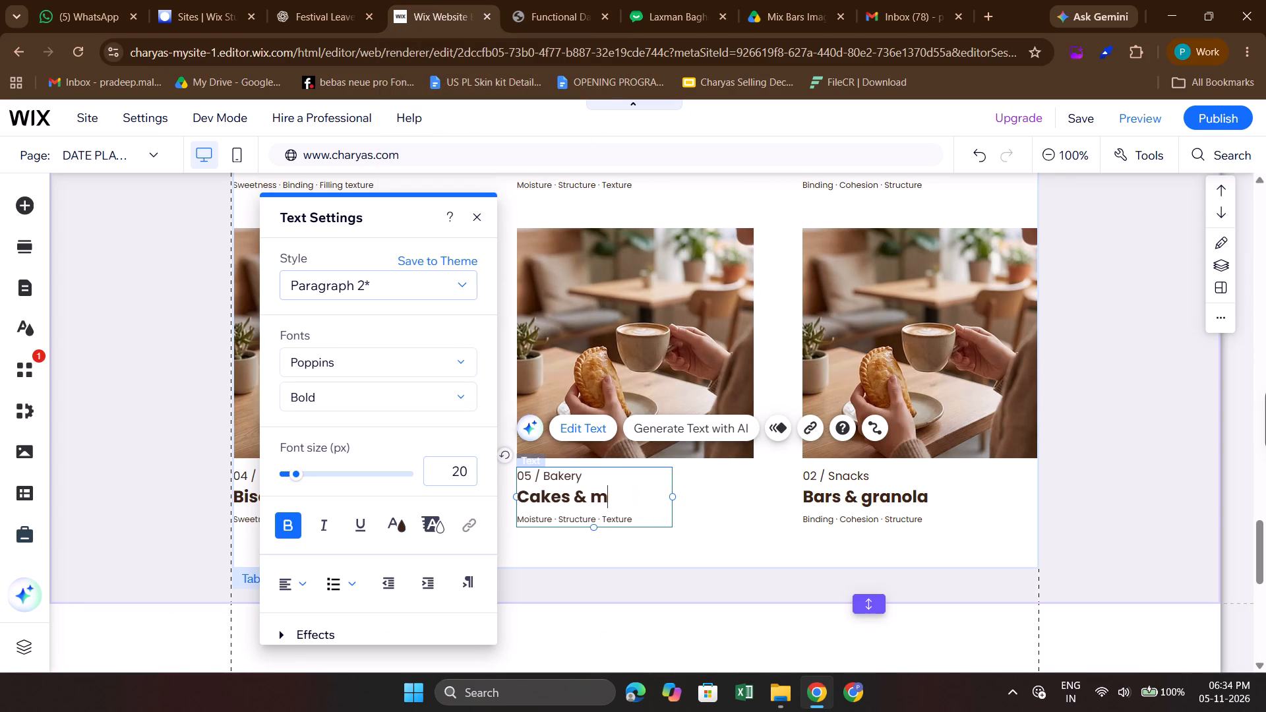
{"action": "key", "text": "BackSpace"}
{"action": "key", "text": "BackSpace"}
{"action": "key", "text": "BackSpace"}
{"action": "key", "text": "BackSpace"}
{"action": "key", "text": "BackSpace"}
{"action": "key", "text": "BackSpace"}
{"action": "key", "text": "BackSpace"}
{"action": "key", "text": "BackSpace"}
{"action": "key", "text": "BackSpace"}
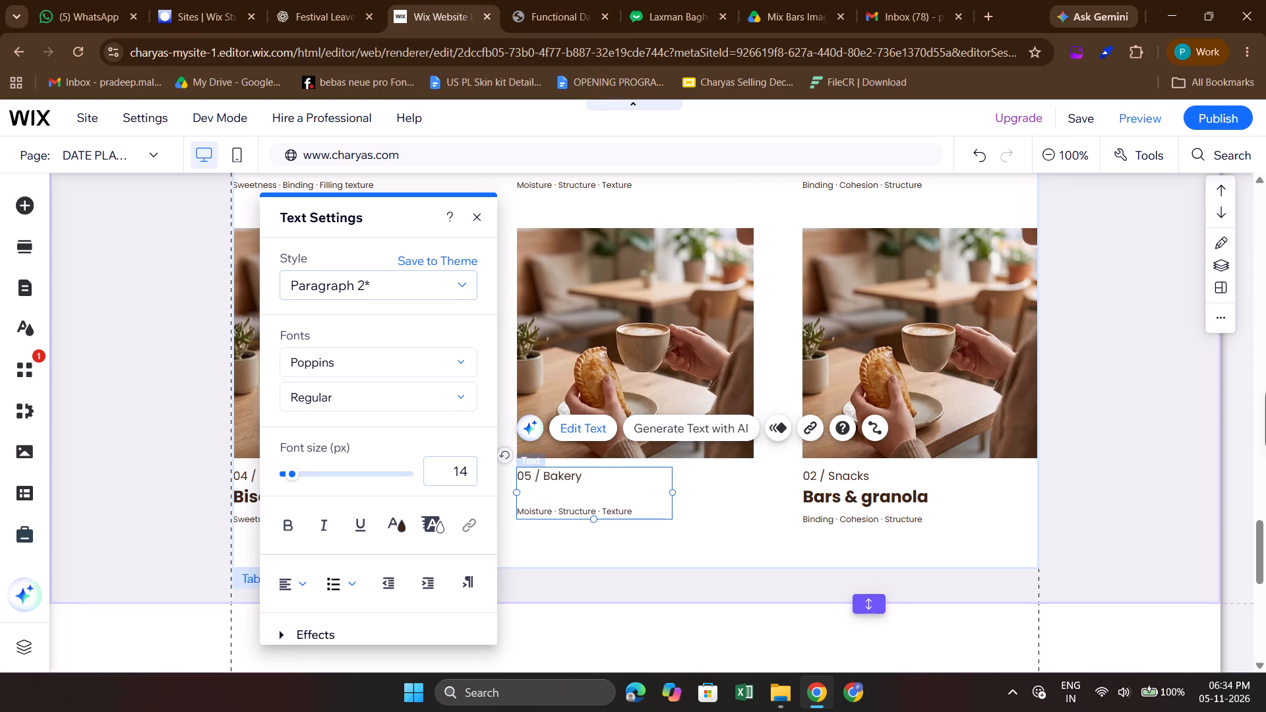
{"action": "key", "text": "shift+b"}
{"action": "type", "text": "read"}
{"action": "key", "text": "space"}
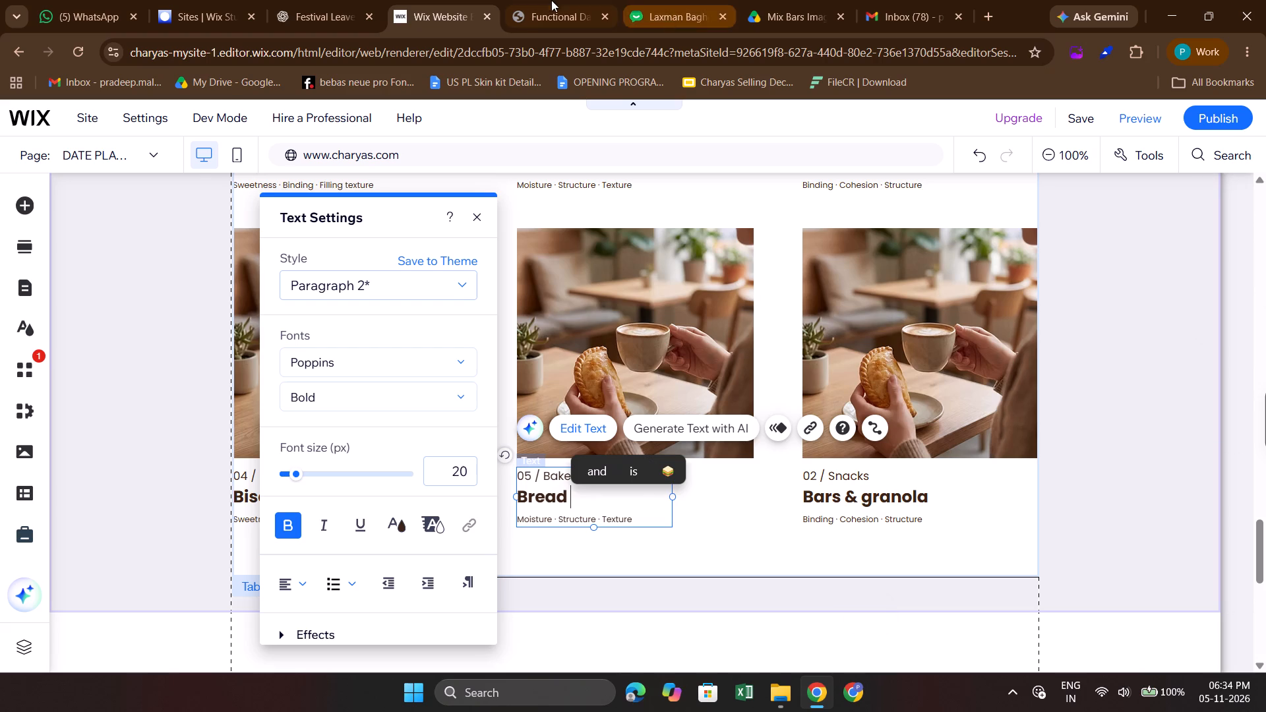